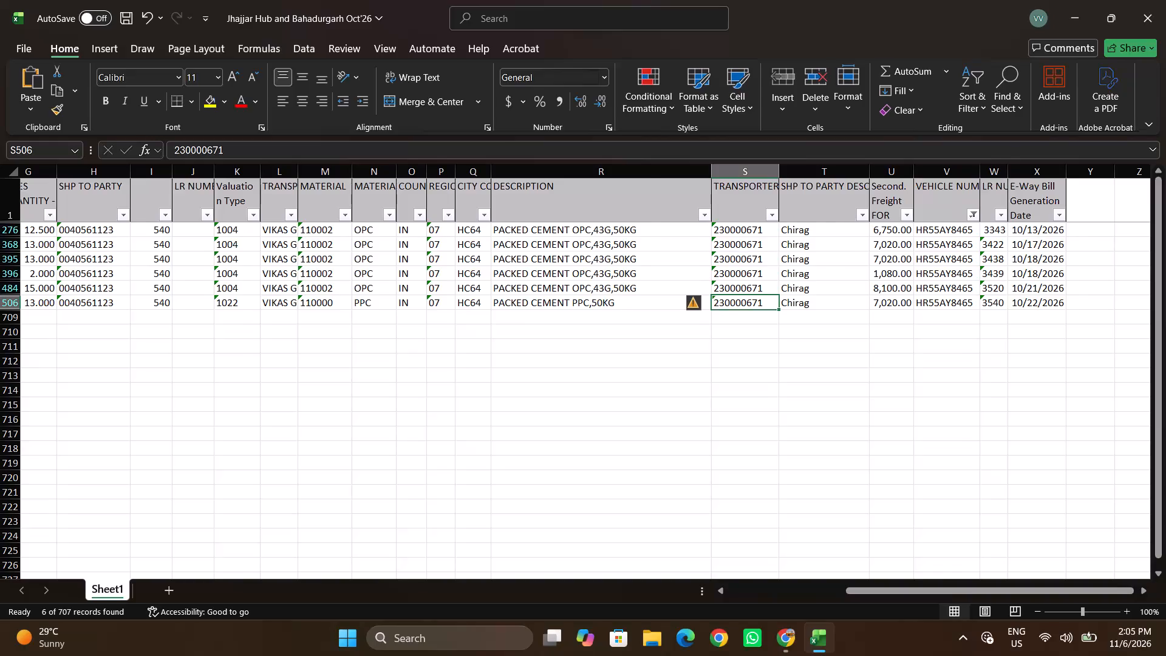
# Switch to the DUMP SHEET 2026 spreadsheet in Chrome and select the vehicle number cell of LR 3520 on the 2026-2027 sheet.
pyautogui.hscroll(11, 748, 302)
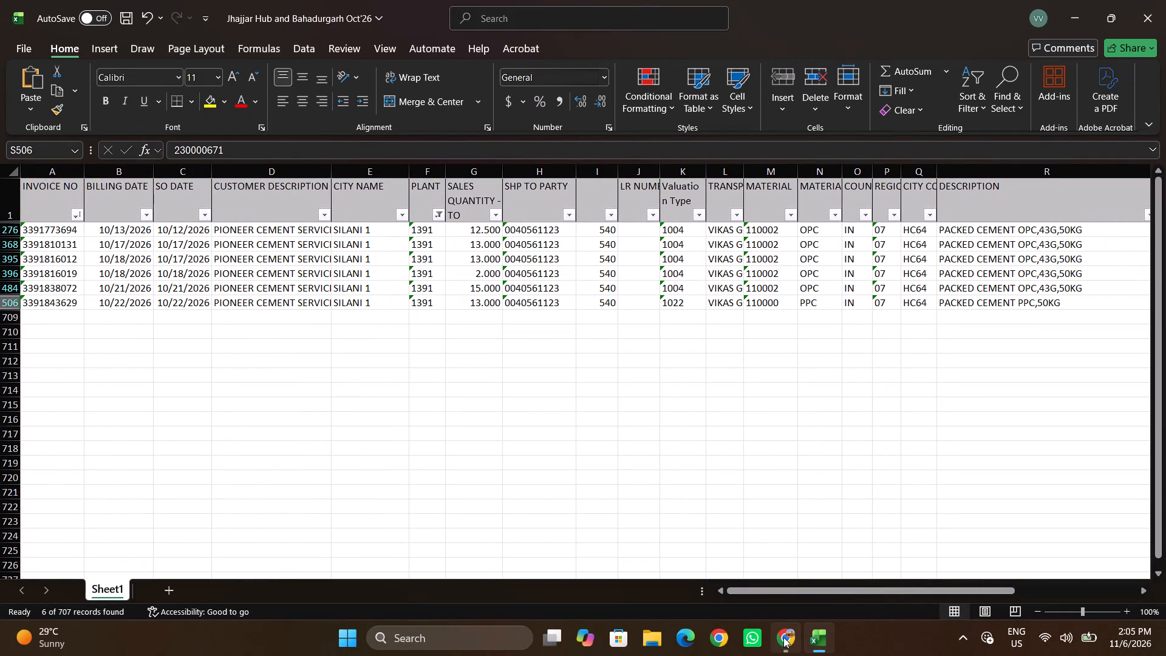
pyautogui.click(777, 582)
pyautogui.hscroll(8, 349, 532)
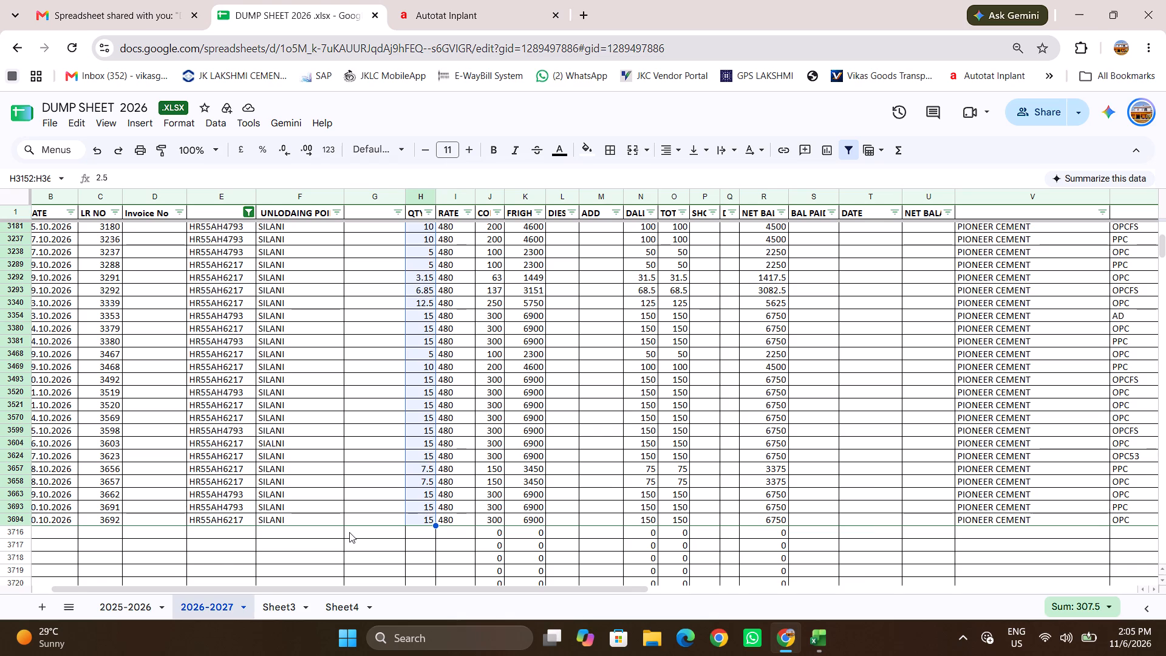
pyautogui.hscroll(-2, 349, 532)
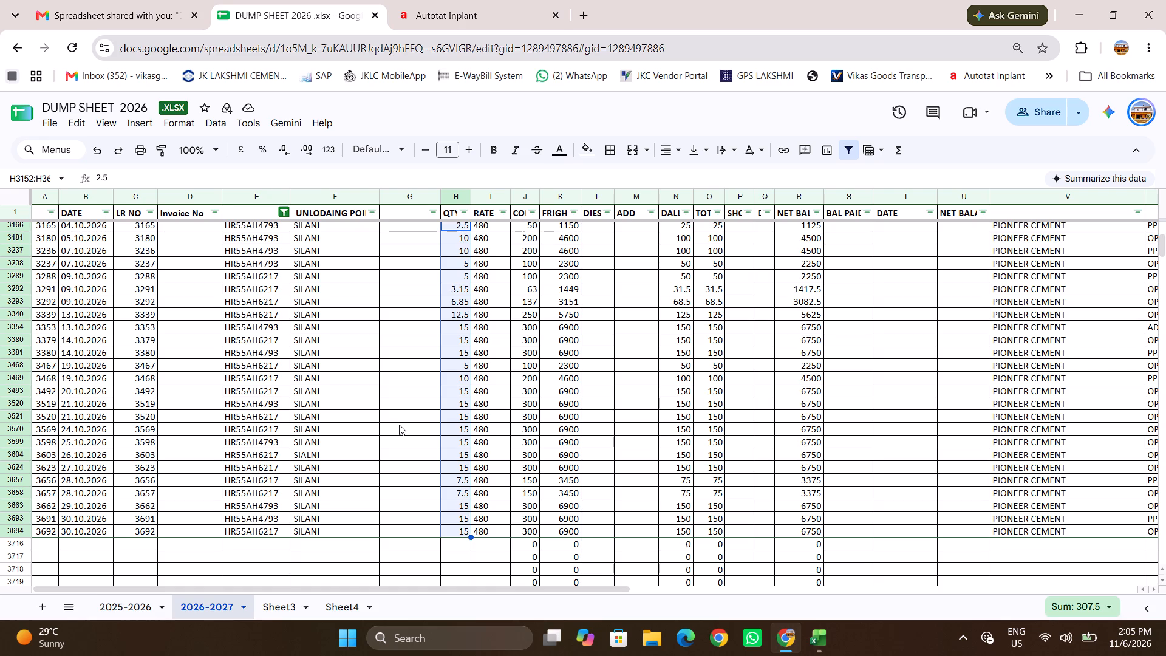
pyautogui.click(268, 412)
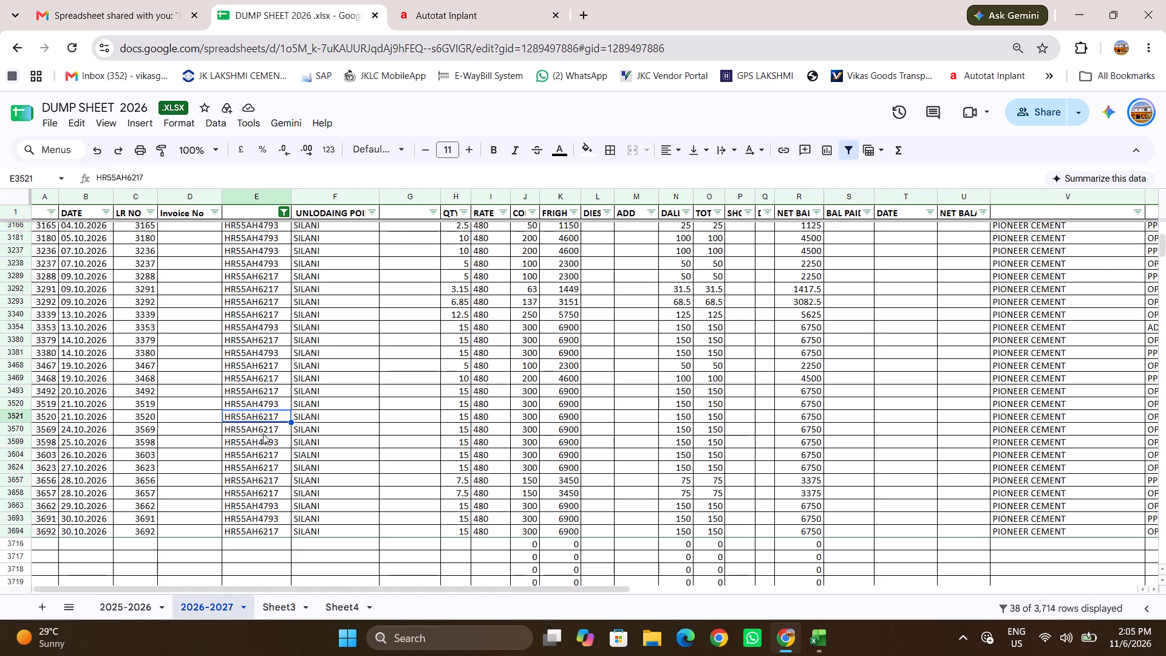
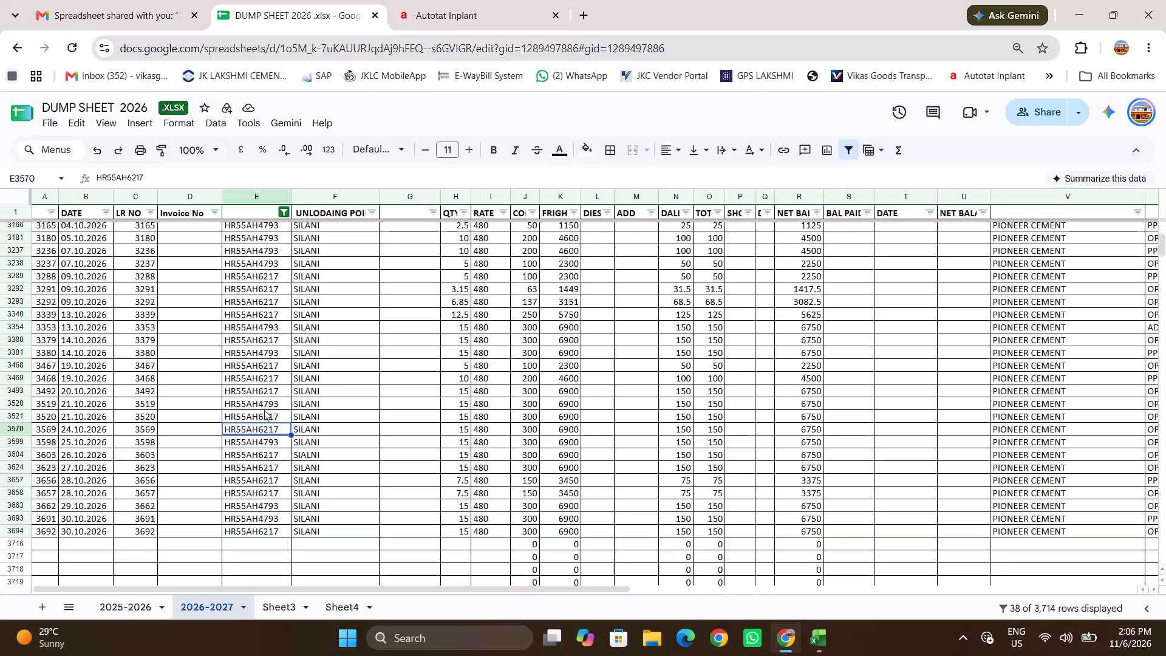
# Check the vehicle number entries of LR 3519, 3520 and 3569 on the 2026-2027 sheet.
pyautogui.click(264, 410)
pyautogui.click(264, 415)
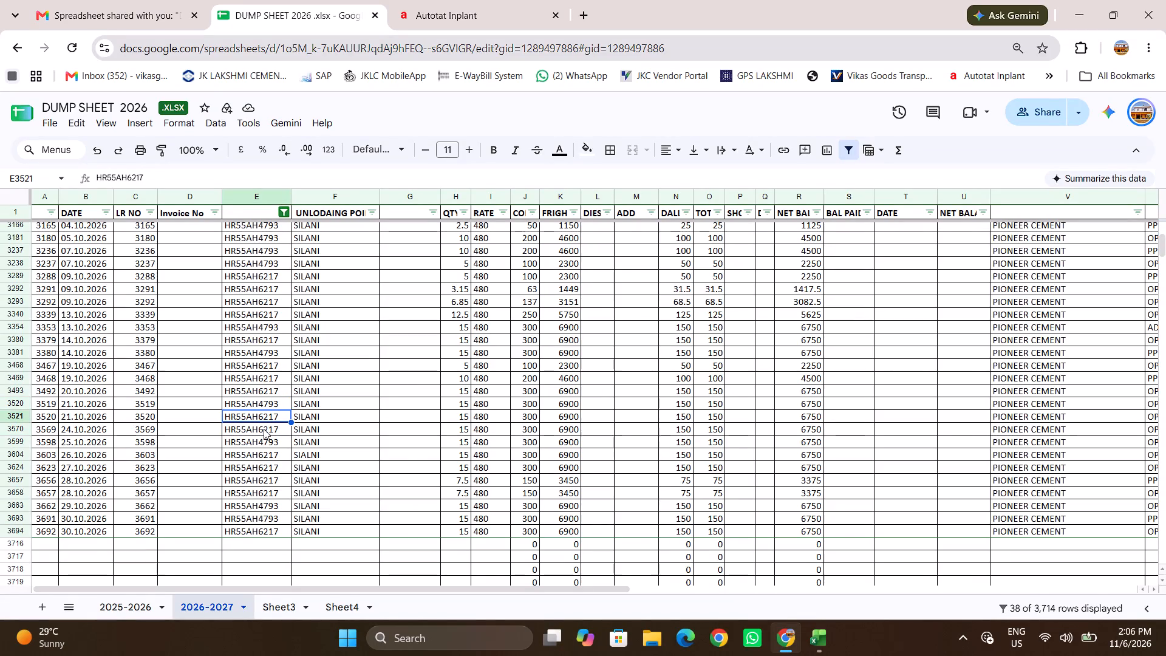
pyautogui.click(264, 429)
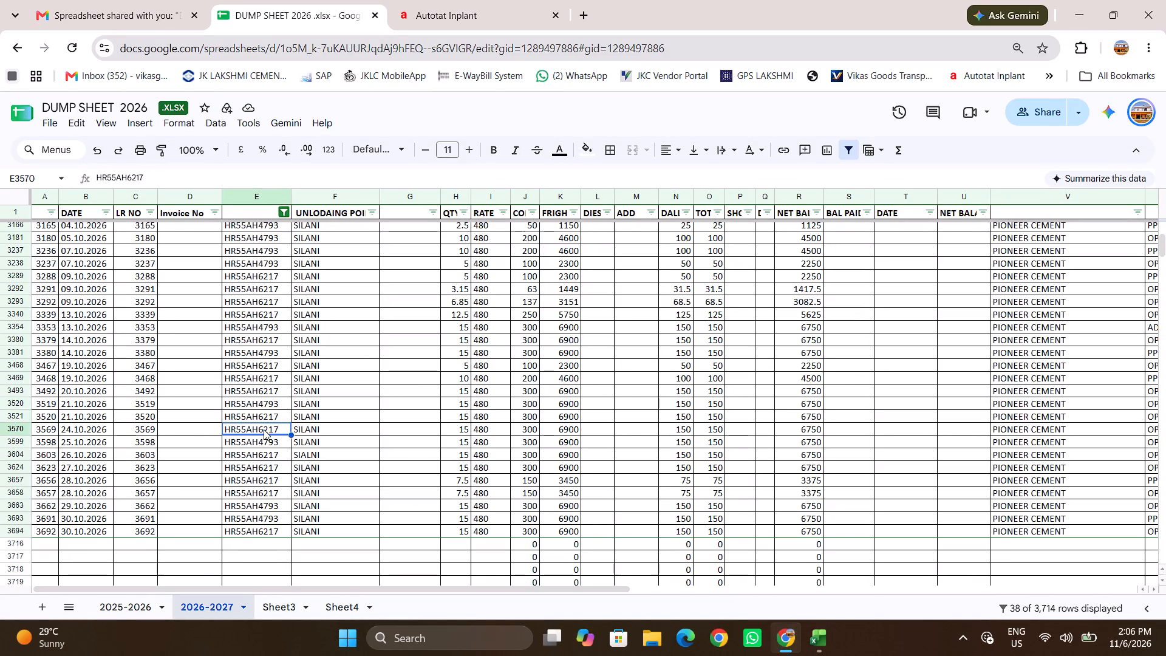
pyautogui.click(260, 415)
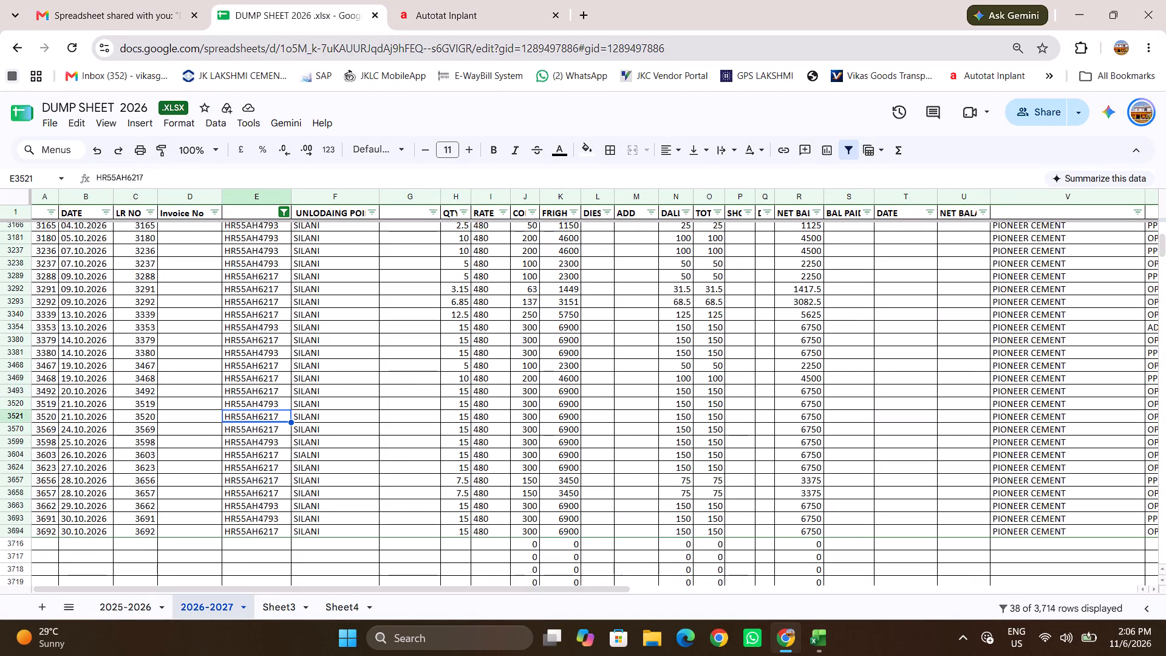
pyautogui.click(259, 408)
pyautogui.click(257, 405)
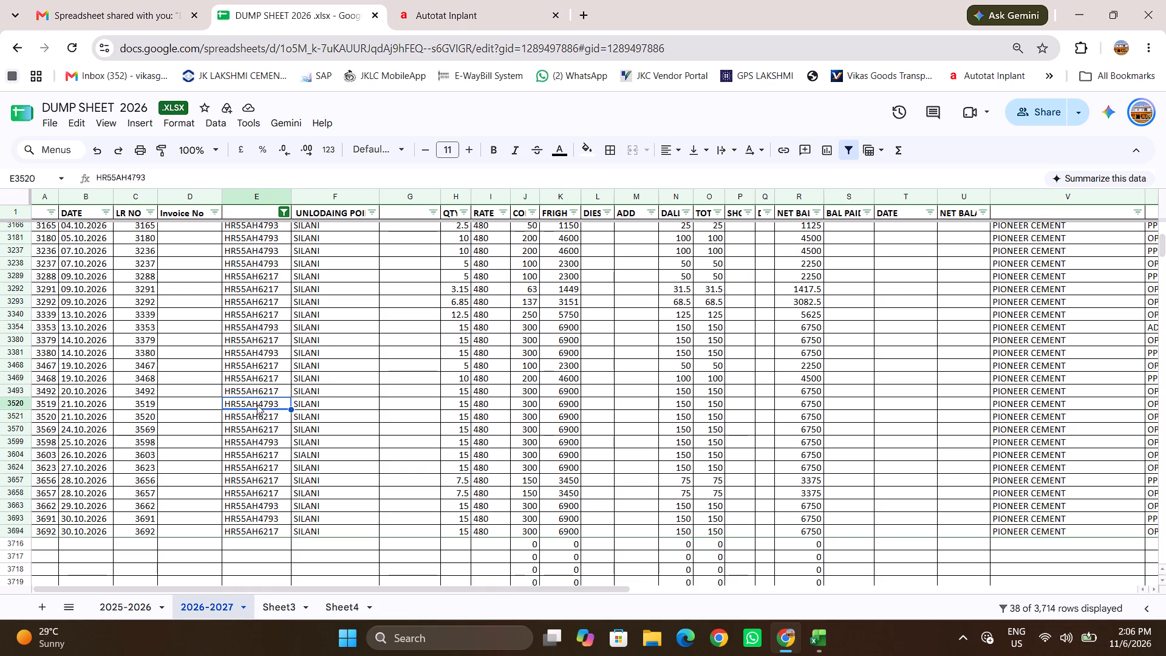
pyautogui.click(256, 415)
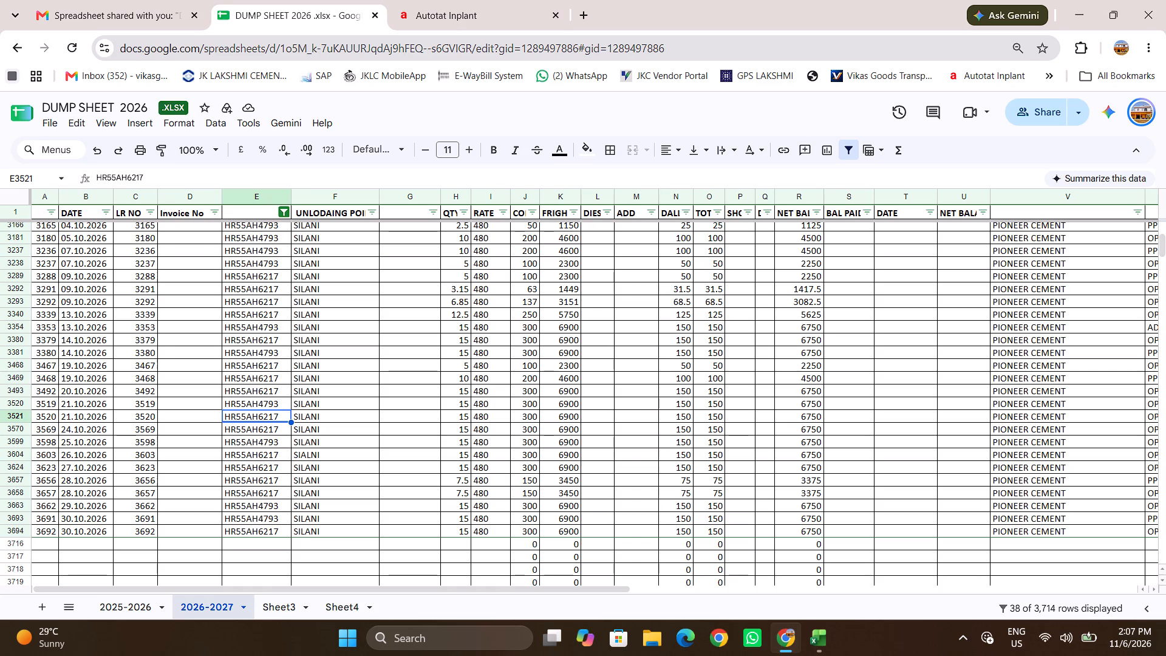
# Clear the vehicle number filter so that all vehicles are included on the 2026-2027 sheet.
pyautogui.click(284, 213)
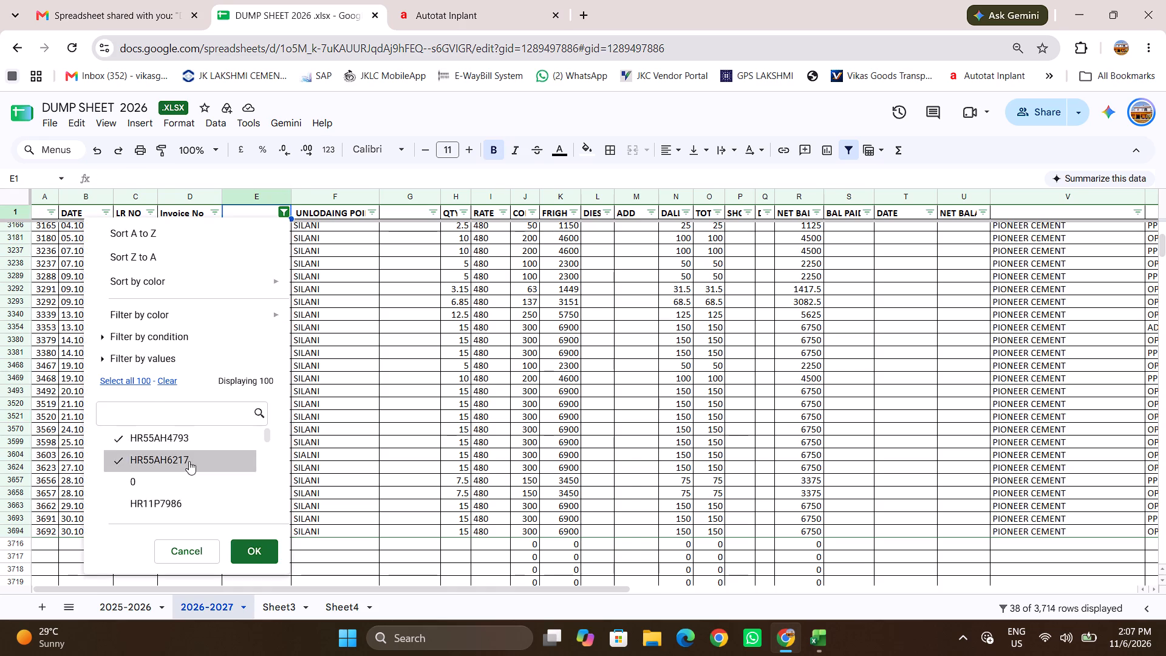
pyautogui.click(117, 380)
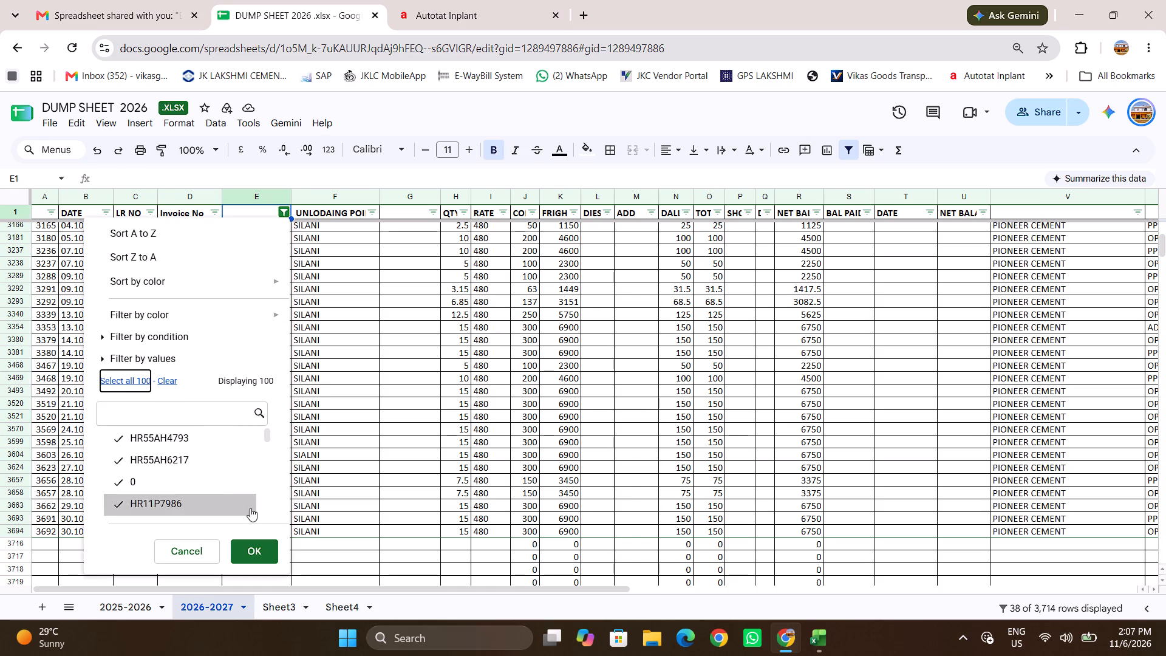
pyautogui.click(262, 545)
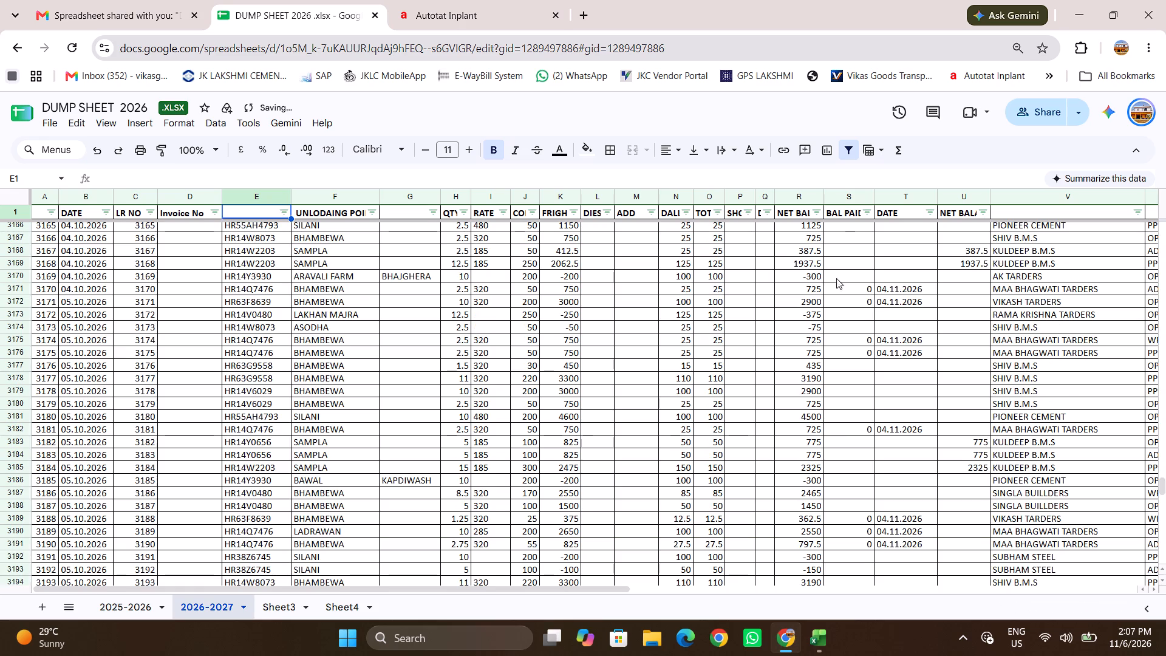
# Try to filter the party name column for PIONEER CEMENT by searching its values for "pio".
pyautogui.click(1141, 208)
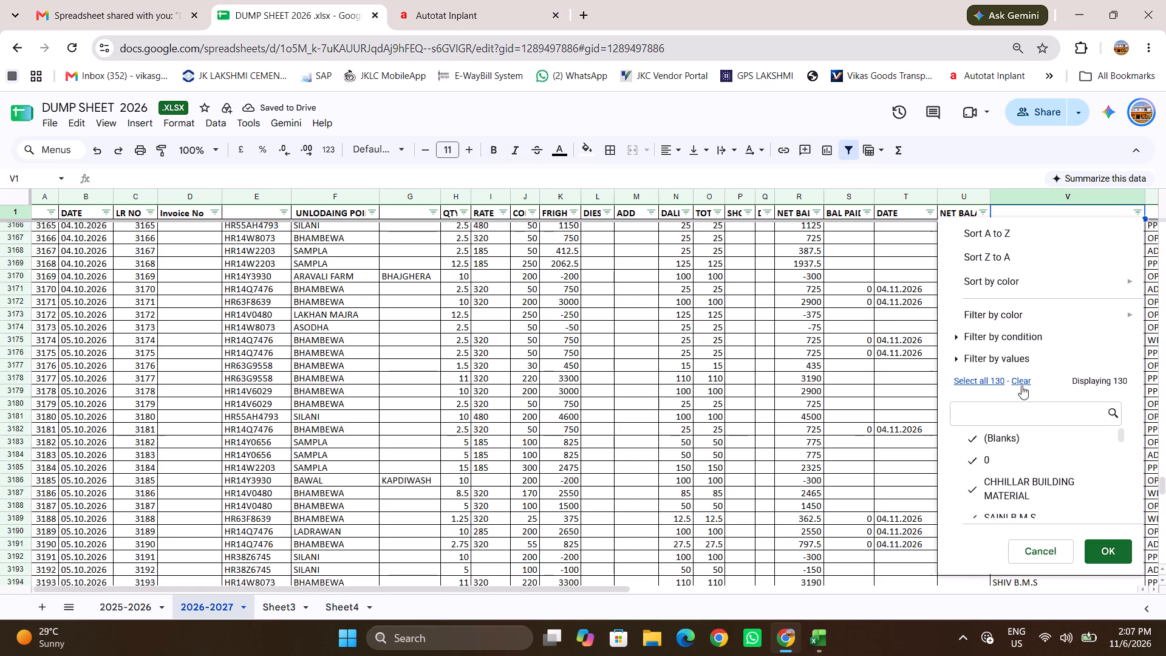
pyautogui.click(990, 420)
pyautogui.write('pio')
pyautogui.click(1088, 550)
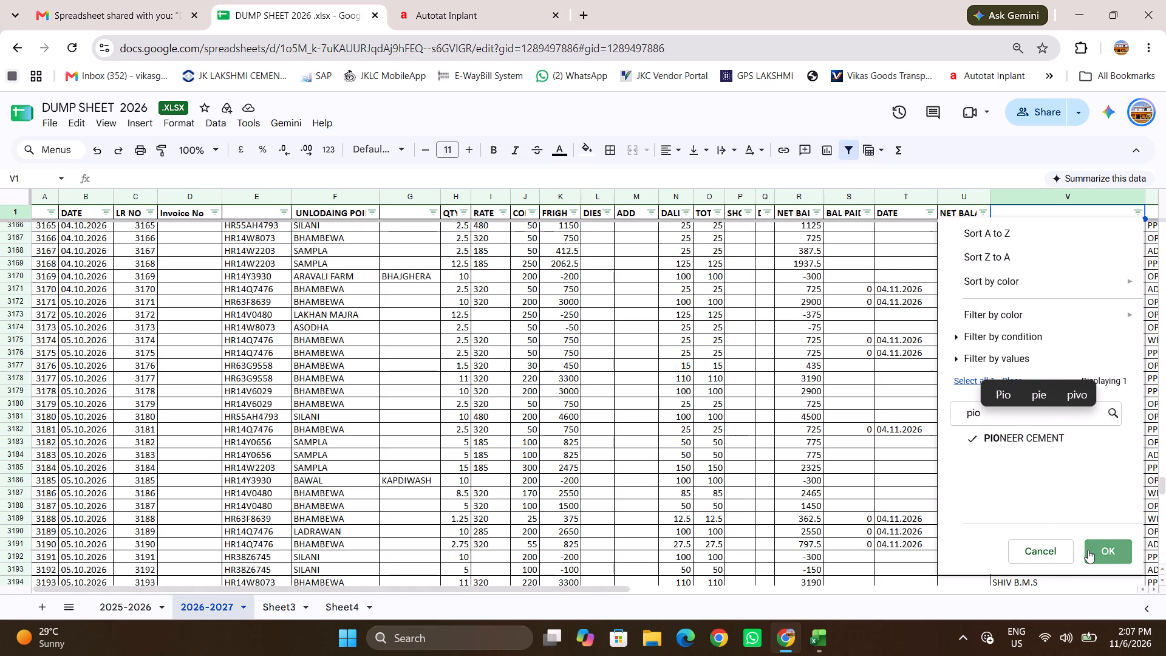
# Look through the October 2026 entries of all parties, back from the end of the month to 21.10.2026.
pyautogui.scroll(-16, 637, 501)
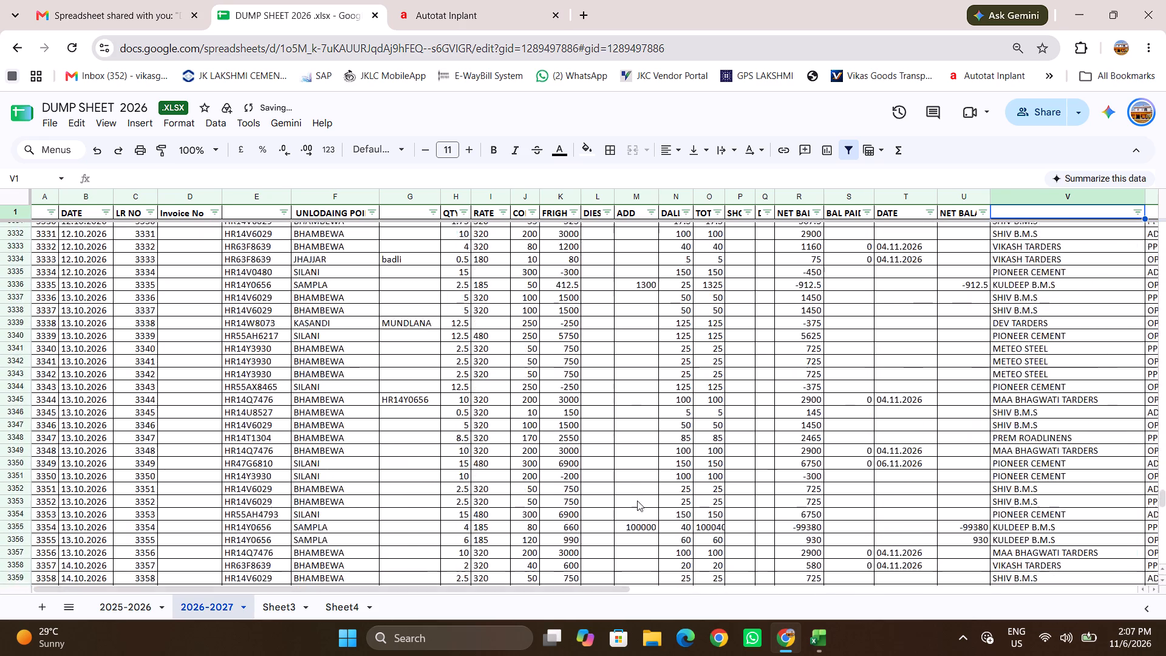
pyautogui.scroll(-9, 637, 501)
pyautogui.scroll(2, 637, 501)
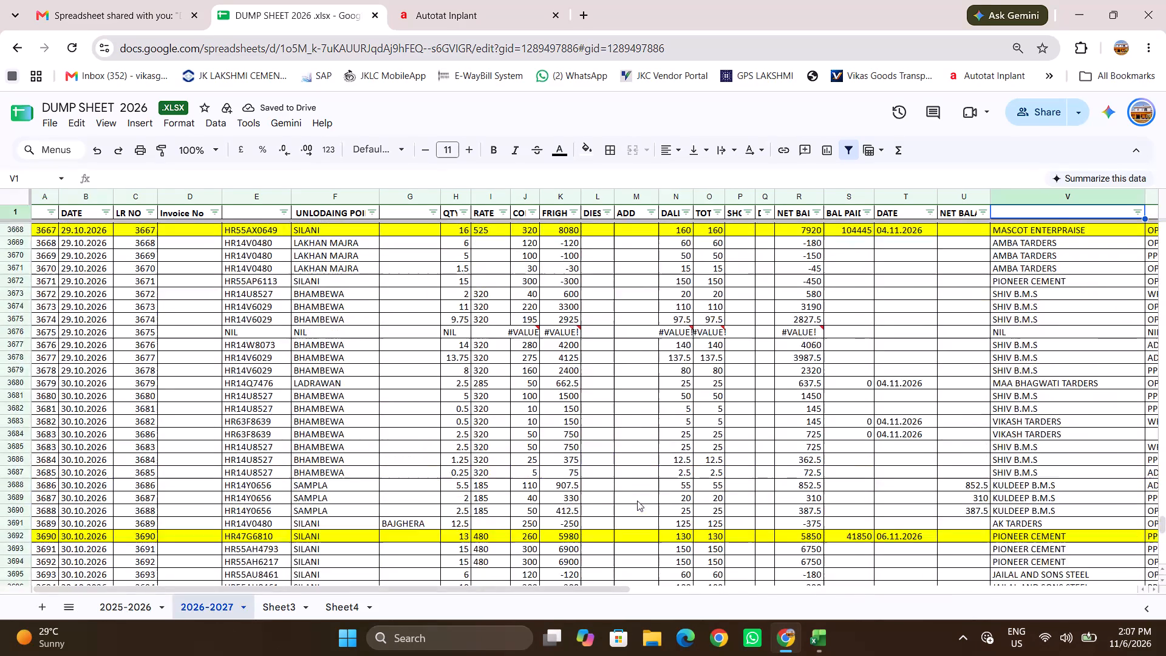
pyautogui.scroll(4, 637, 501)
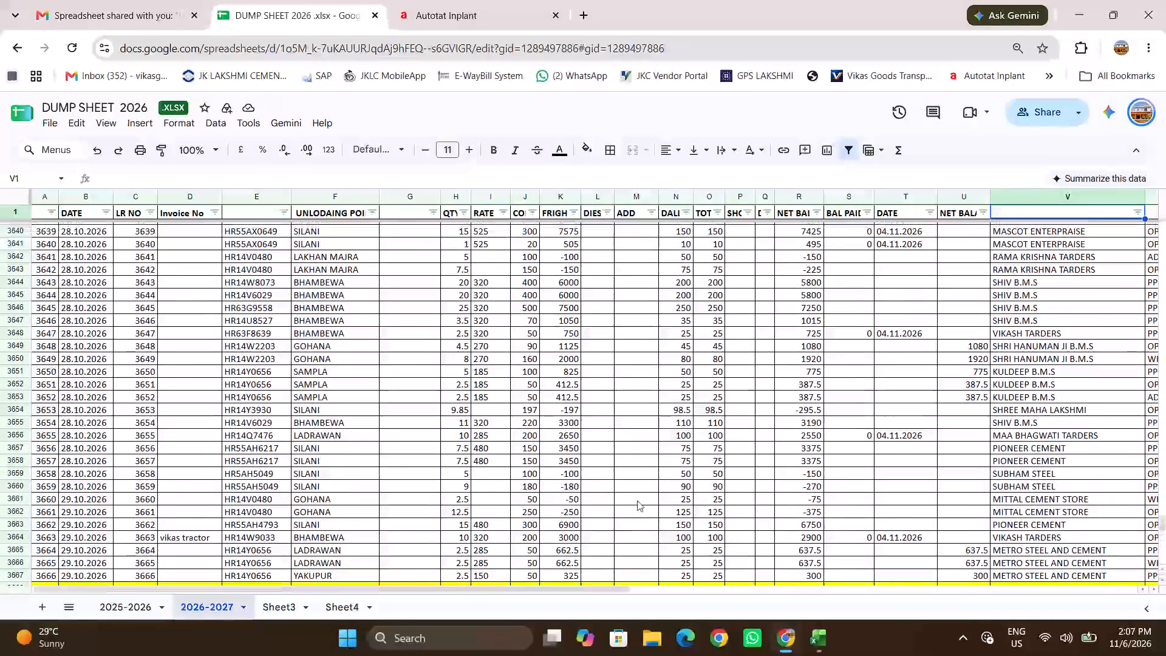
pyautogui.scroll(4, 637, 501)
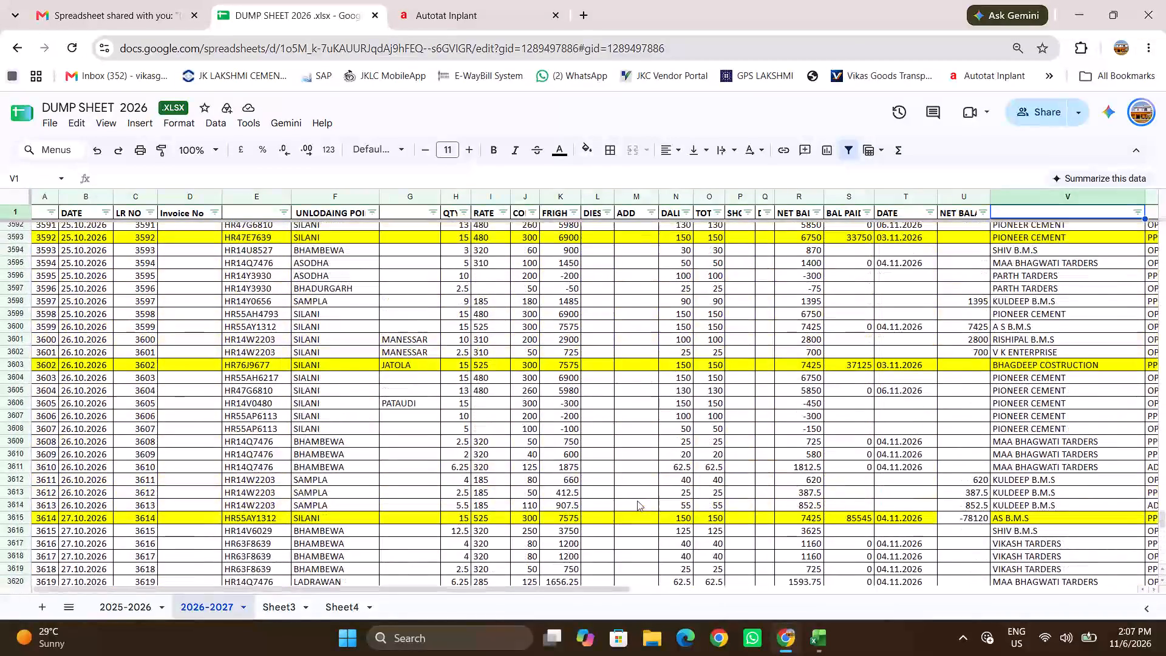
pyautogui.scroll(9, 637, 501)
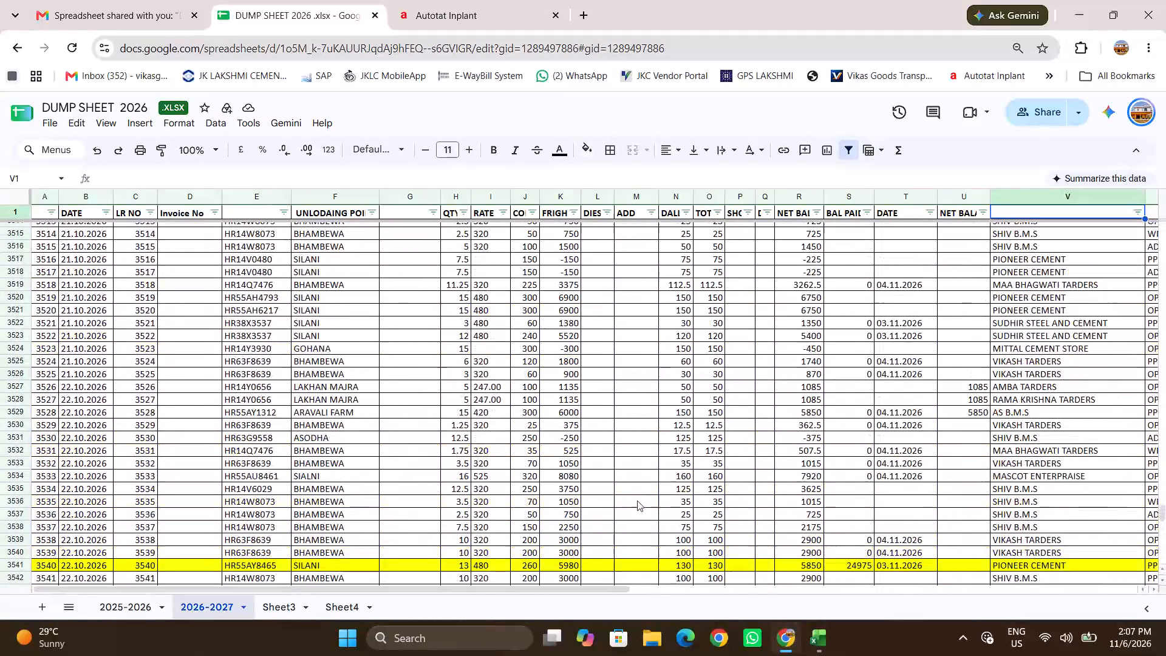
pyautogui.scroll(1, 637, 501)
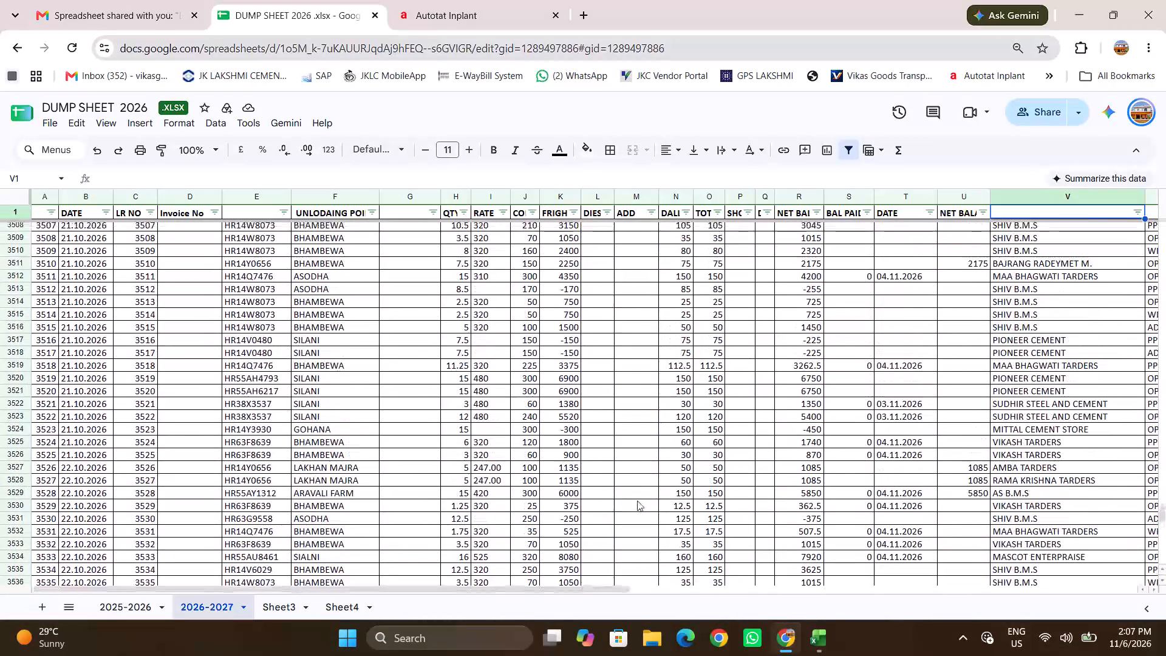
pyautogui.scroll(1, 637, 501)
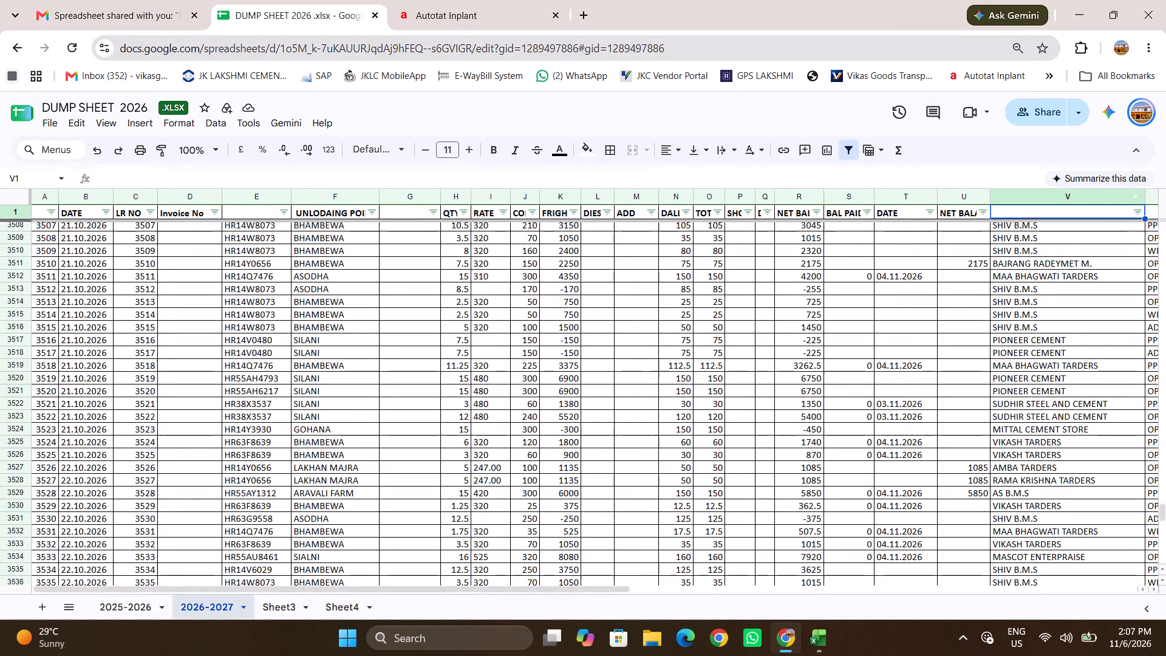
# Filter the party name column to only PIONEER CEMENT, clearing all other values and searching for "pio".
pyautogui.click(1141, 216)
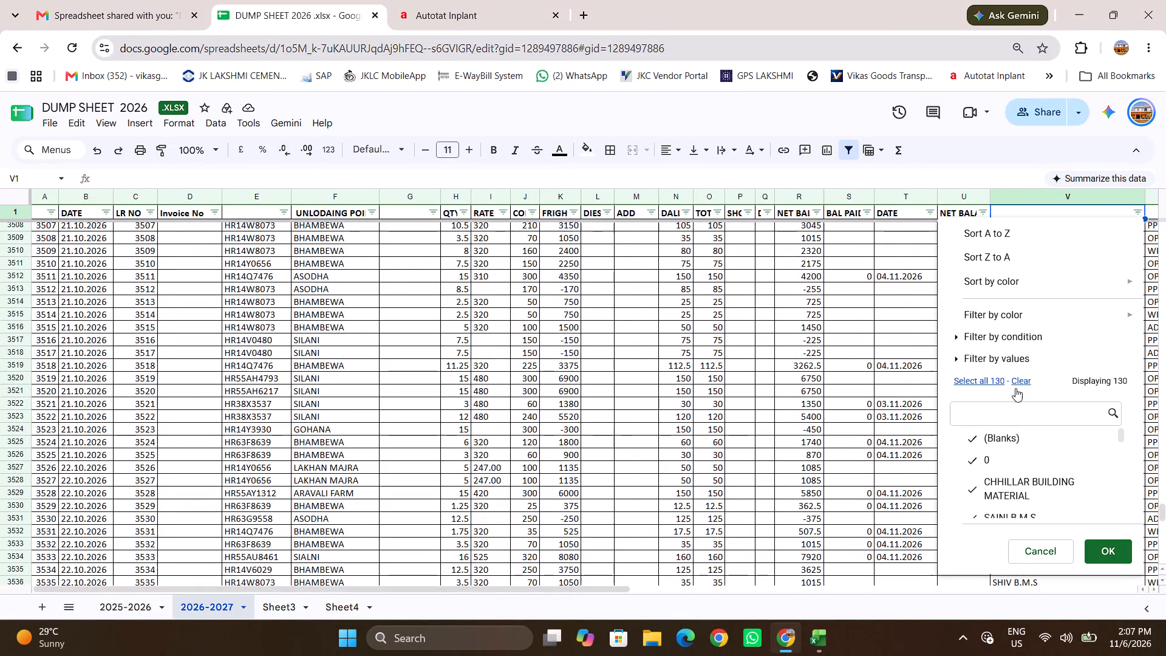
pyautogui.click(1018, 380)
pyautogui.click(998, 411)
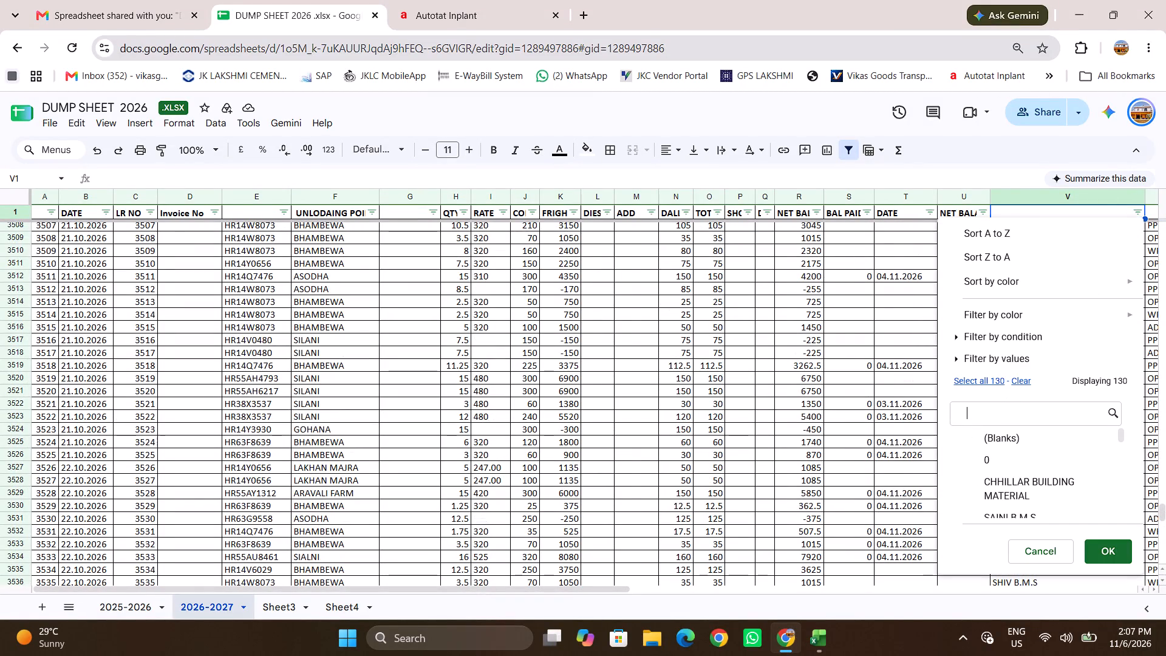
pyautogui.write('pio')
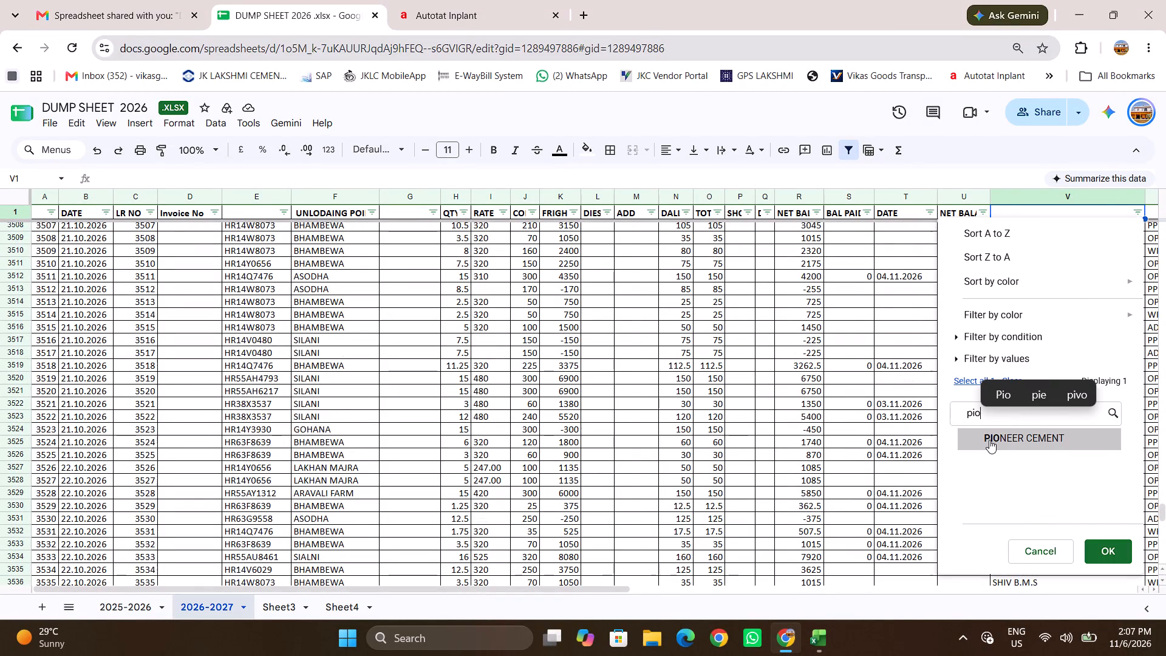
pyautogui.click(989, 440)
pyautogui.click(1117, 559)
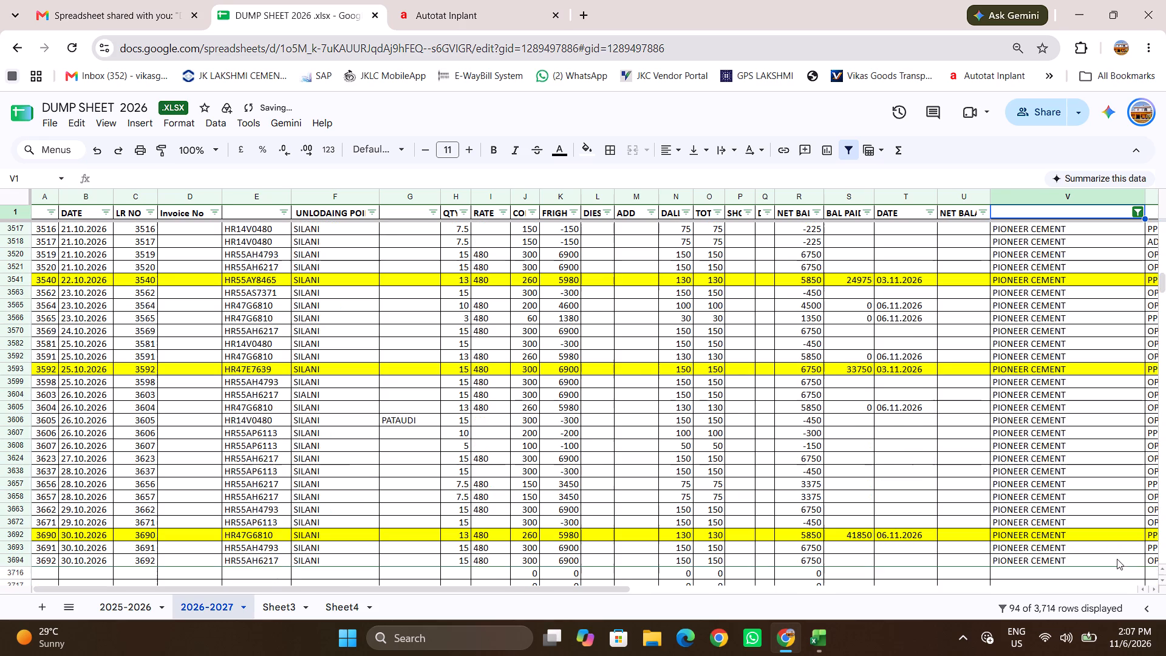
# Review the PIONEER CEMENT entries for October 2026, examining their dates, LR numbers, vehicles, quantities and cement grades around 21.10.2026.
pyautogui.scroll(1, 836, 439)
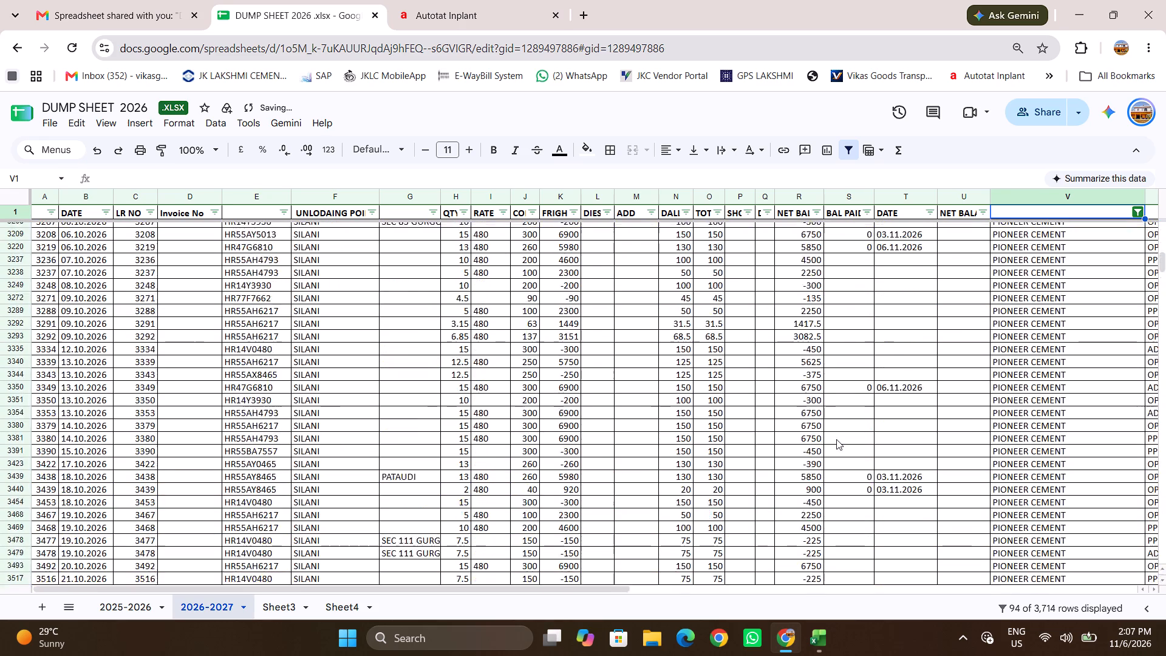
pyautogui.scroll(7, 836, 439)
pyautogui.scroll(-2, 836, 439)
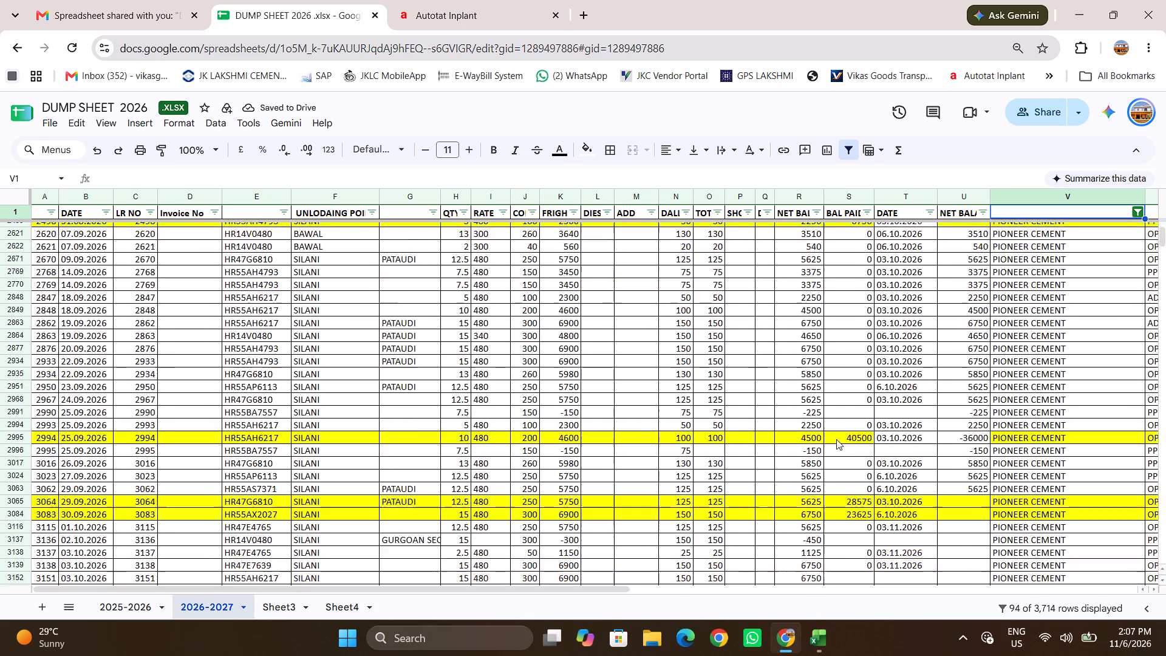
pyautogui.scroll(-7, 836, 439)
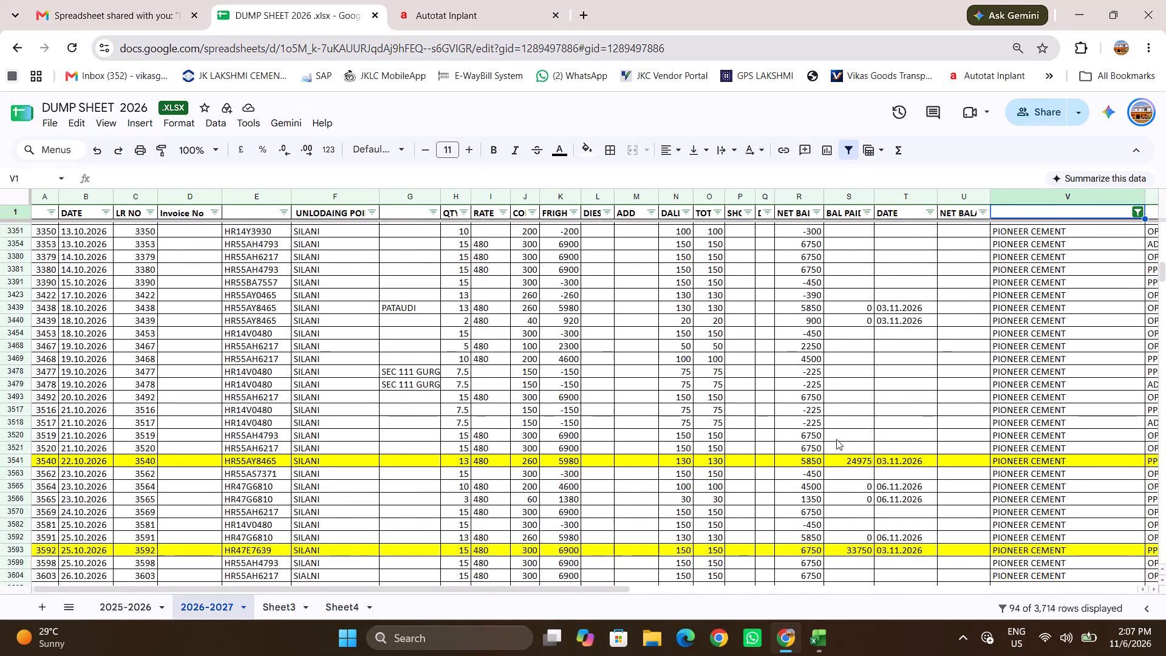
pyautogui.scroll(-2, 836, 439)
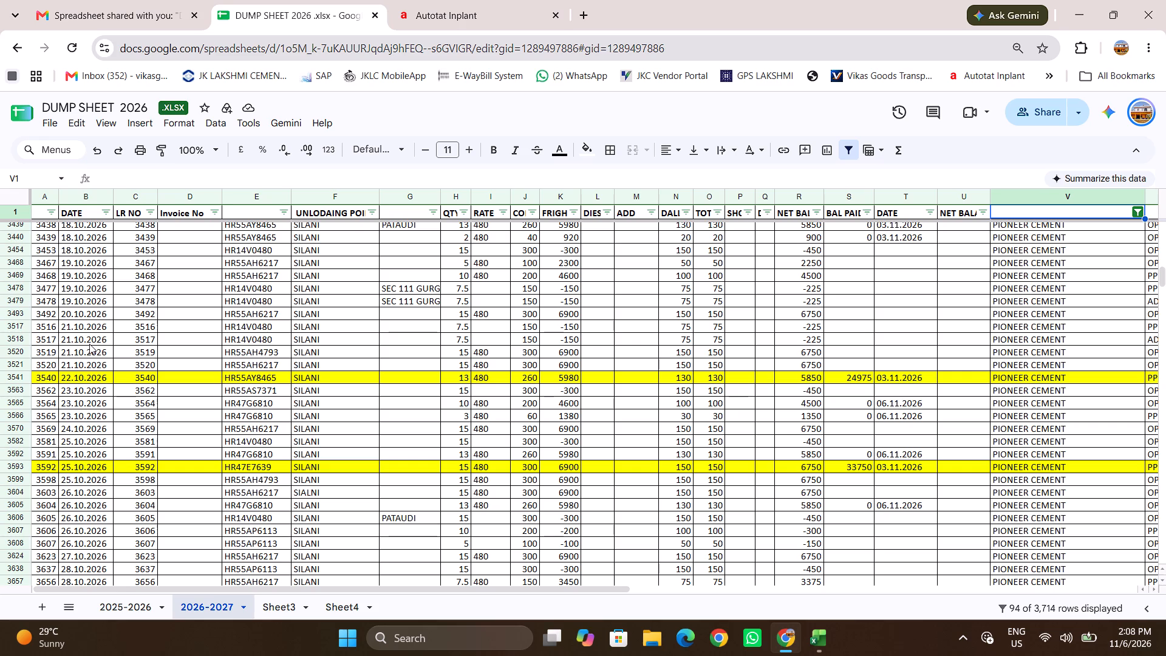
pyautogui.scroll(-1, 89, 344)
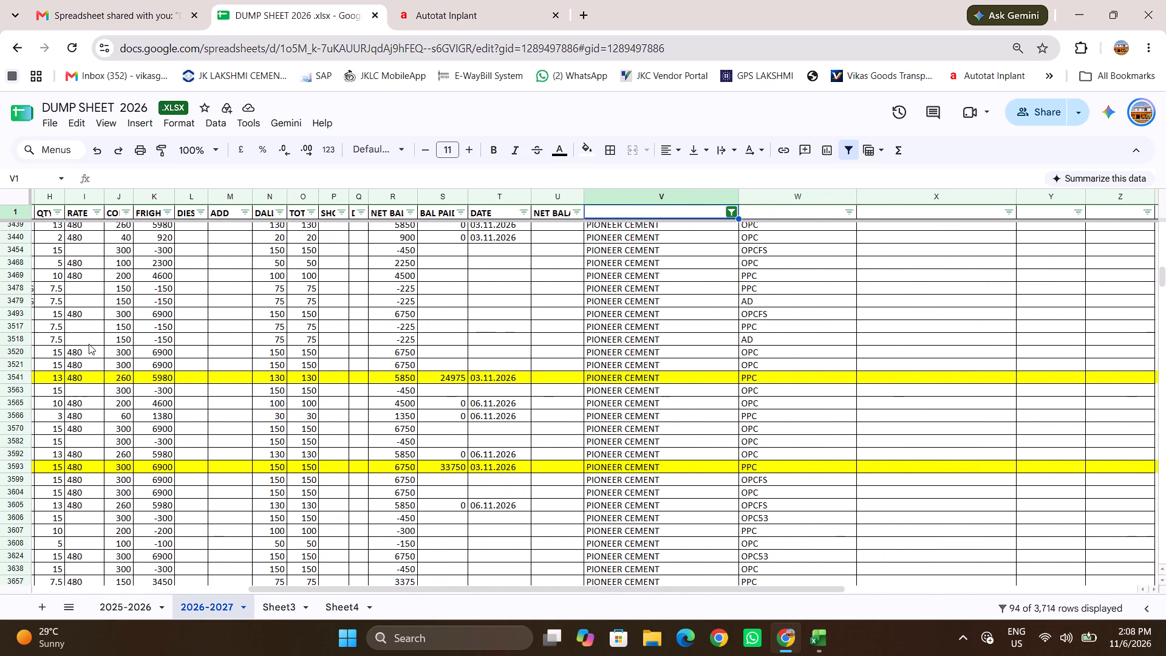
pyautogui.scroll(-1, 89, 344)
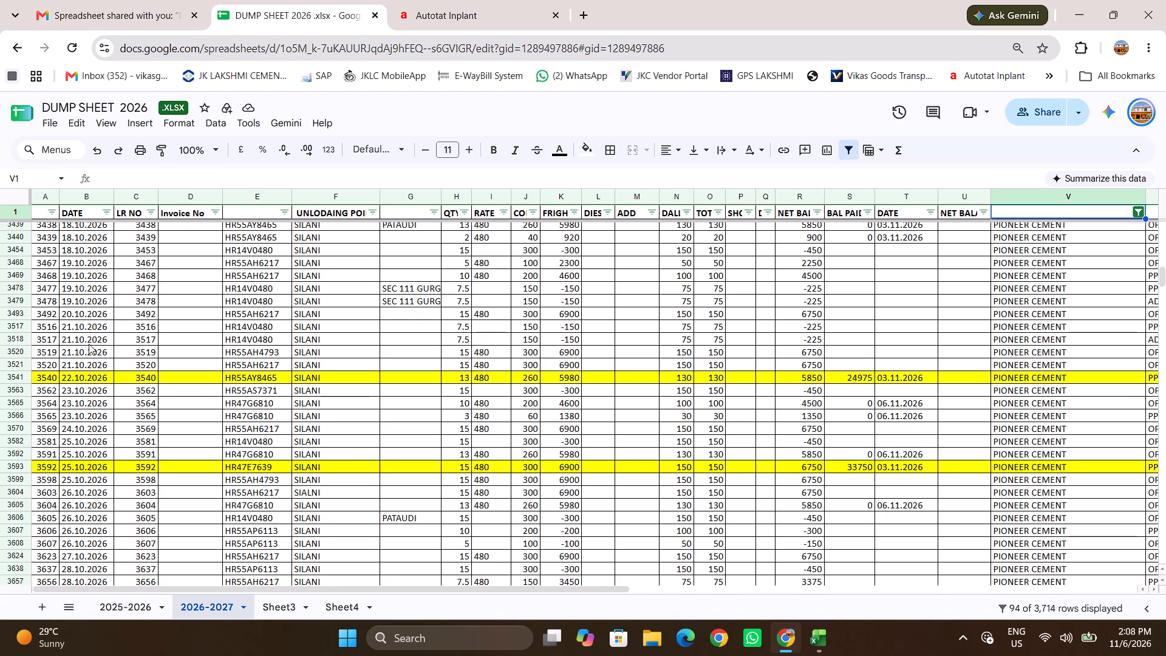
pyautogui.click(89, 344)
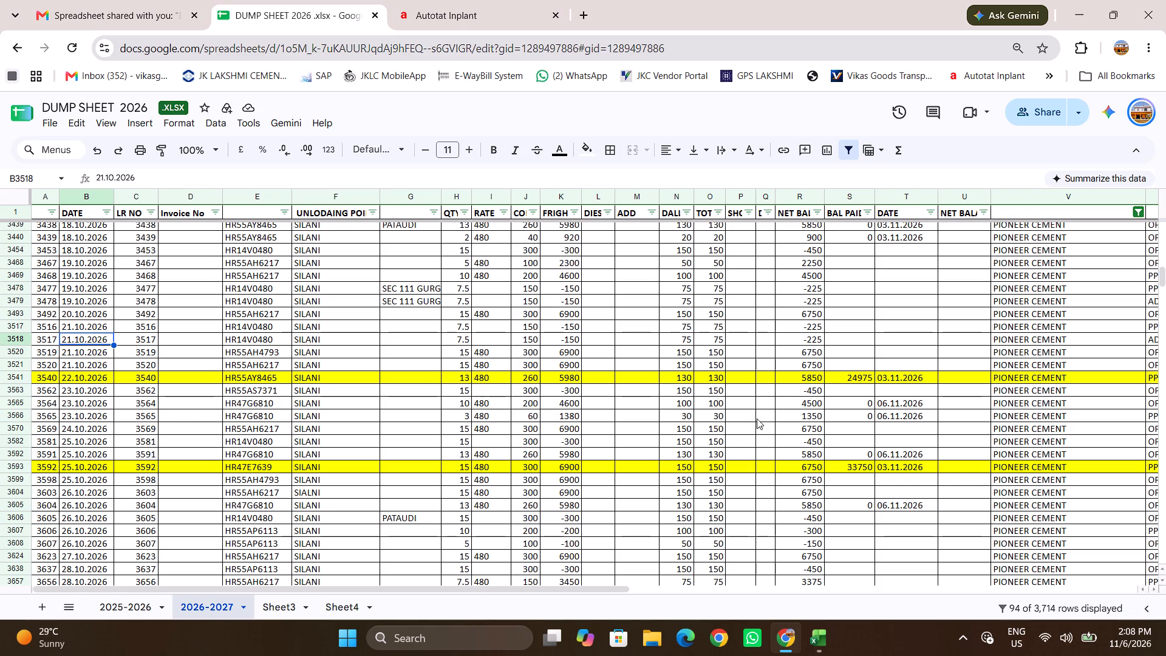
pyautogui.hscroll(1, 710, 411)
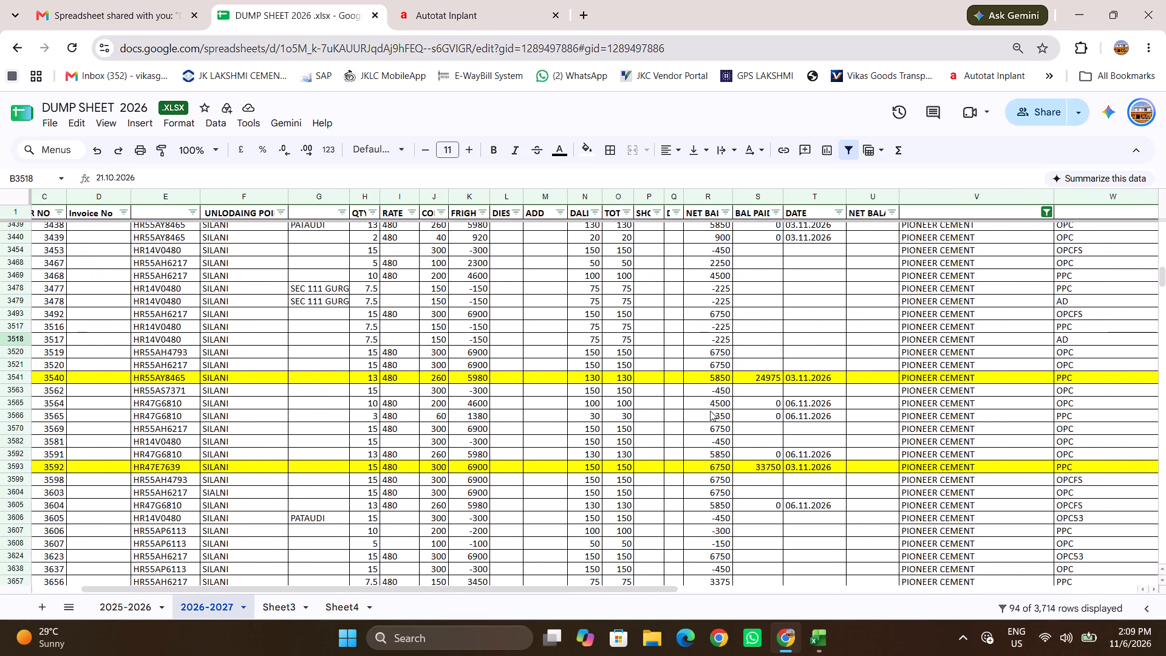
pyautogui.hscroll(1, 710, 411)
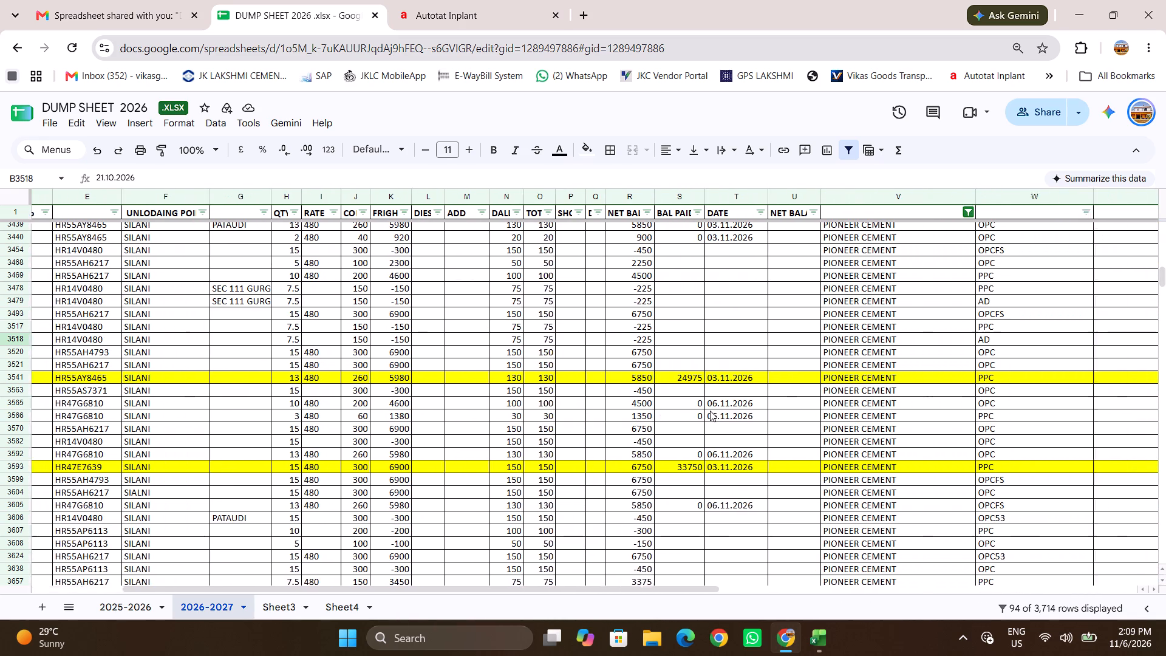
pyautogui.hscroll(2, 710, 411)
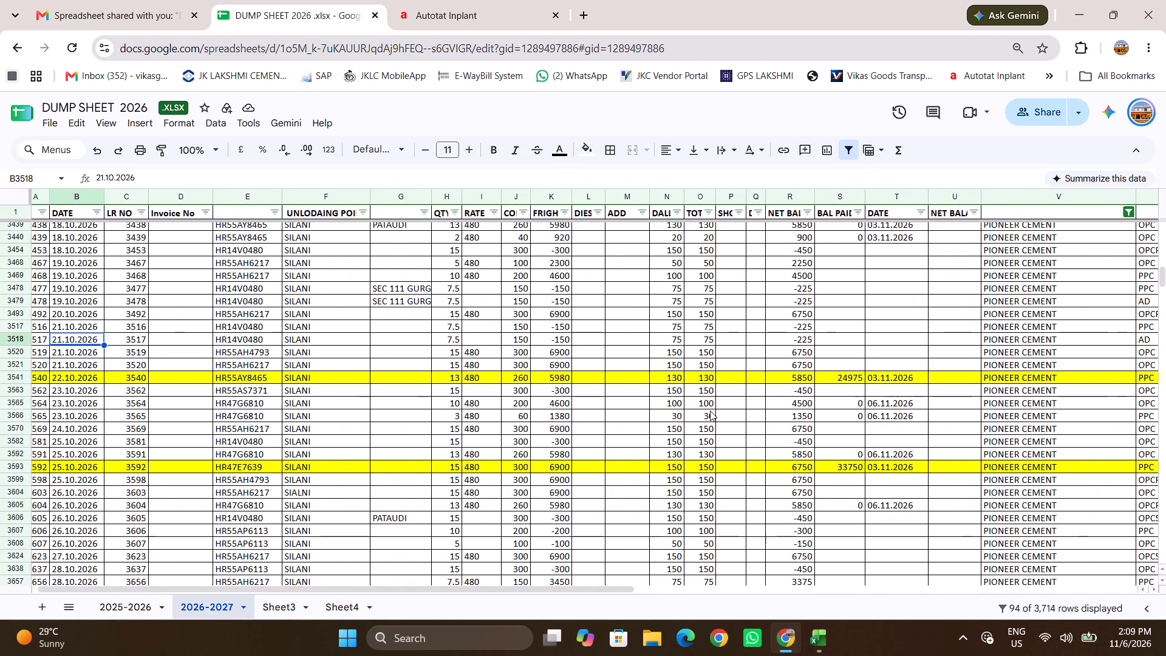
pyautogui.hscroll(2, 710, 411)
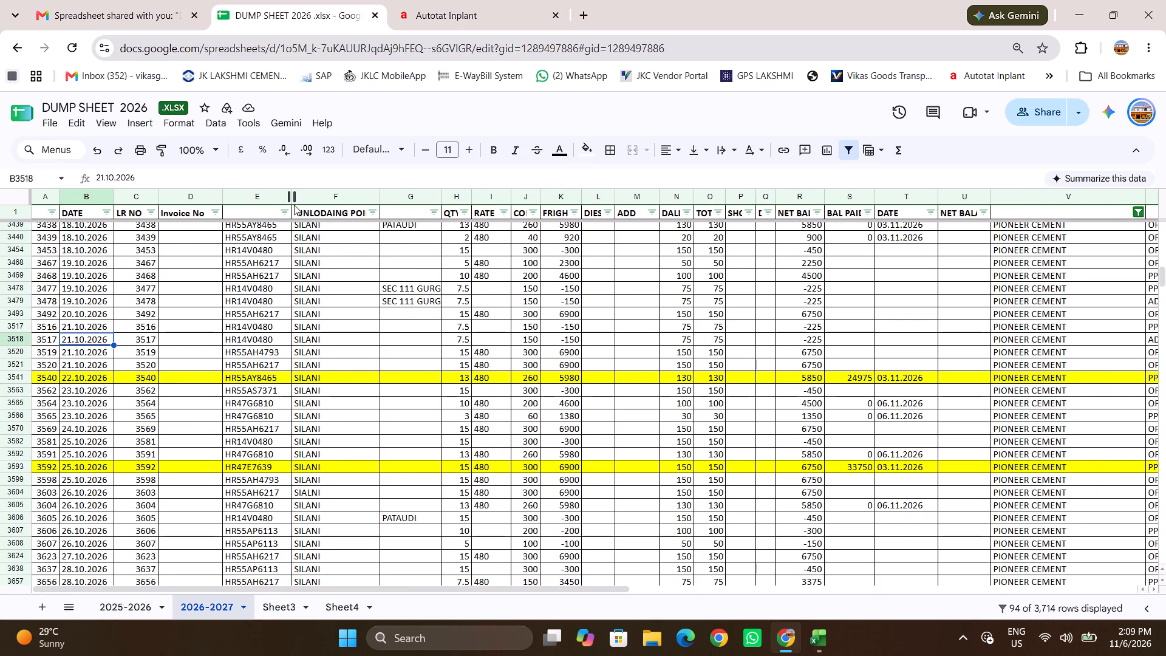
# Remove the PIONEER CEMENT filter by selecting all values in the party name column.
pyautogui.click(284, 213)
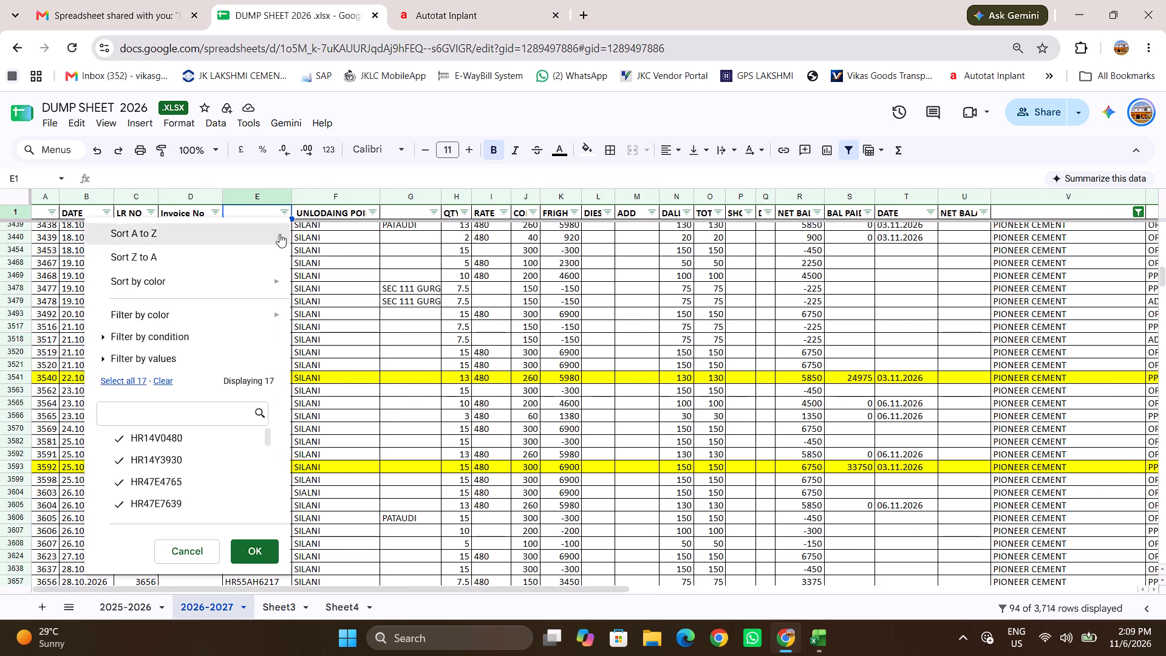
pyautogui.click(1136, 207)
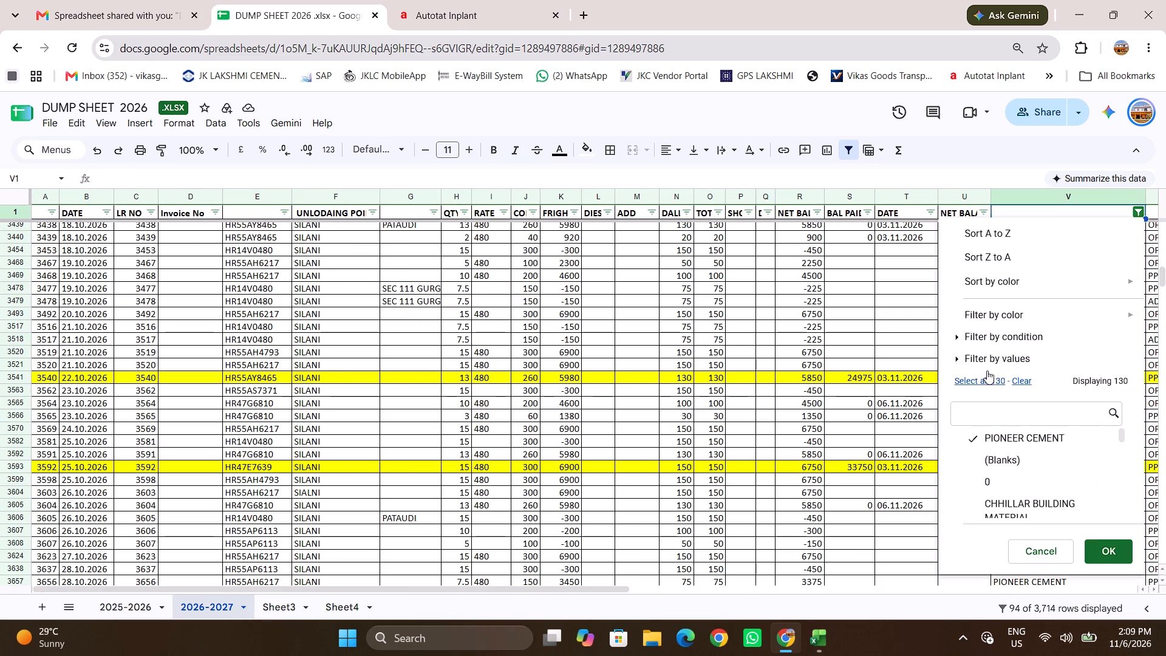
pyautogui.click(986, 374)
pyautogui.click(1119, 552)
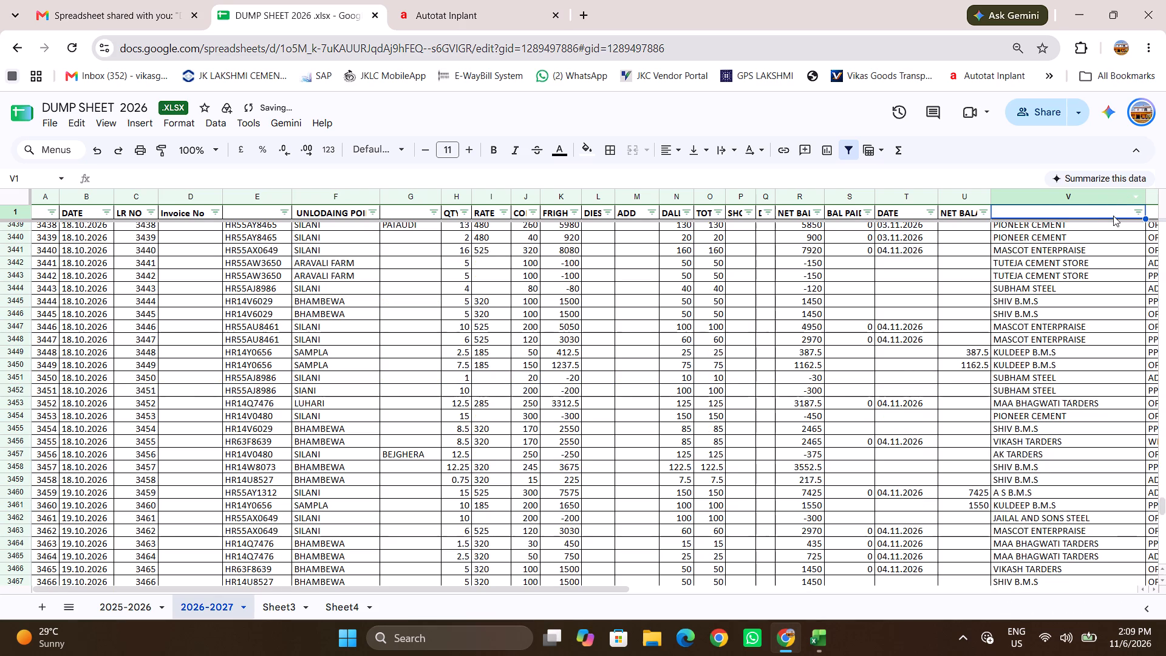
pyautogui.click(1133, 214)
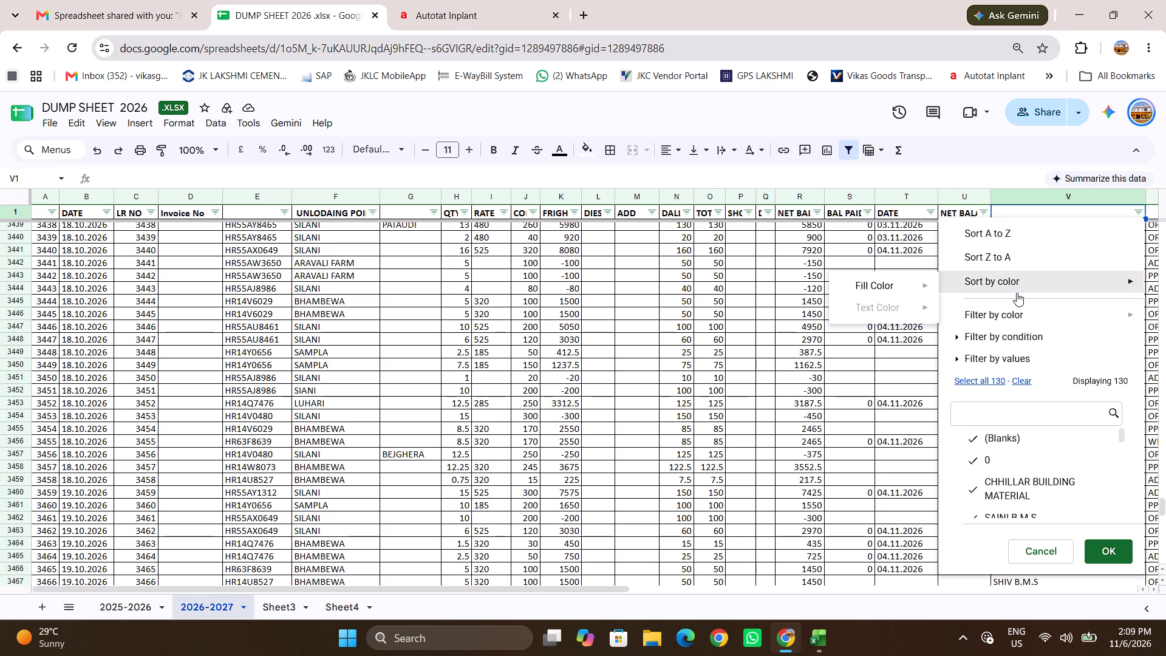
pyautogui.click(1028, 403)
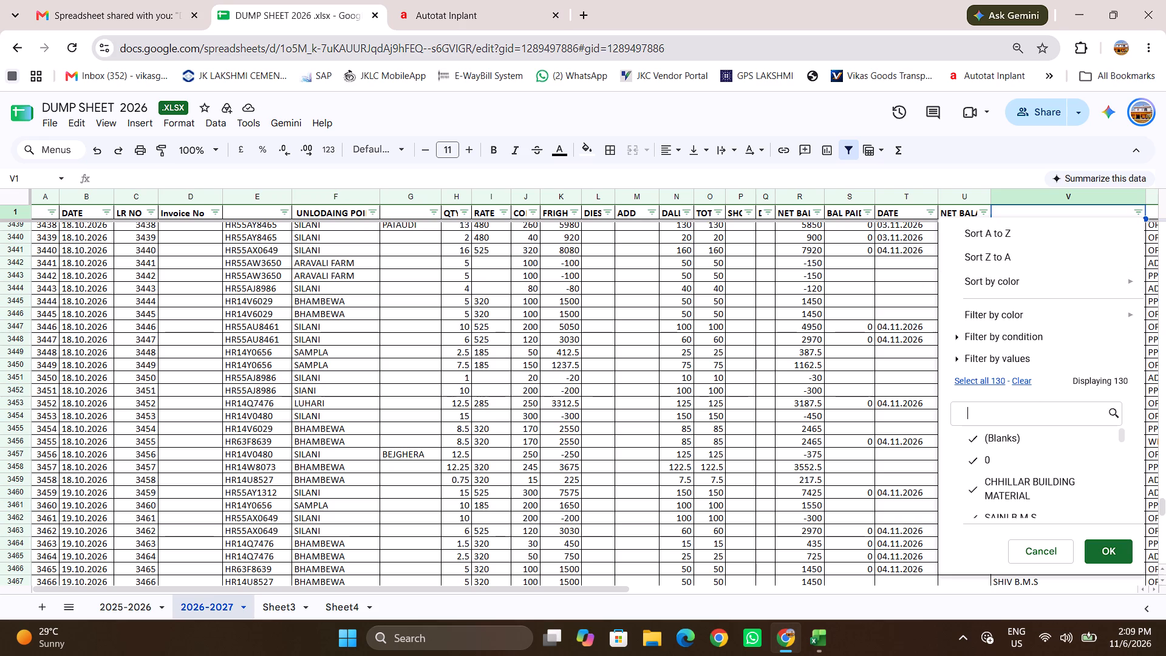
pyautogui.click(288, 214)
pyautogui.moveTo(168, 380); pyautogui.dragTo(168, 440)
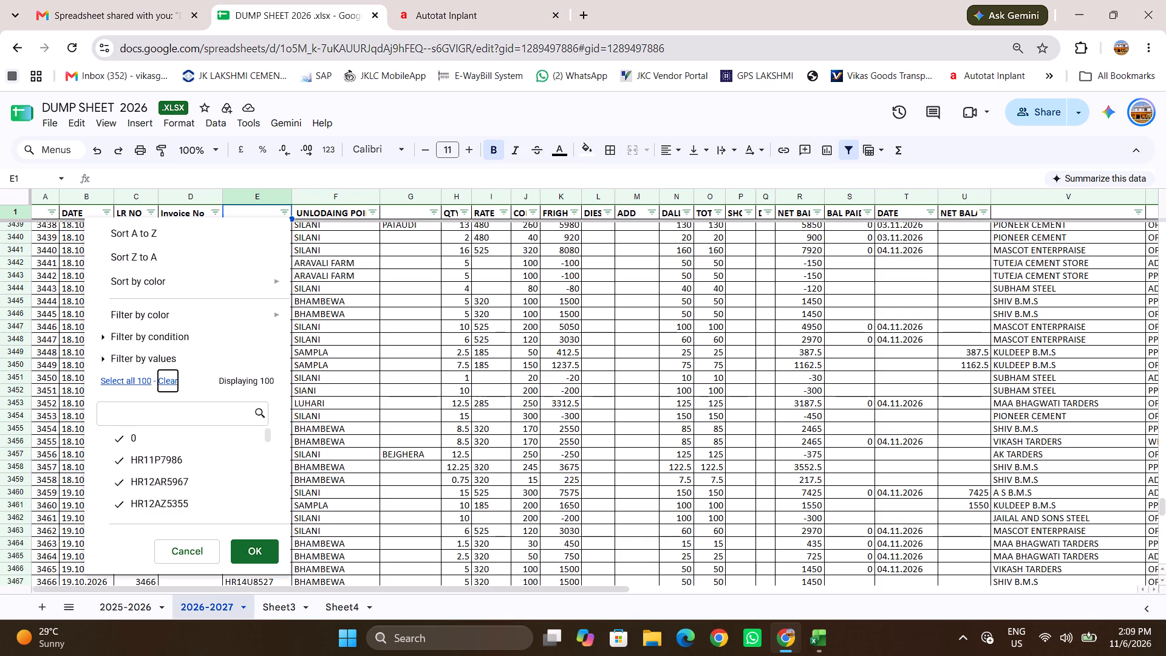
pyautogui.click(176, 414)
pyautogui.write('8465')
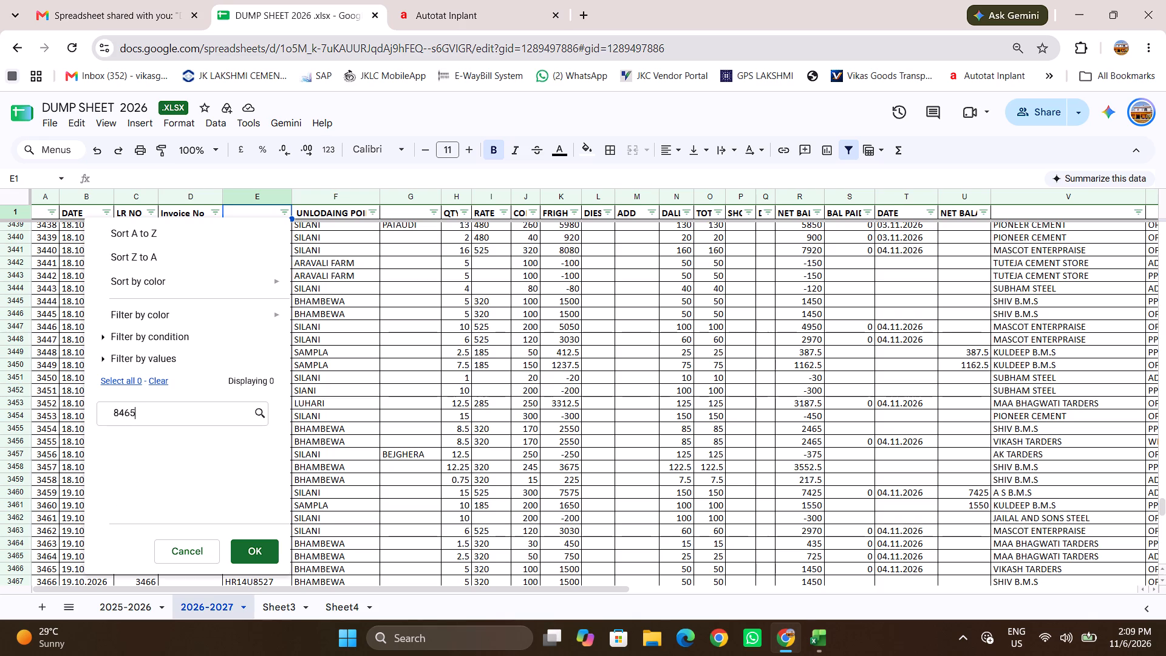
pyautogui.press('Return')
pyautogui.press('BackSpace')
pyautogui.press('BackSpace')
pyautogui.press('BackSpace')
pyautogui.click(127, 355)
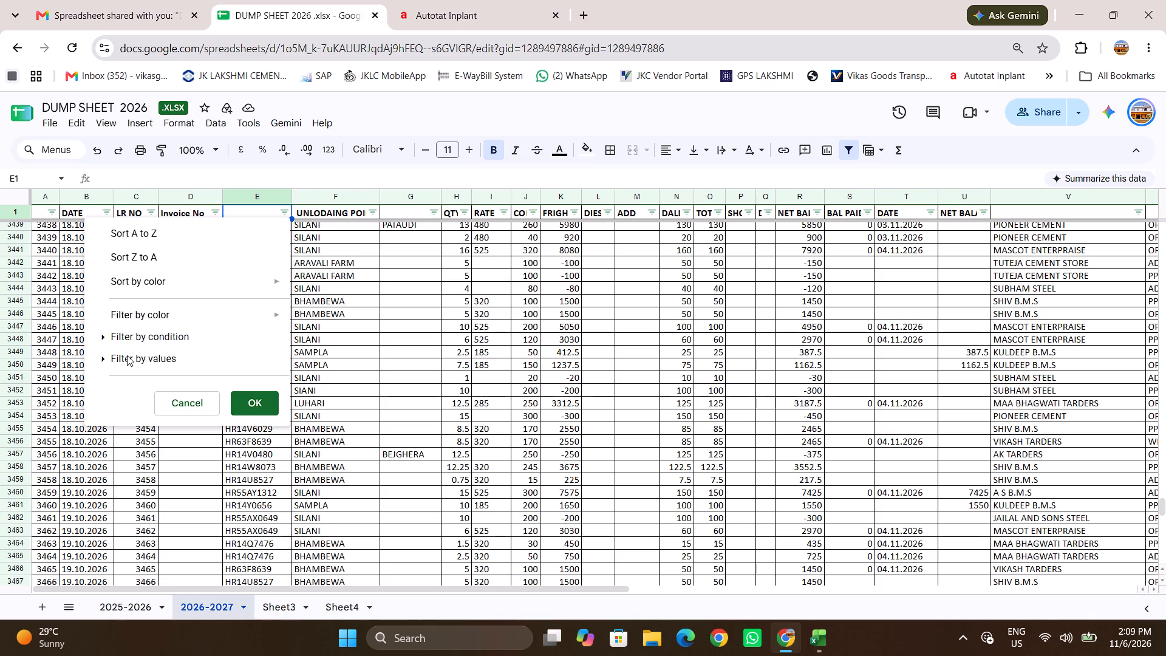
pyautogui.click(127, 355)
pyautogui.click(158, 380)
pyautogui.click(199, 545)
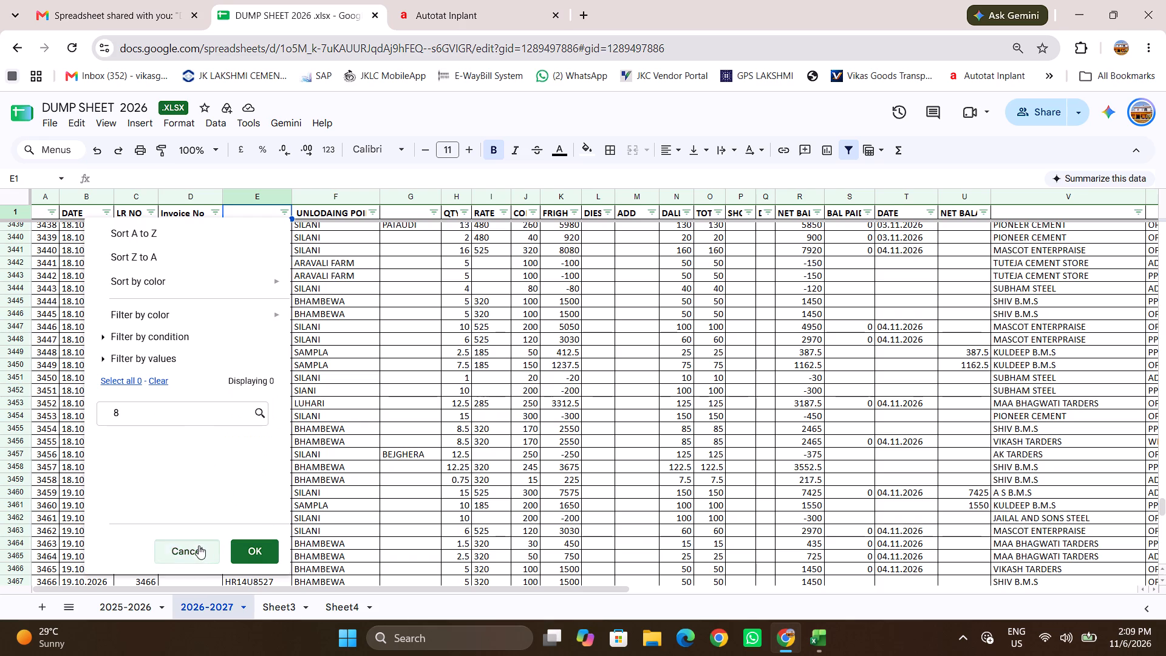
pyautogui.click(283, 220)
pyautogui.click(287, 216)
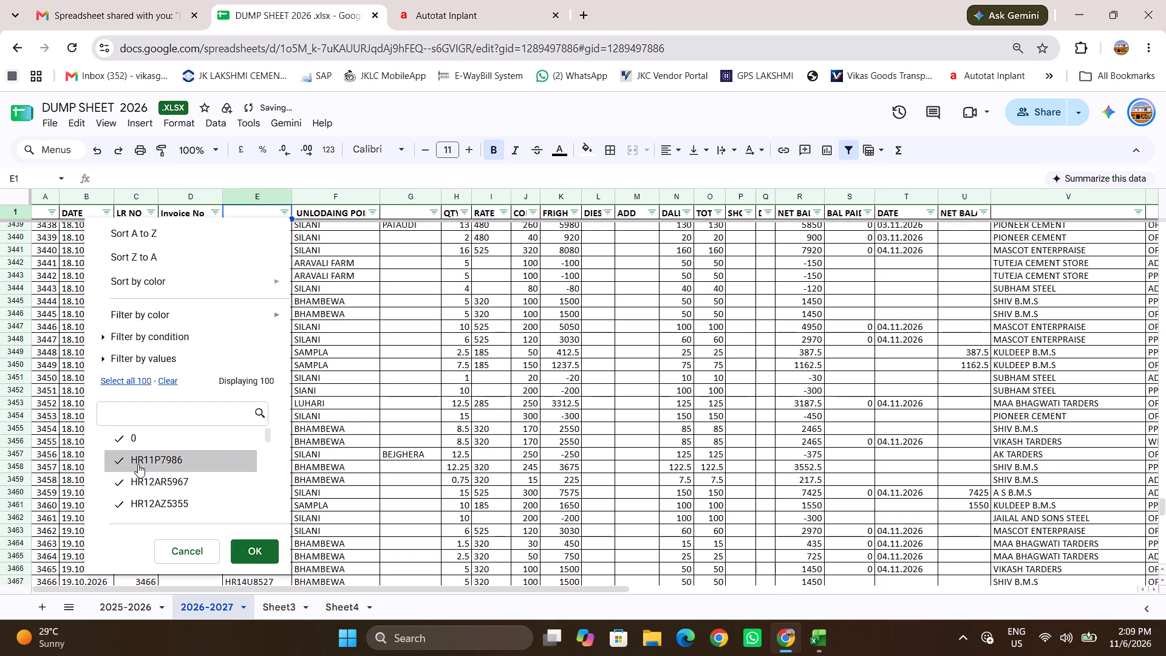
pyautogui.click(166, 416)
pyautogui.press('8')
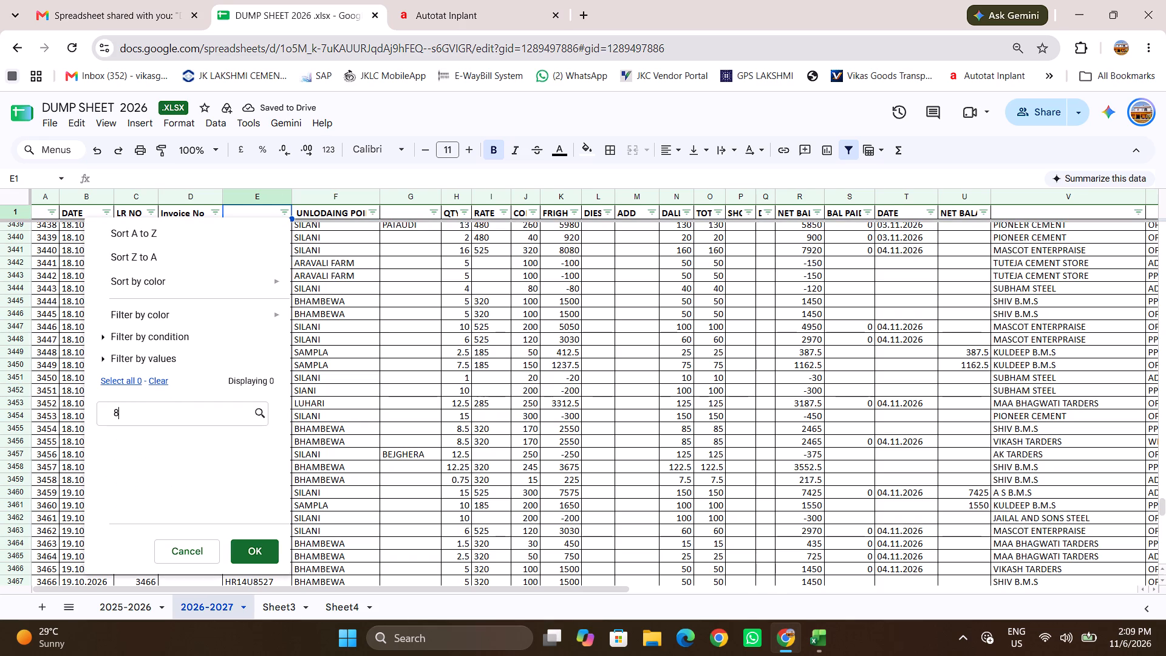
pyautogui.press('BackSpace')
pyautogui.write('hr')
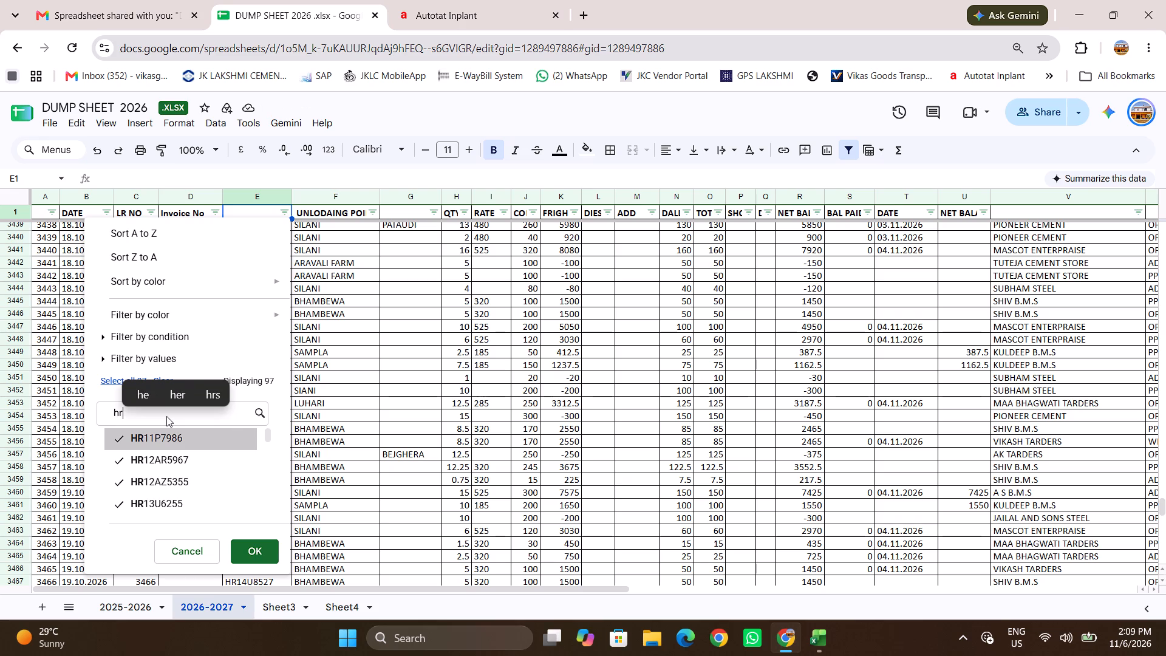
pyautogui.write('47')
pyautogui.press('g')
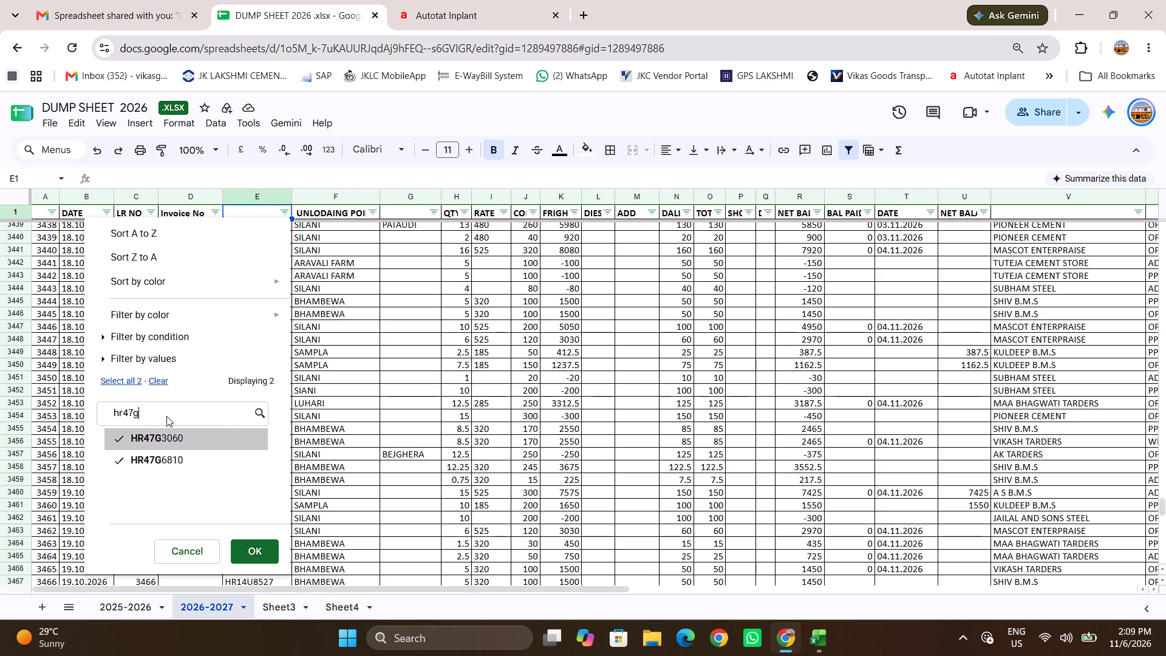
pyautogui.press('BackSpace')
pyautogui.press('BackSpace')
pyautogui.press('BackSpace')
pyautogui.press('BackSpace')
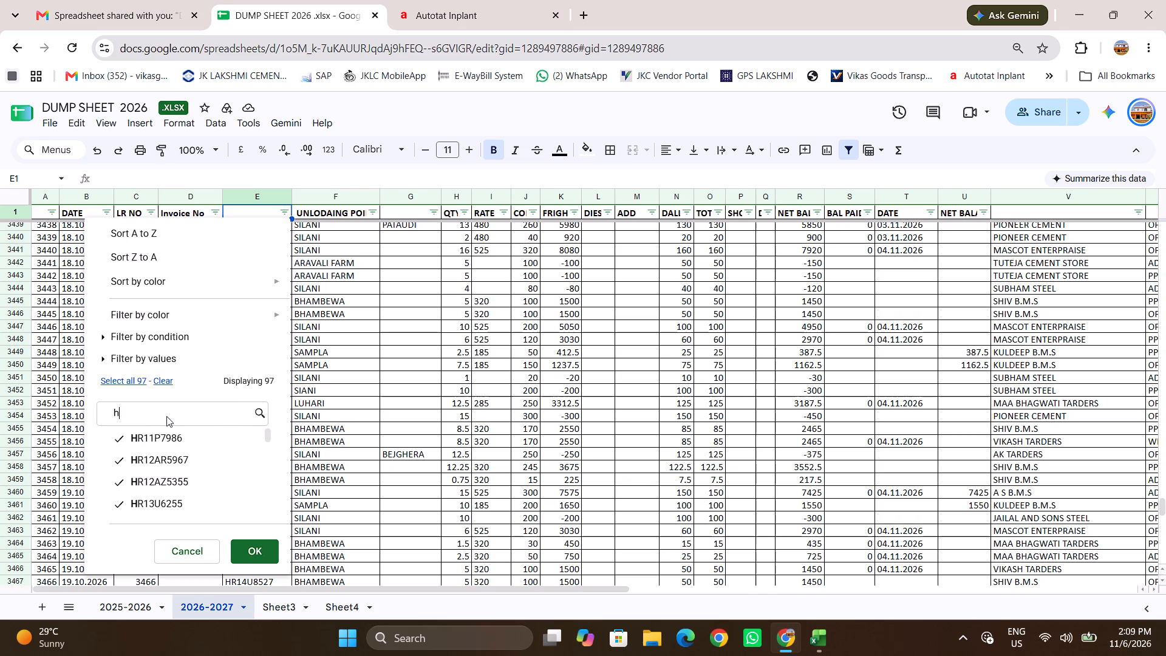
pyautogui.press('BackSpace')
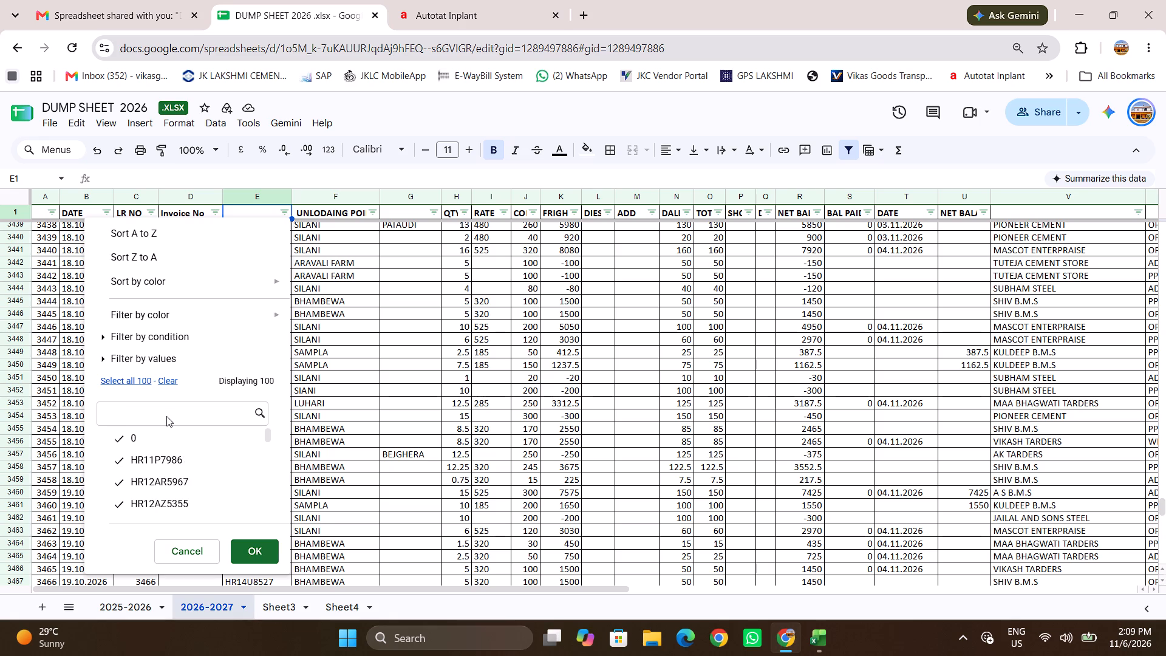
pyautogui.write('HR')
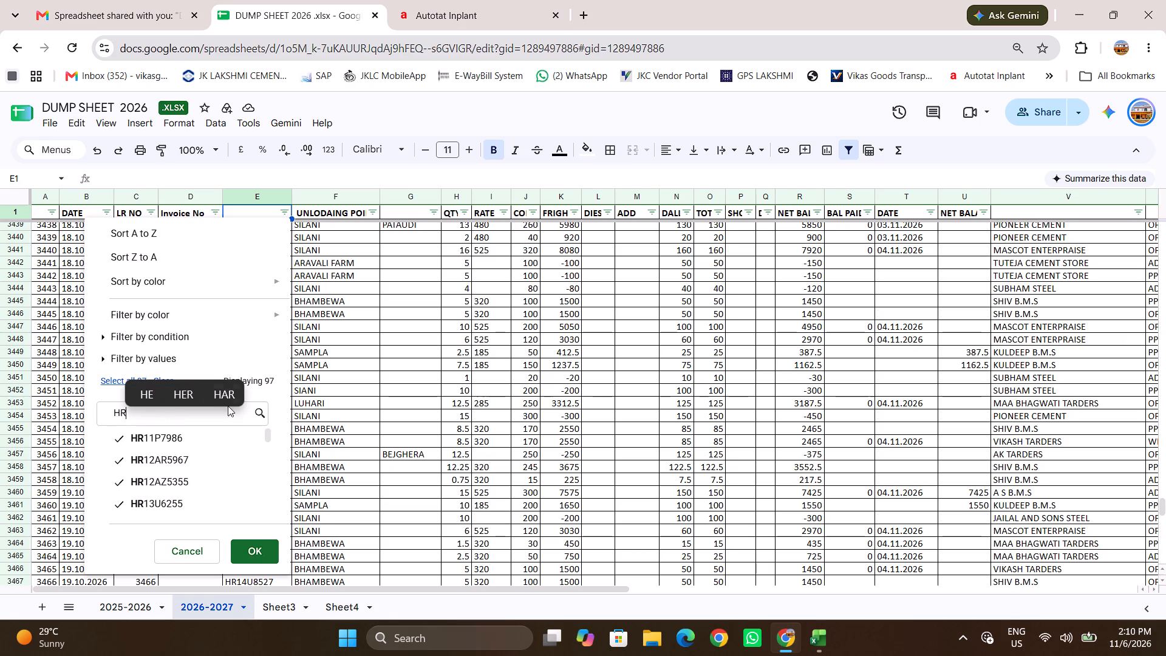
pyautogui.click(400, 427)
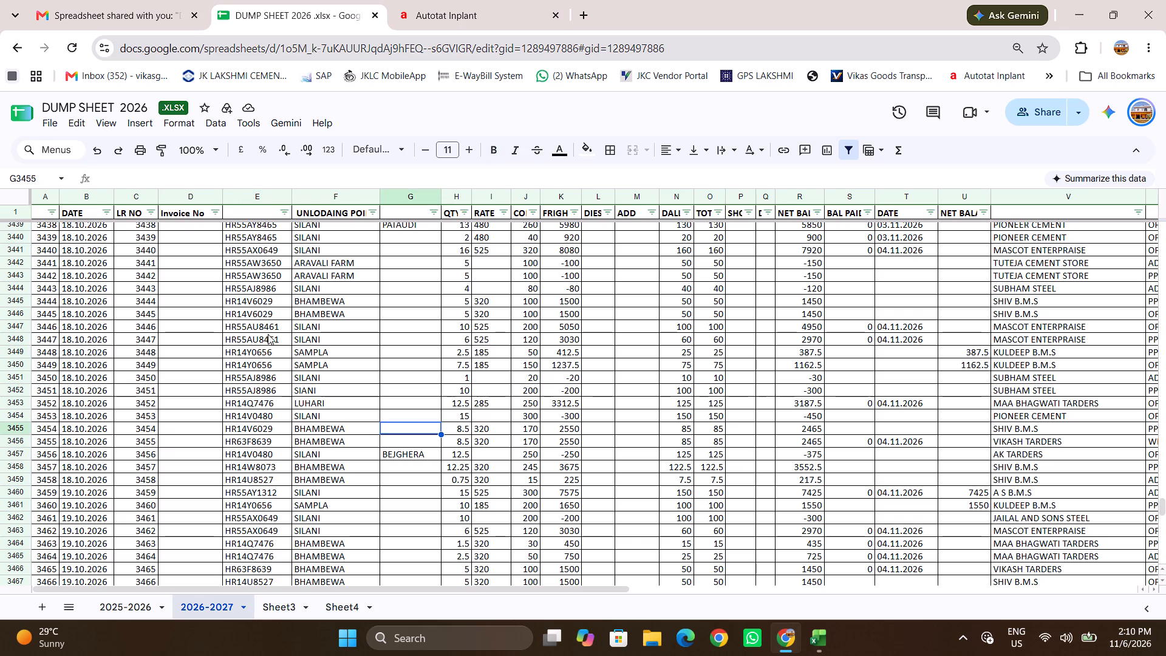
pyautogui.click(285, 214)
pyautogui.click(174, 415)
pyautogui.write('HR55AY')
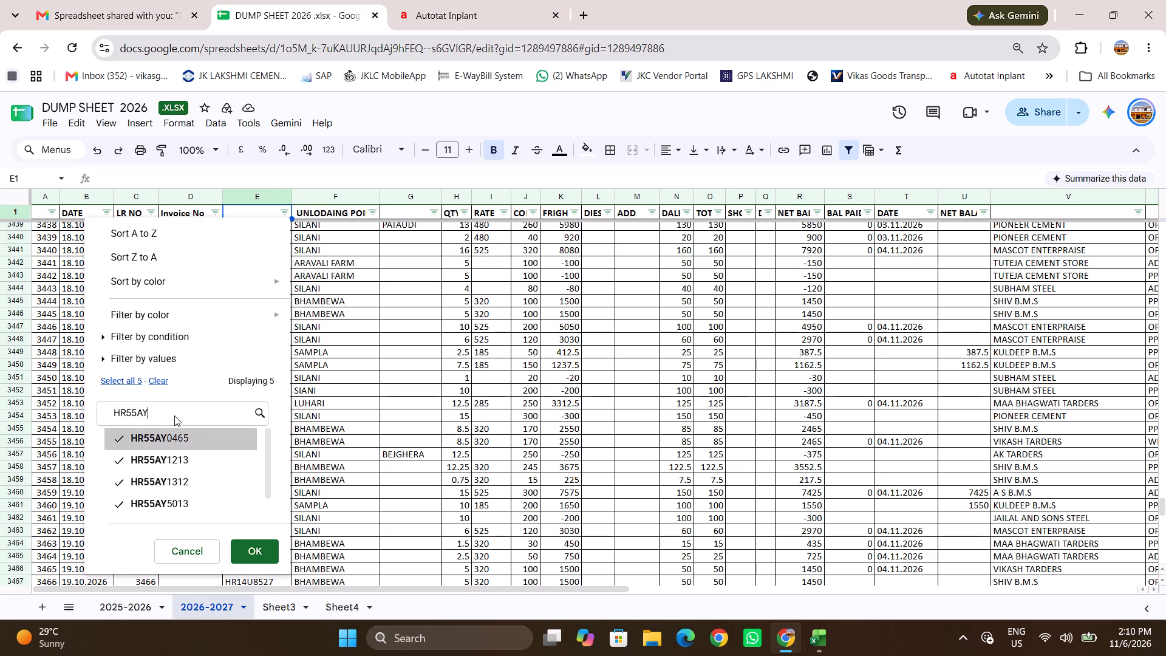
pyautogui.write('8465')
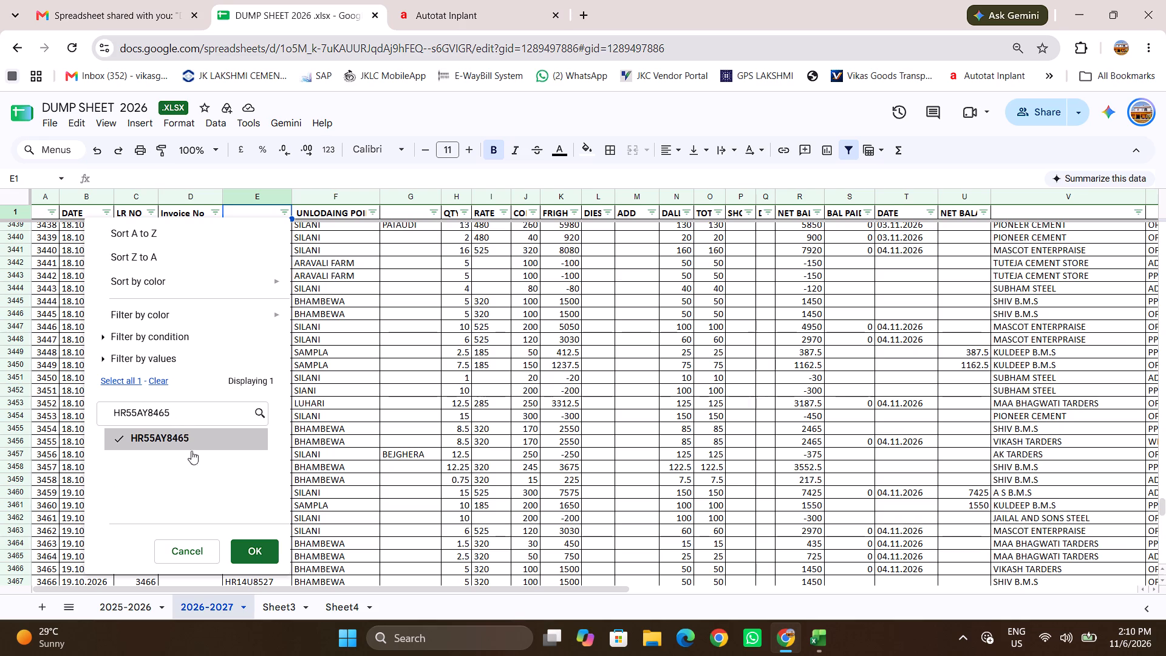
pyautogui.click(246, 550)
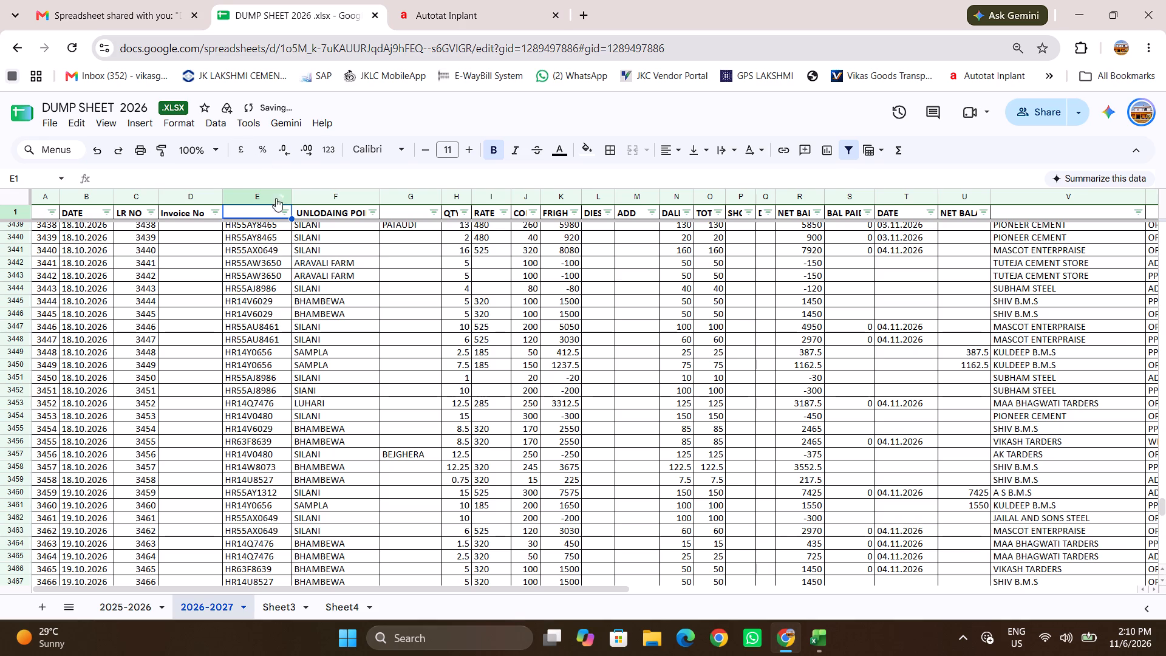
pyautogui.click(276, 210)
pyautogui.click(282, 210)
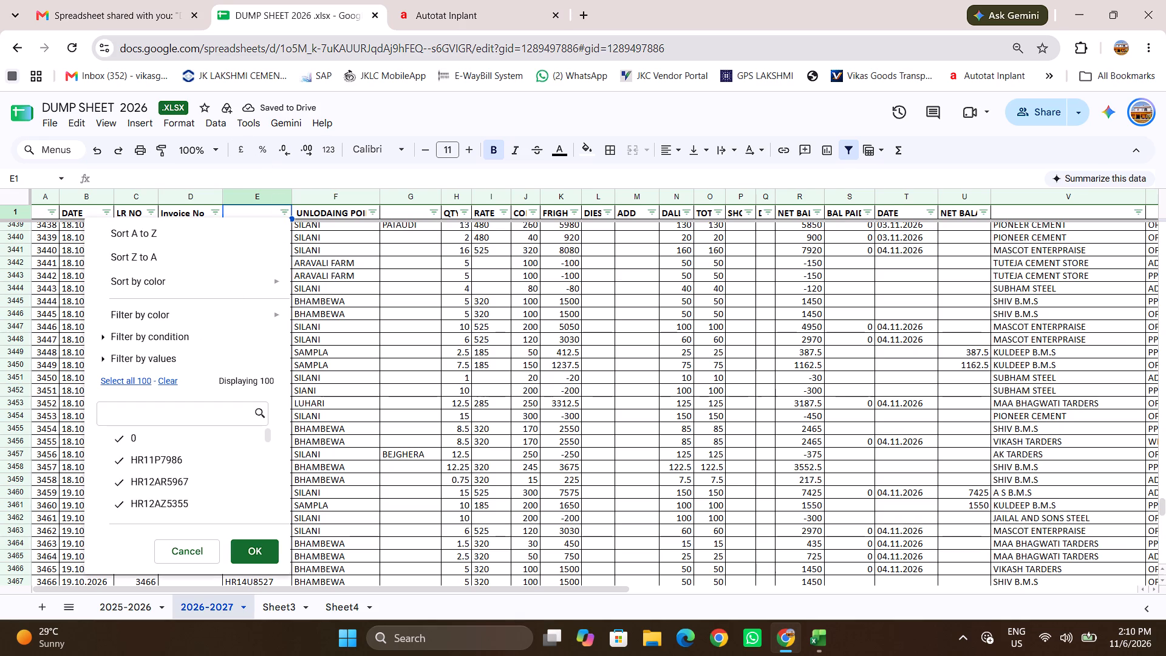
pyautogui.click(171, 378)
pyautogui.click(168, 417)
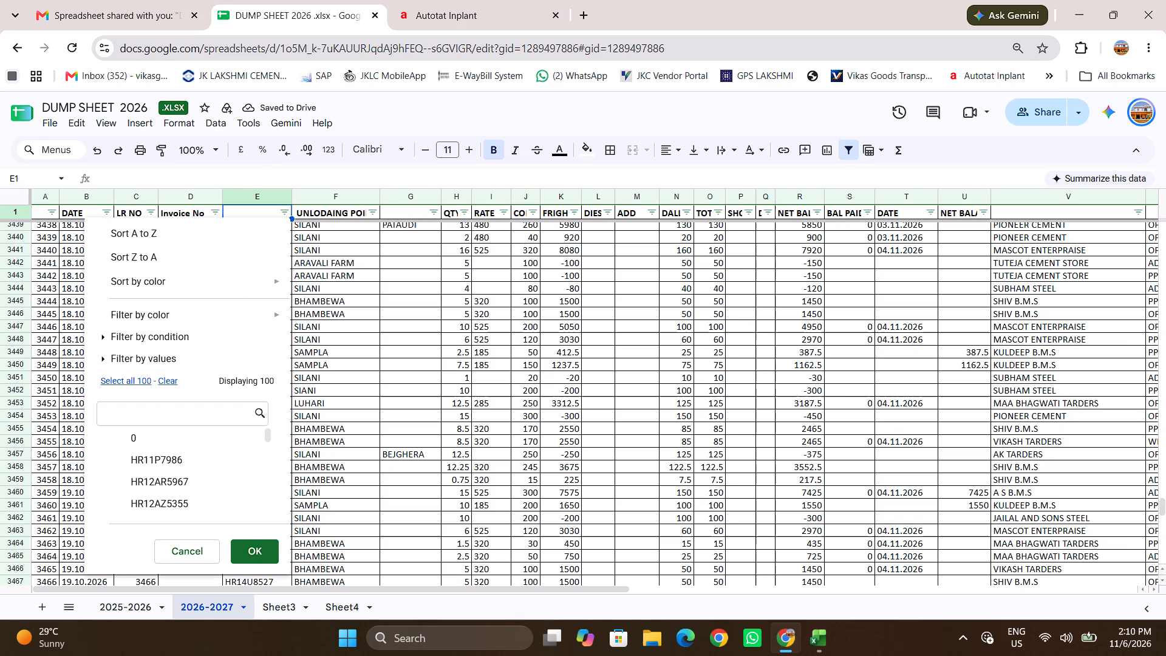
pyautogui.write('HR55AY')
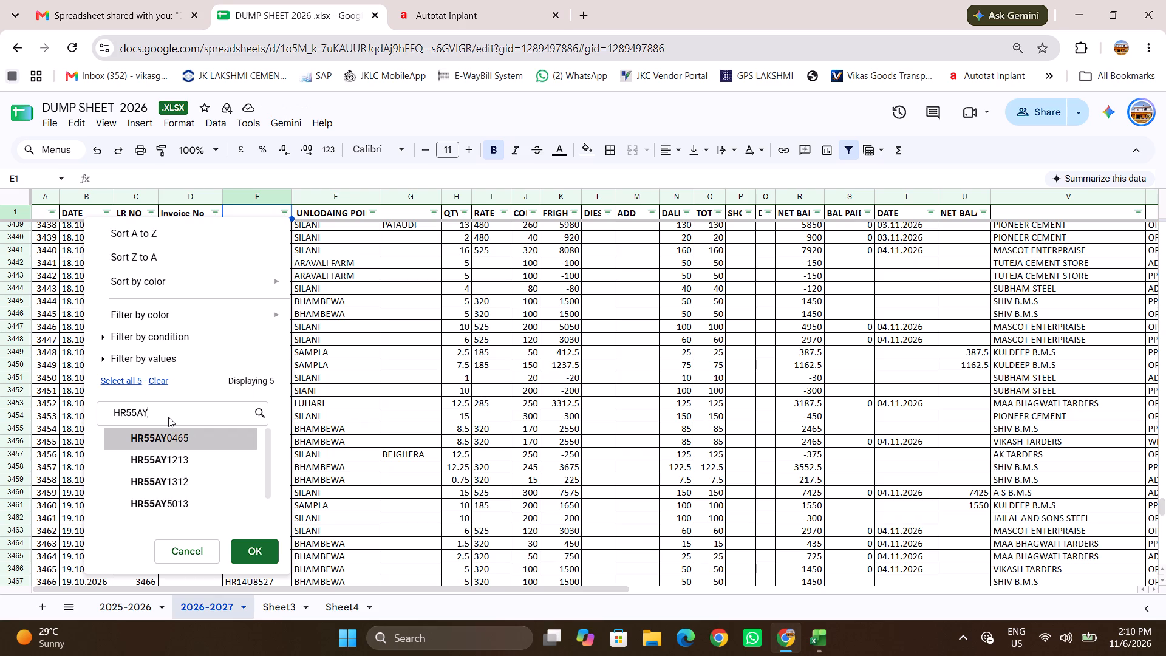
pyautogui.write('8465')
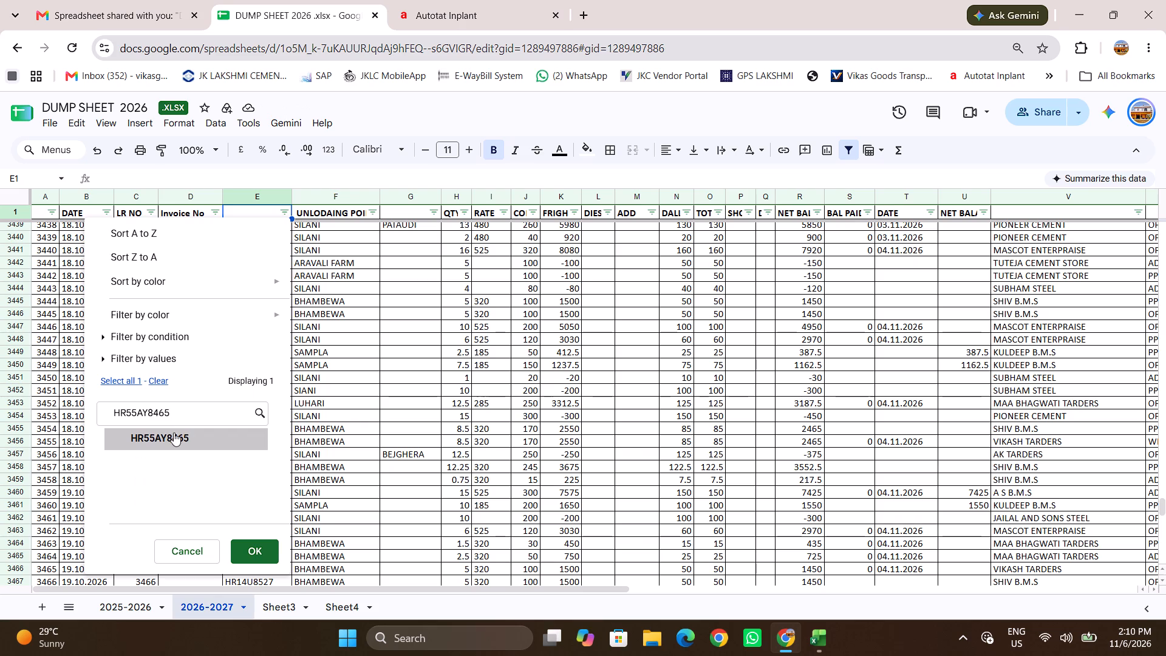
pyautogui.click(174, 432)
pyautogui.click(268, 541)
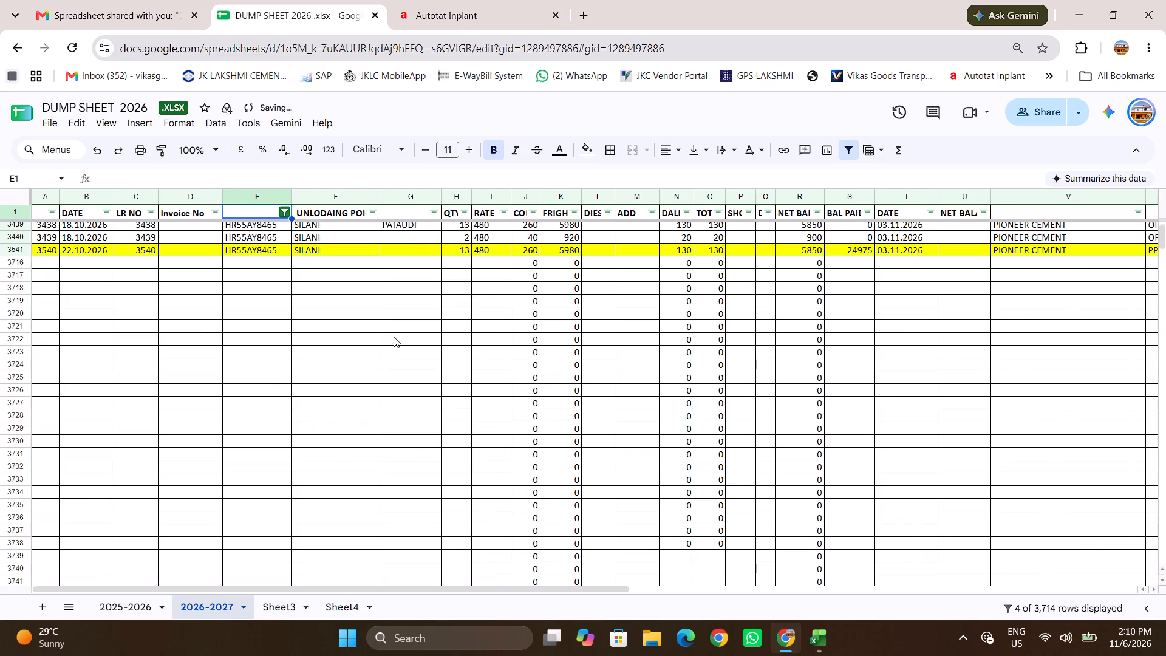
pyautogui.scroll(5, 394, 337)
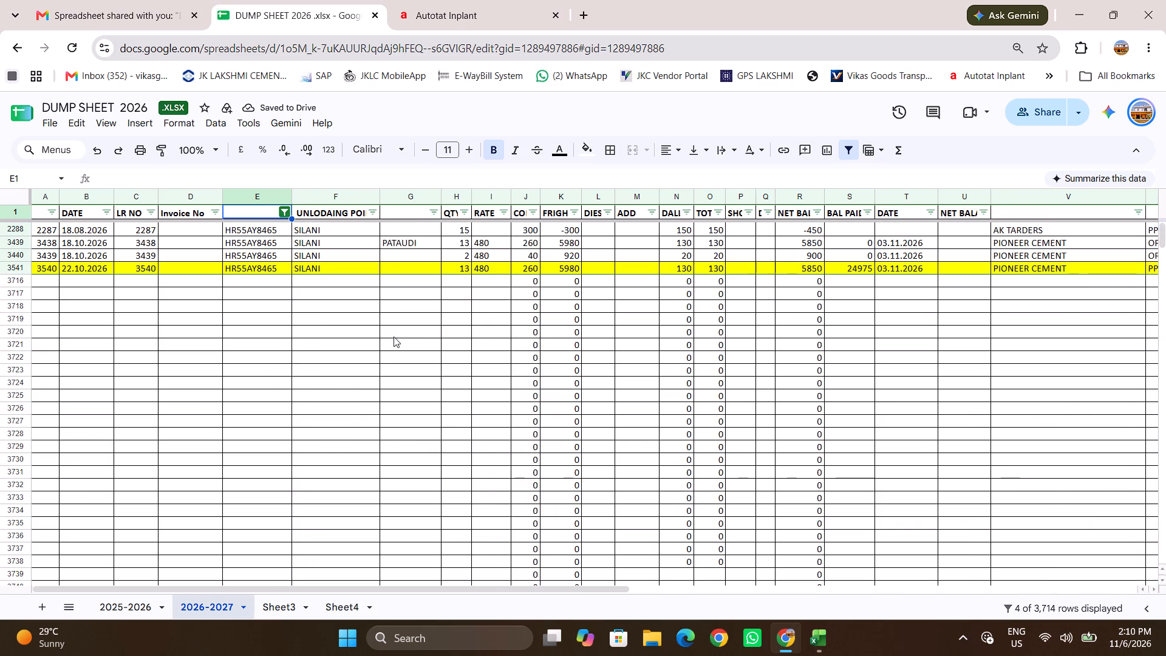
pyautogui.scroll(3, 394, 337)
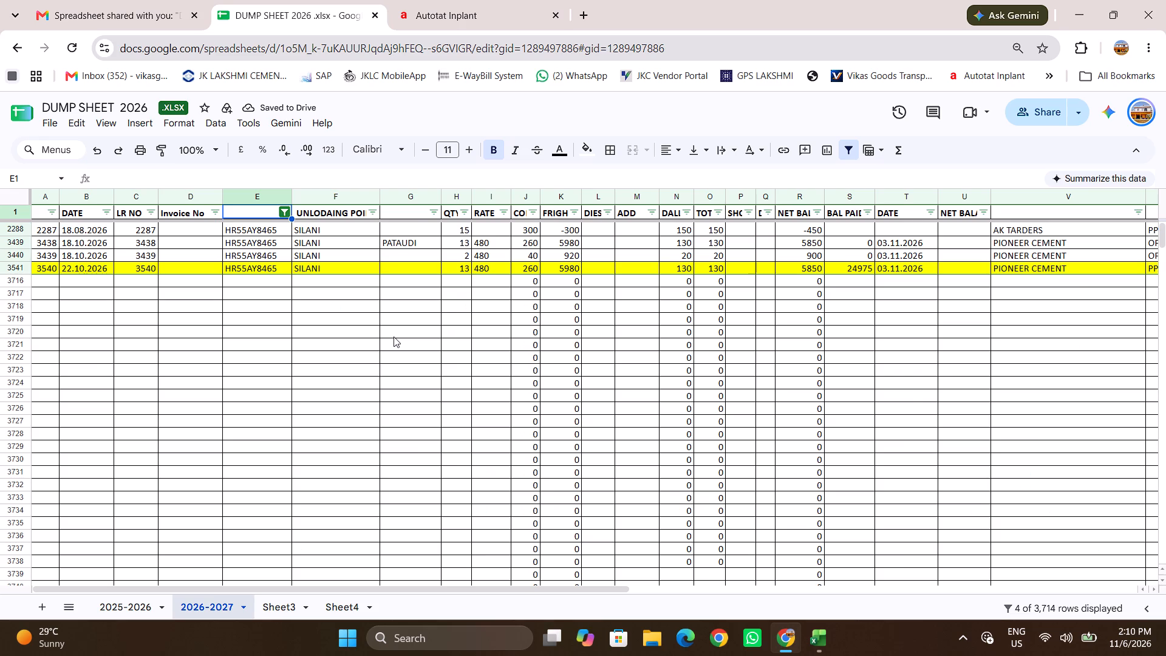
pyautogui.scroll(1, 394, 337)
pyautogui.hscroll(1, 394, 337)
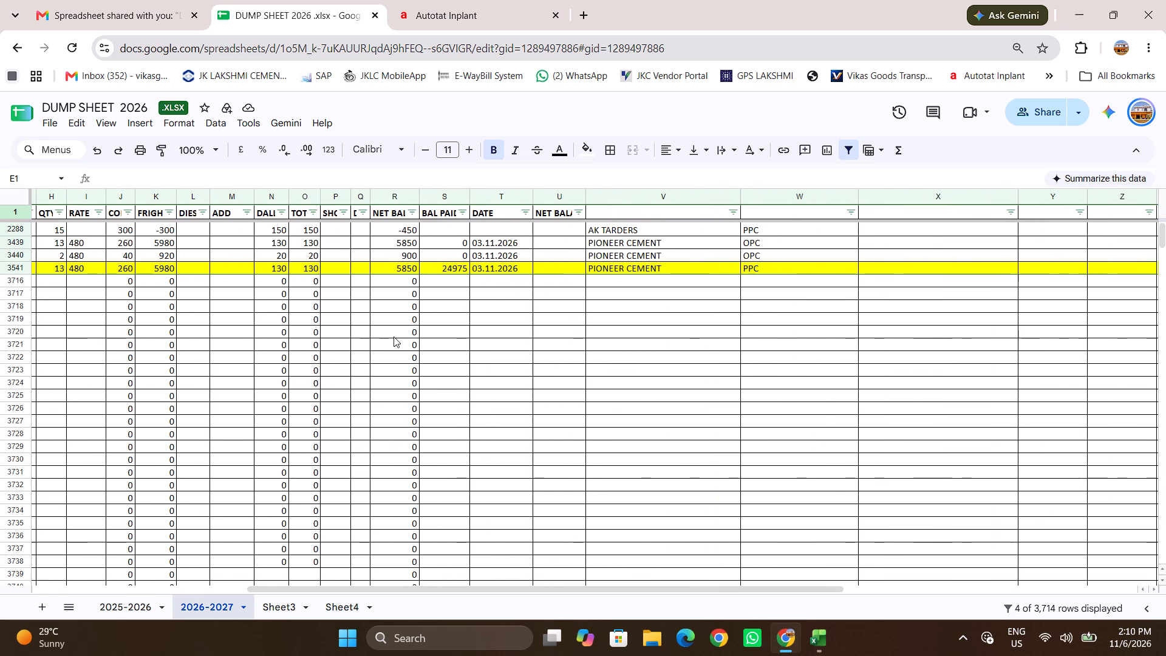
pyautogui.hscroll(2, 394, 337)
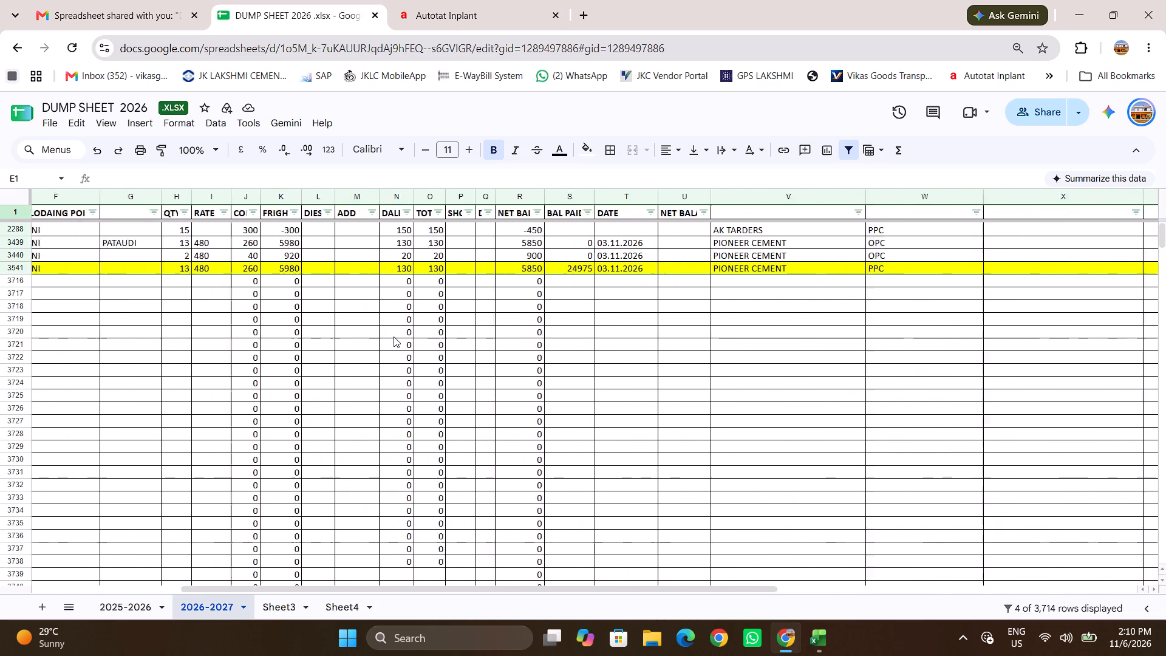
pyautogui.hscroll(1, 394, 337)
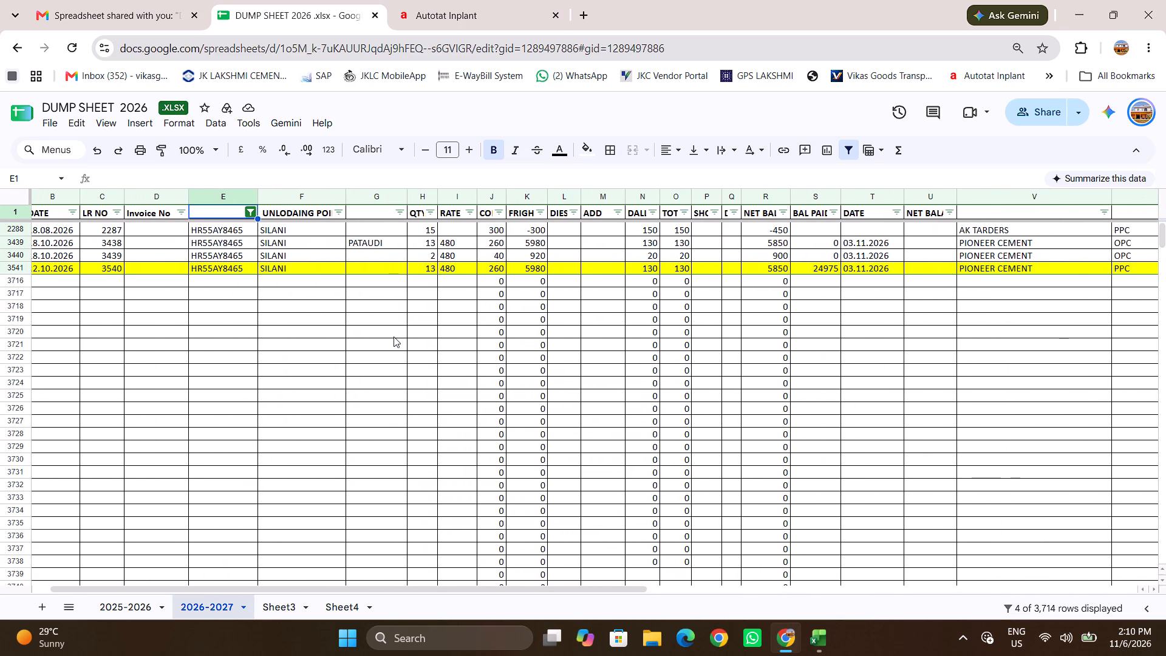
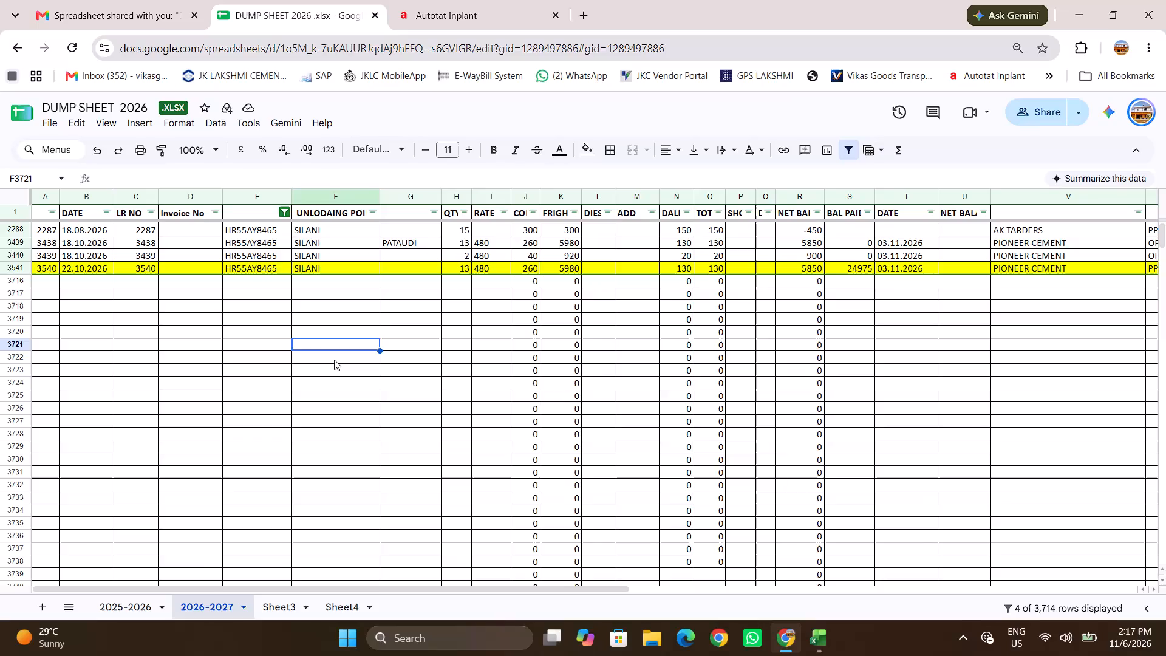
pyautogui.scroll(1, 334, 360)
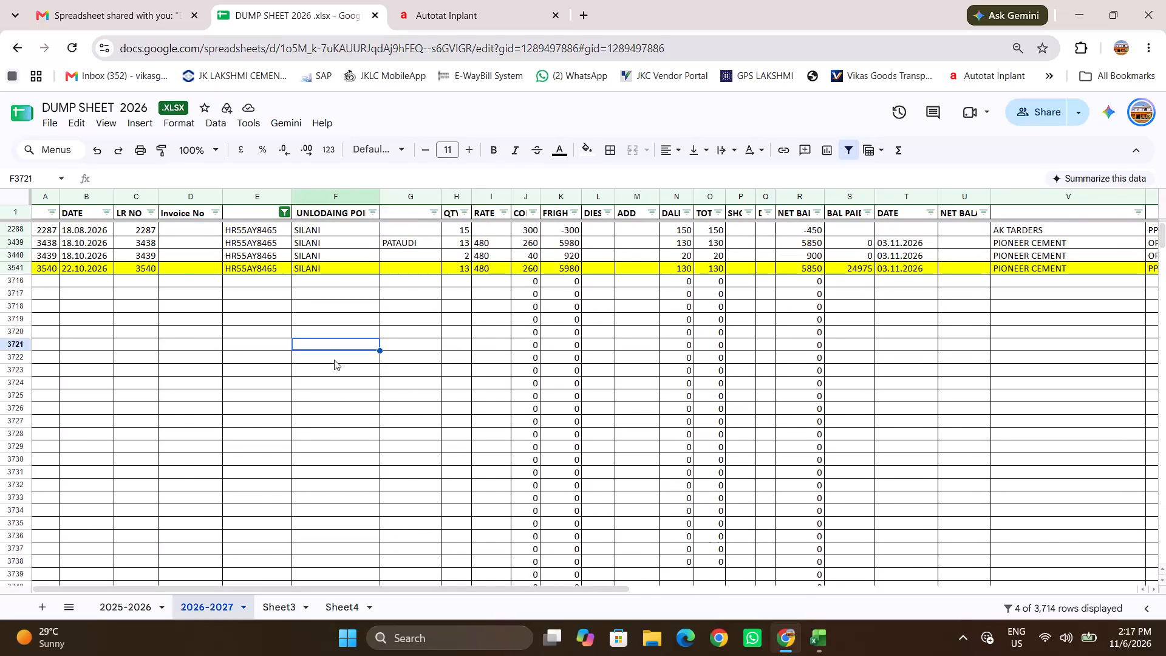
pyautogui.hscroll(2, 334, 360)
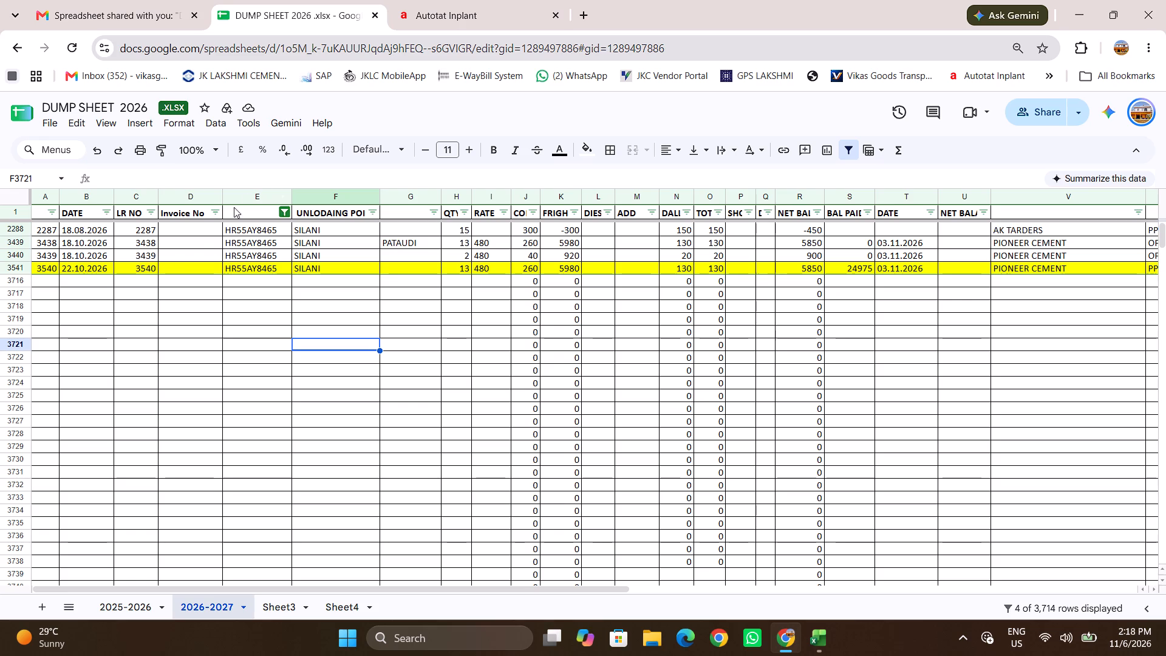
pyautogui.click(284, 208)
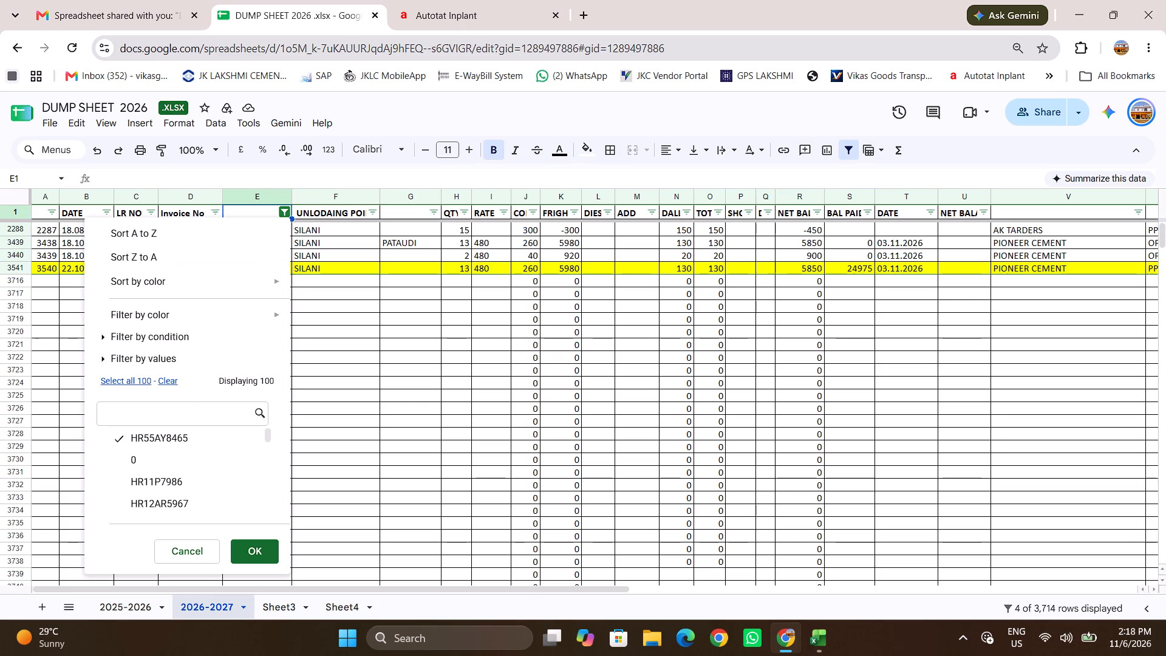
pyautogui.click(187, 417)
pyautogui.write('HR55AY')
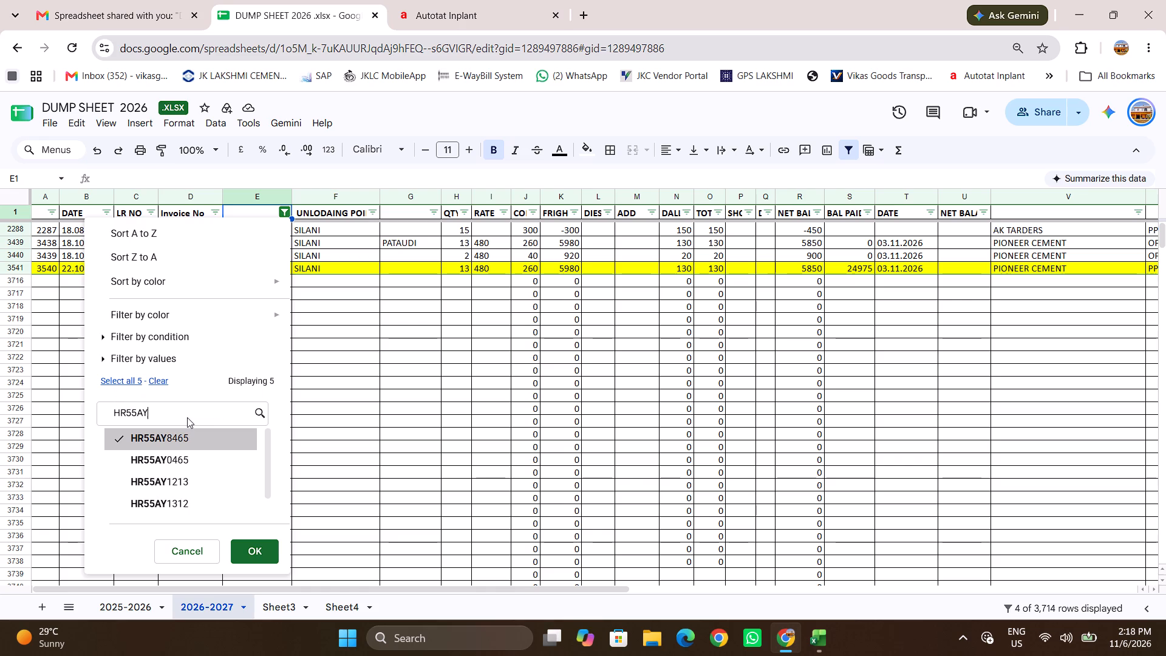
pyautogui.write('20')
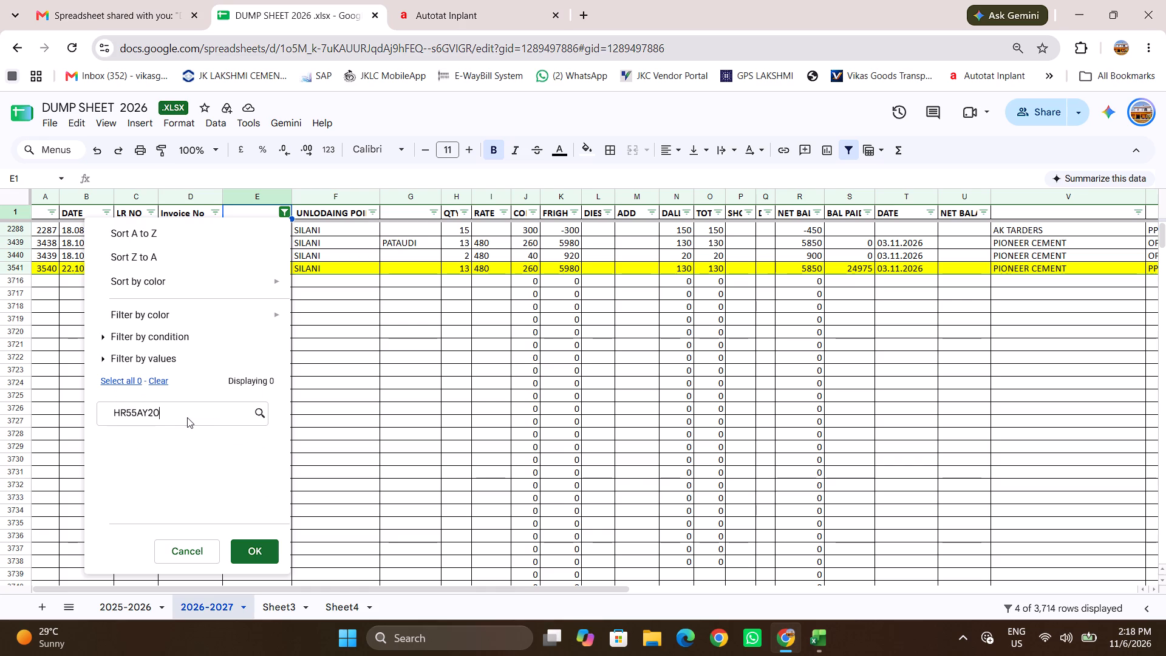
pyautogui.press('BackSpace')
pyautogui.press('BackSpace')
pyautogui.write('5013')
pyautogui.click(182, 435)
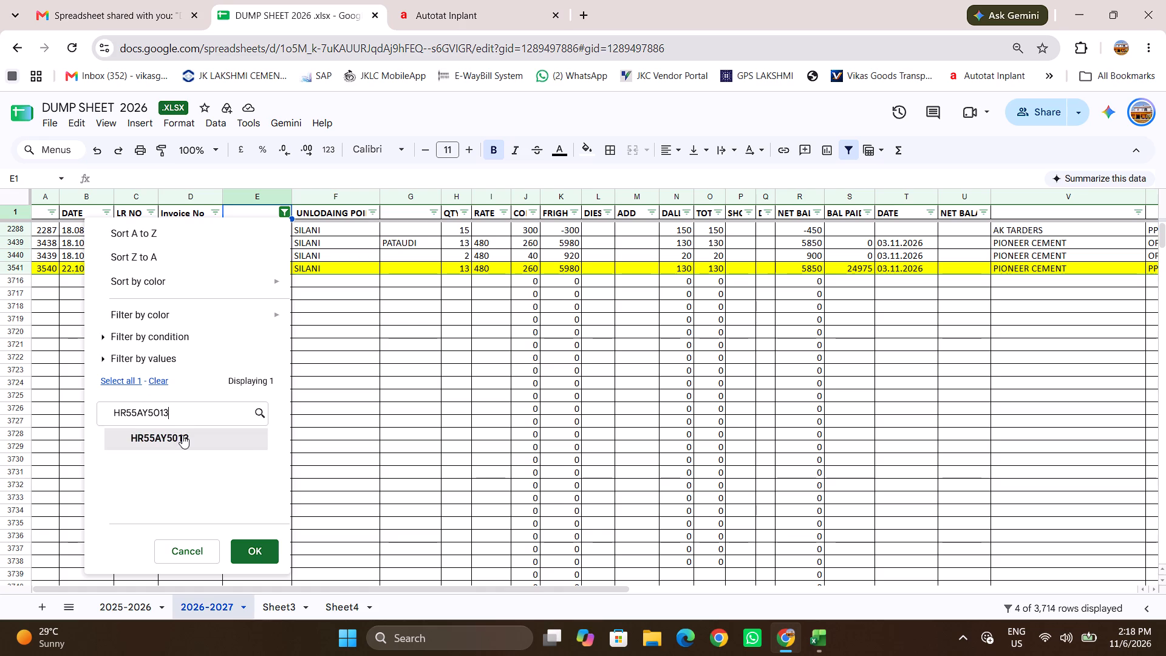
pyautogui.click(257, 553)
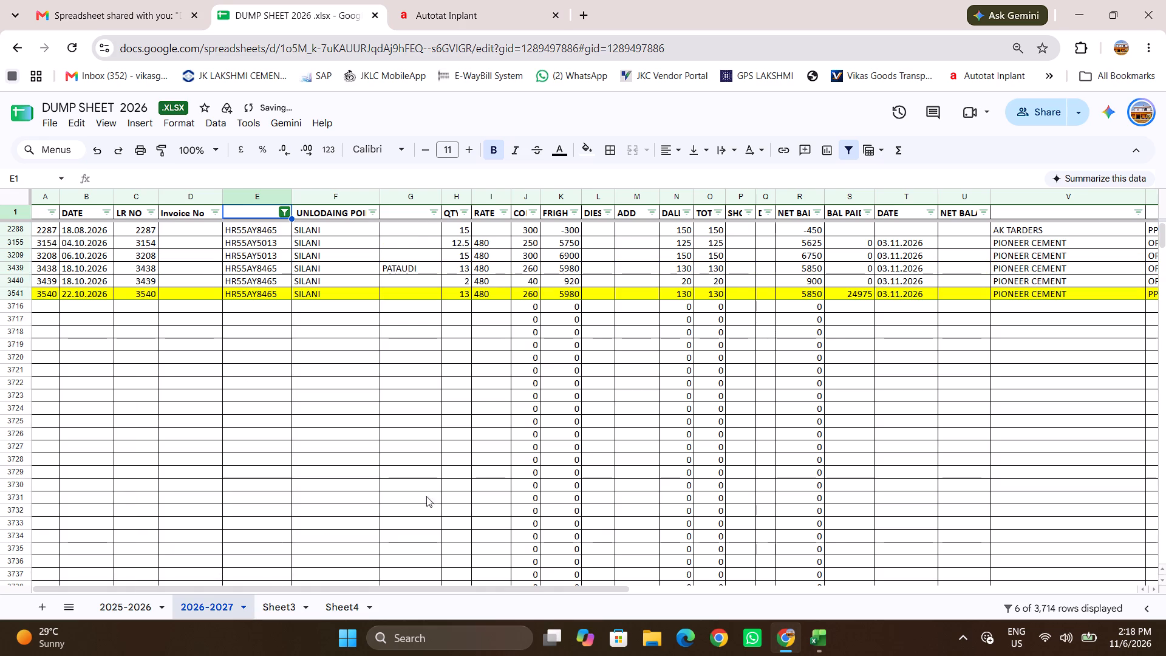
pyautogui.scroll(1, 593, 440)
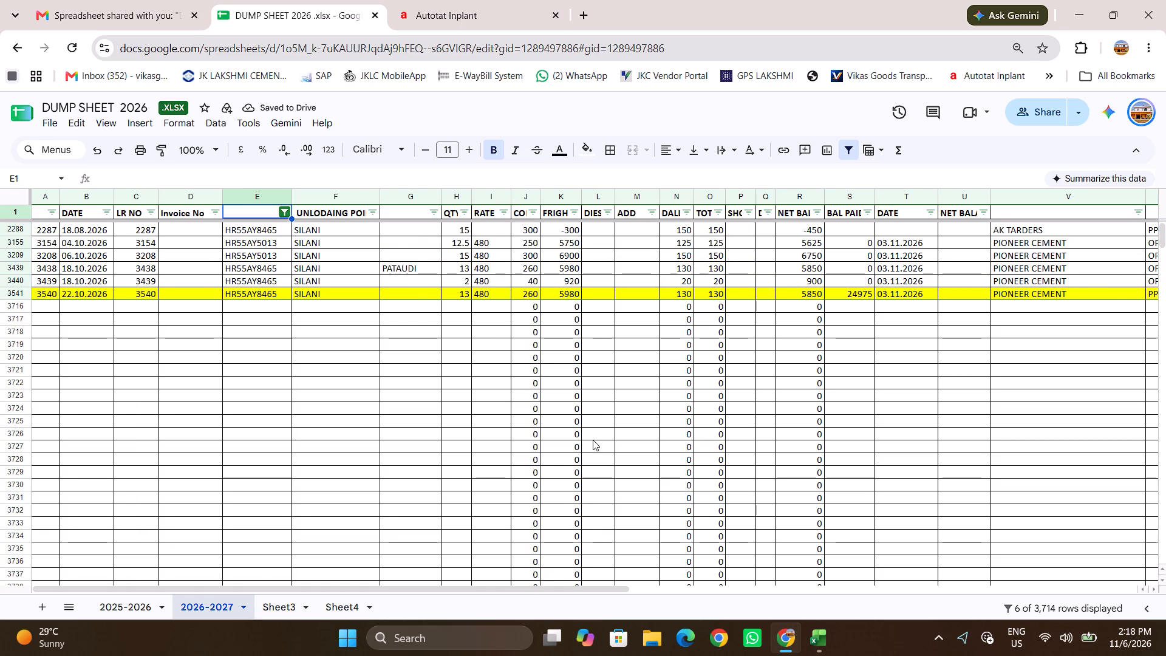
pyautogui.hscroll(2, 593, 440)
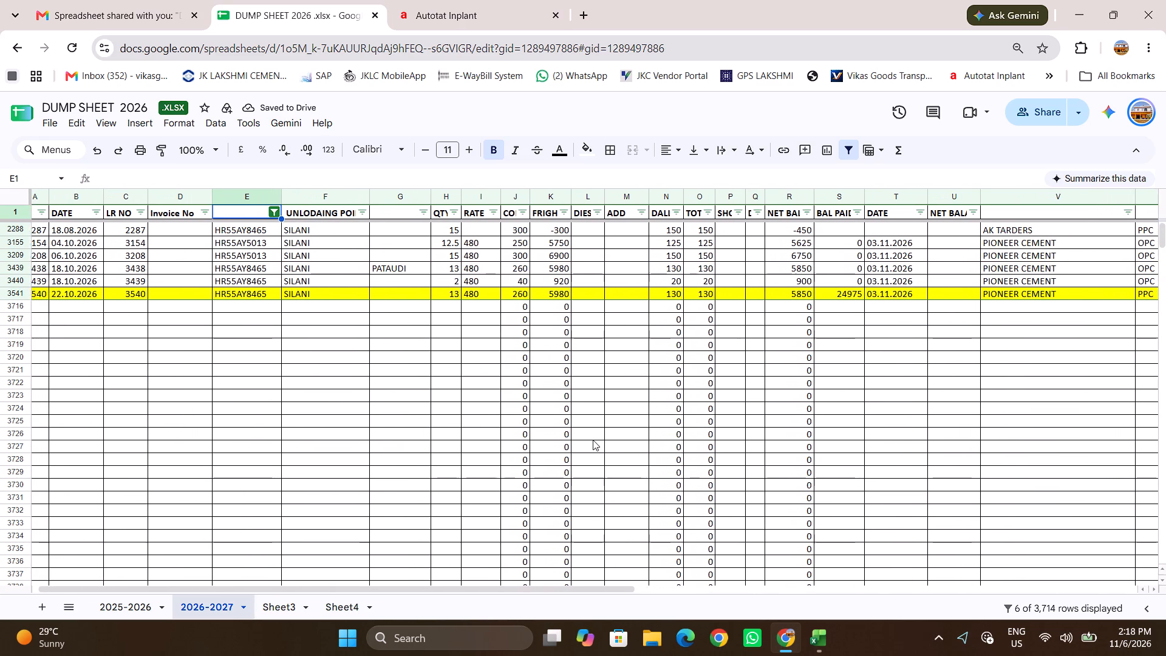
pyautogui.hscroll(1, 593, 440)
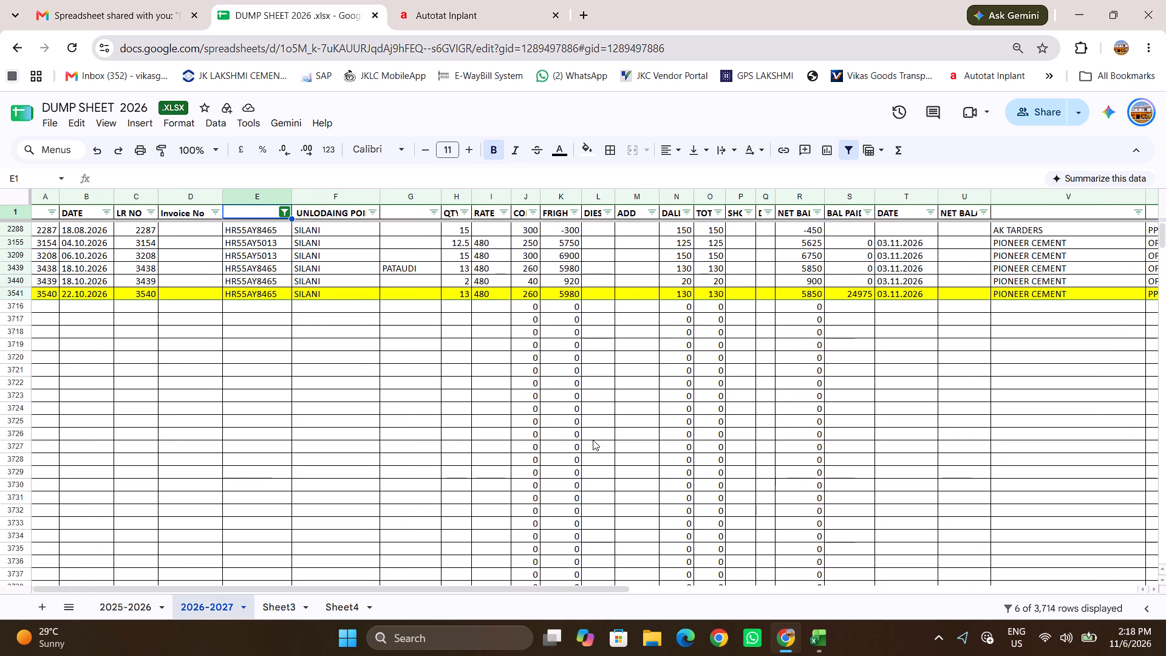
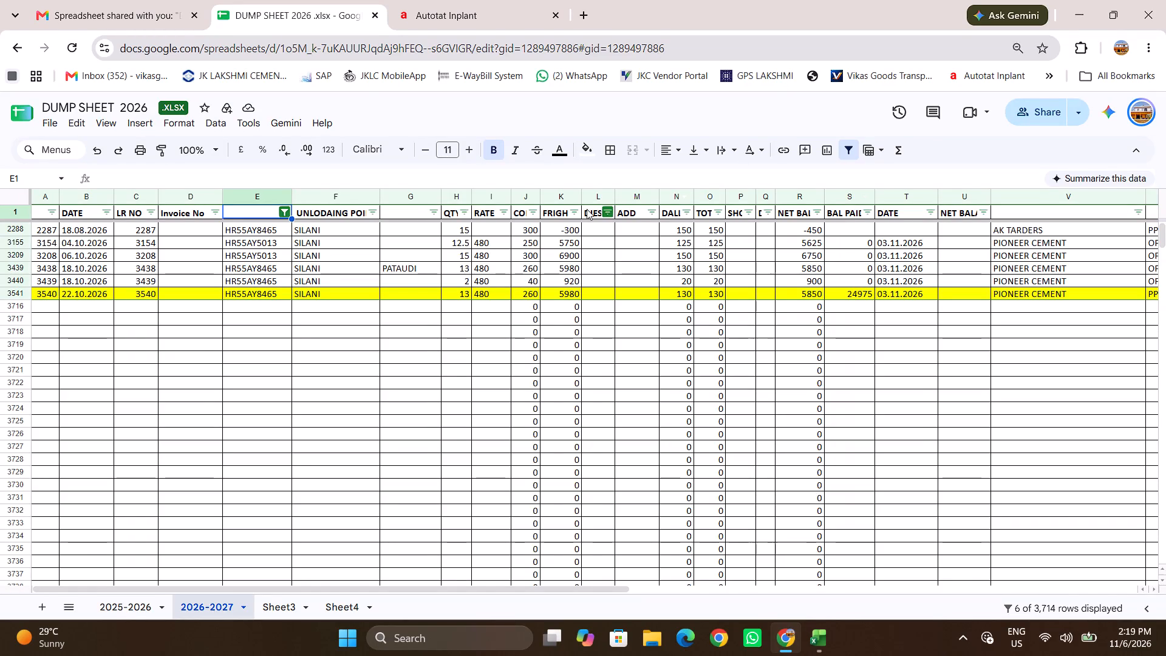
# Total the quantities of the five filtered October PIONEER CEMENT entries, from LR 3154 through LR 3540.
pyautogui.click(446, 243)
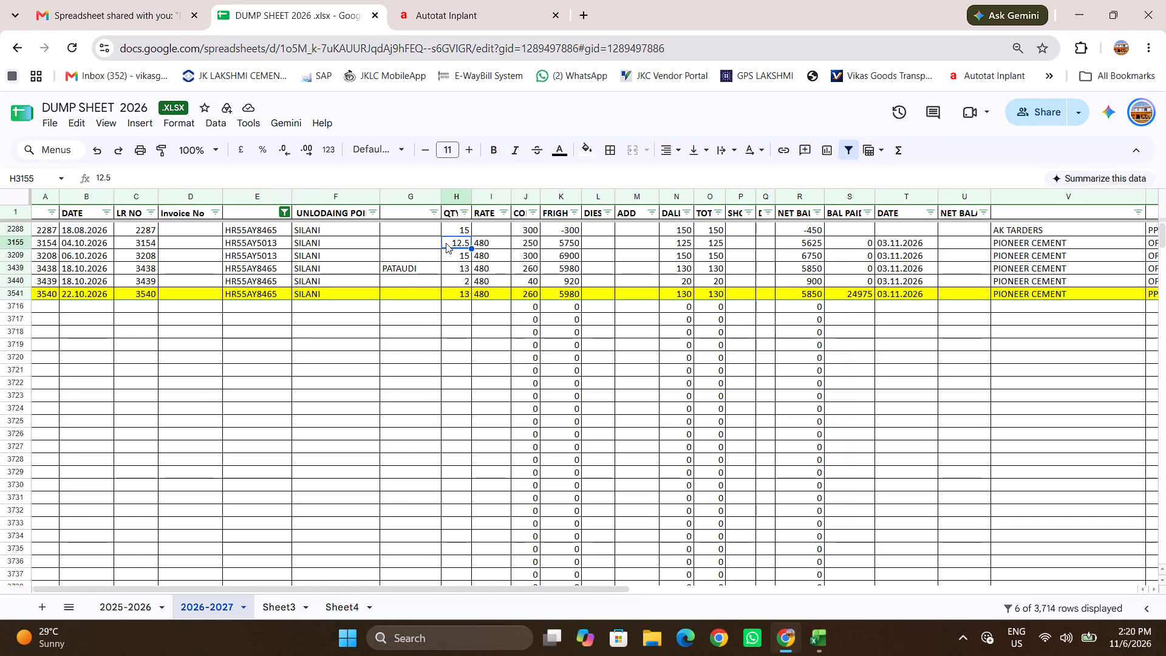
pyautogui.hotkey('shift', 'Down')
pyautogui.hotkey('shift', 'Down')
pyautogui.hotkey('shift', 'Down')
pyautogui.hotkey('shift', 'Down')
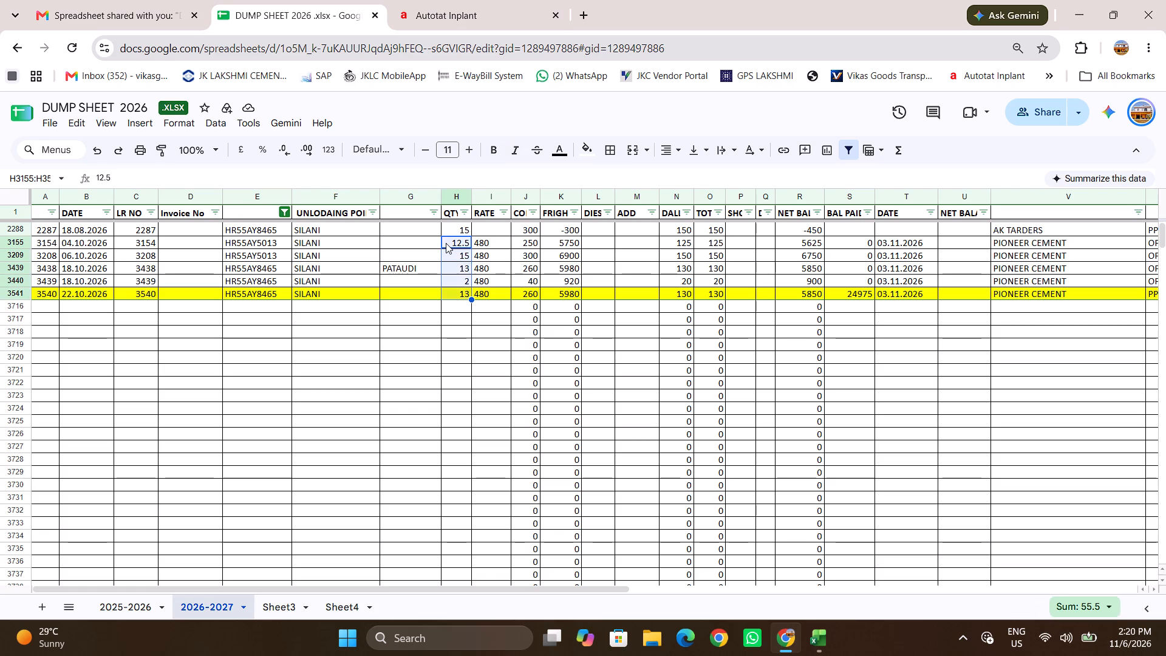
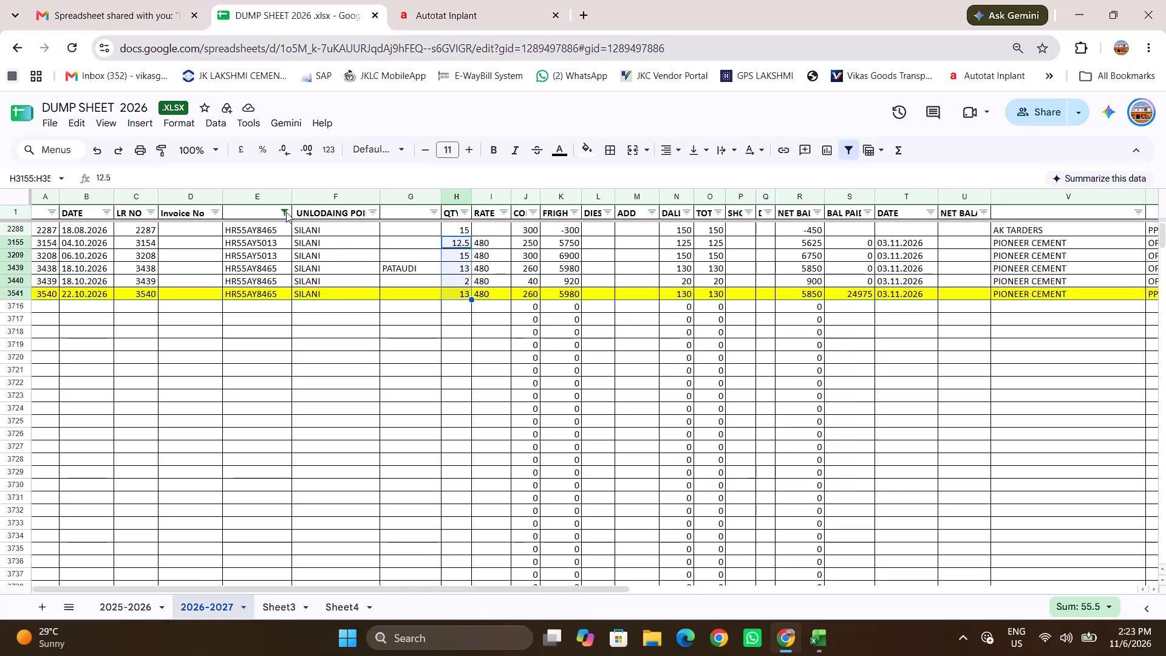
# Reset the vehicle number filter in the 2026-2027 sheet to include all vehicles.
pyautogui.click(286, 212)
pyautogui.moveTo(167, 381); pyautogui.dragTo(113, 378)
pyautogui.click(113, 378)
pyautogui.click(265, 546)
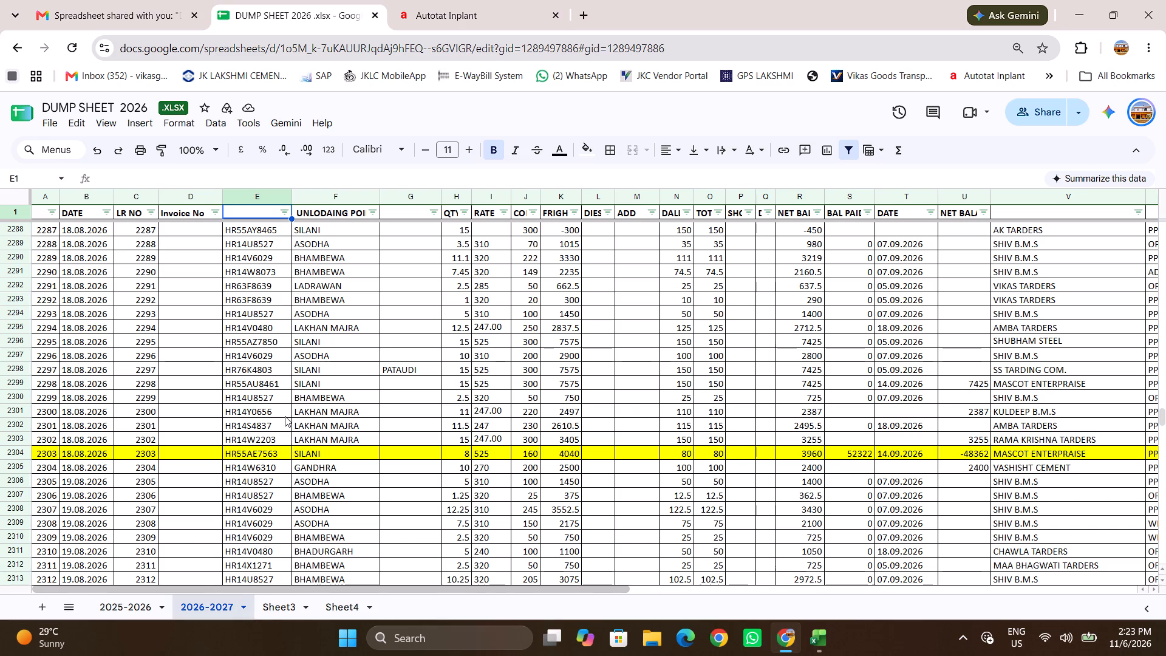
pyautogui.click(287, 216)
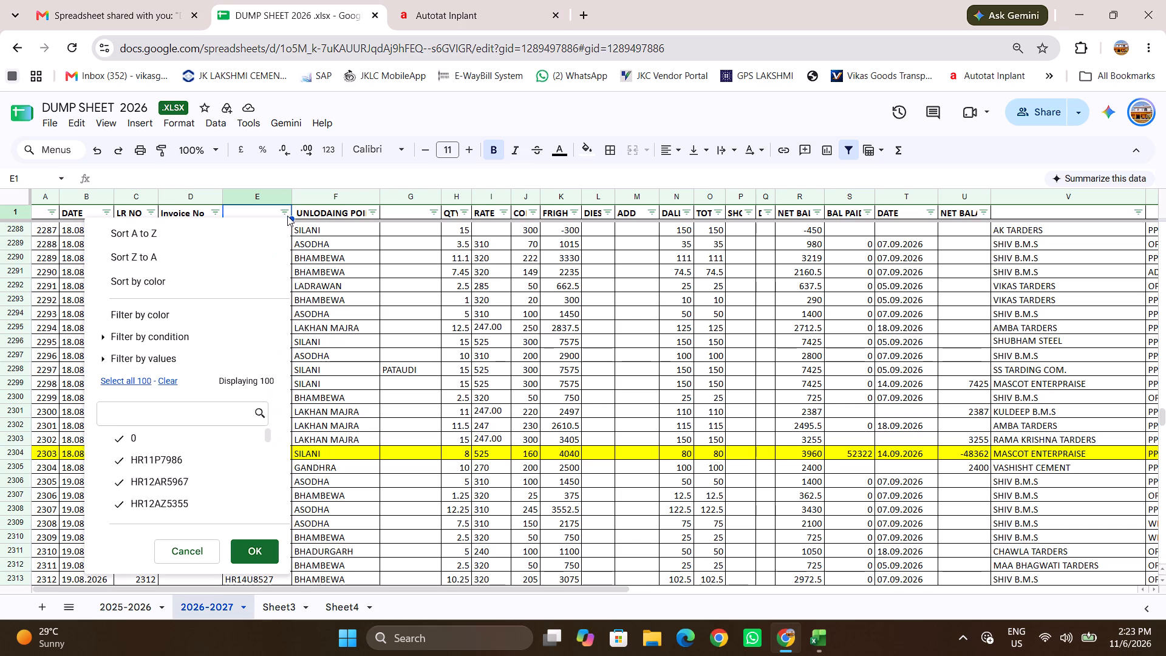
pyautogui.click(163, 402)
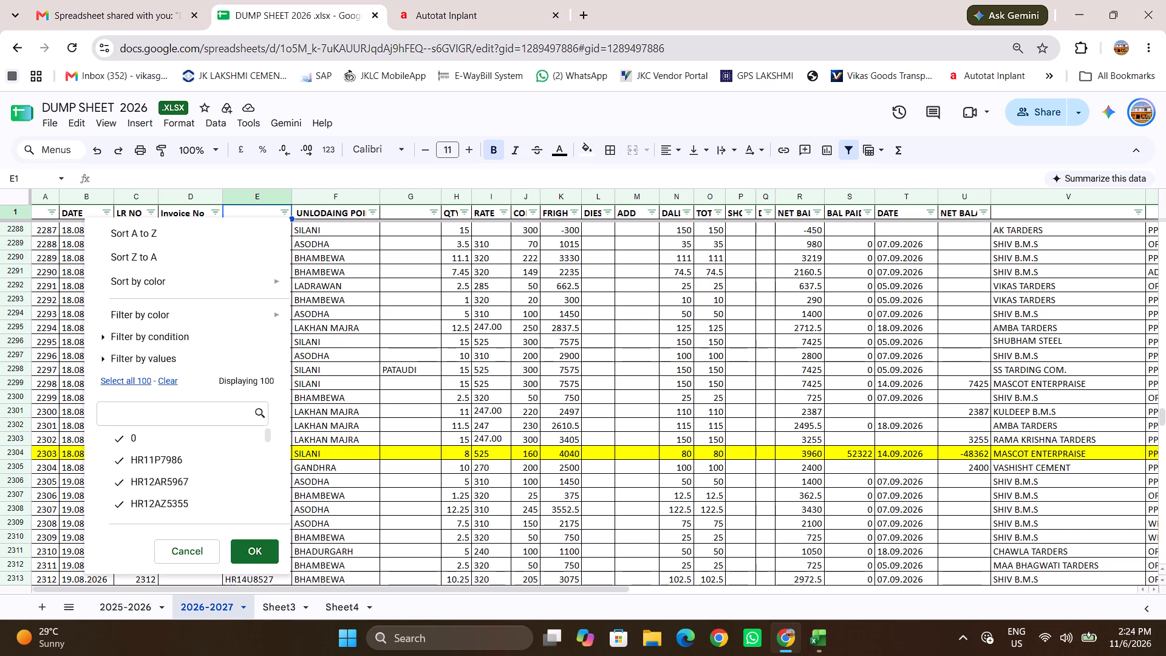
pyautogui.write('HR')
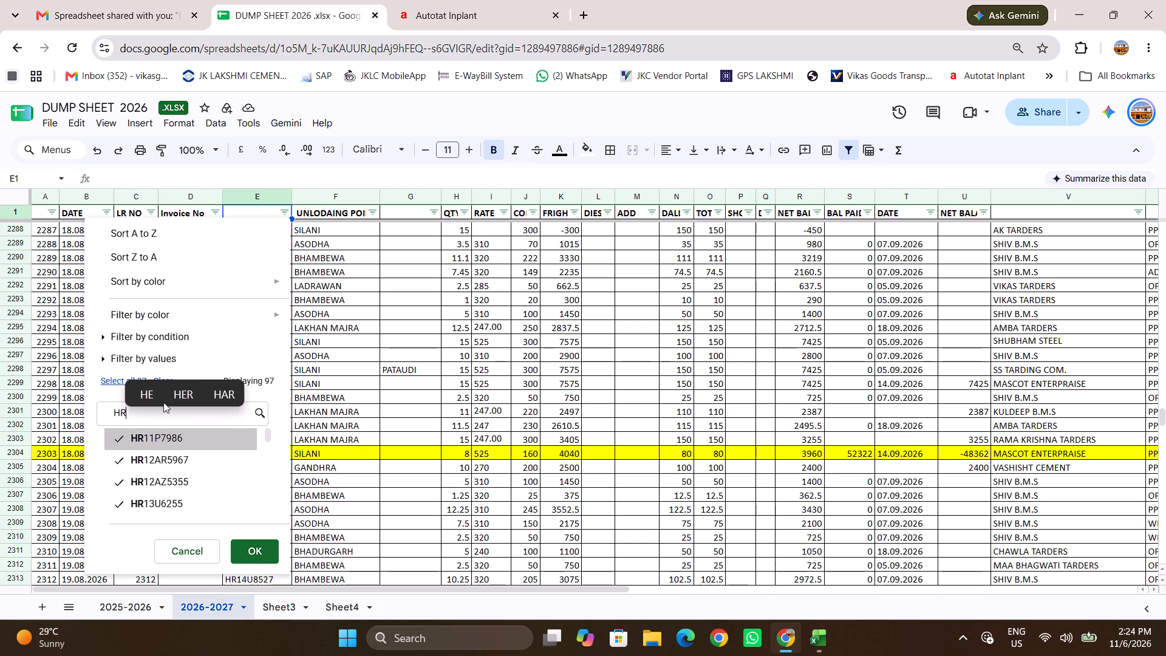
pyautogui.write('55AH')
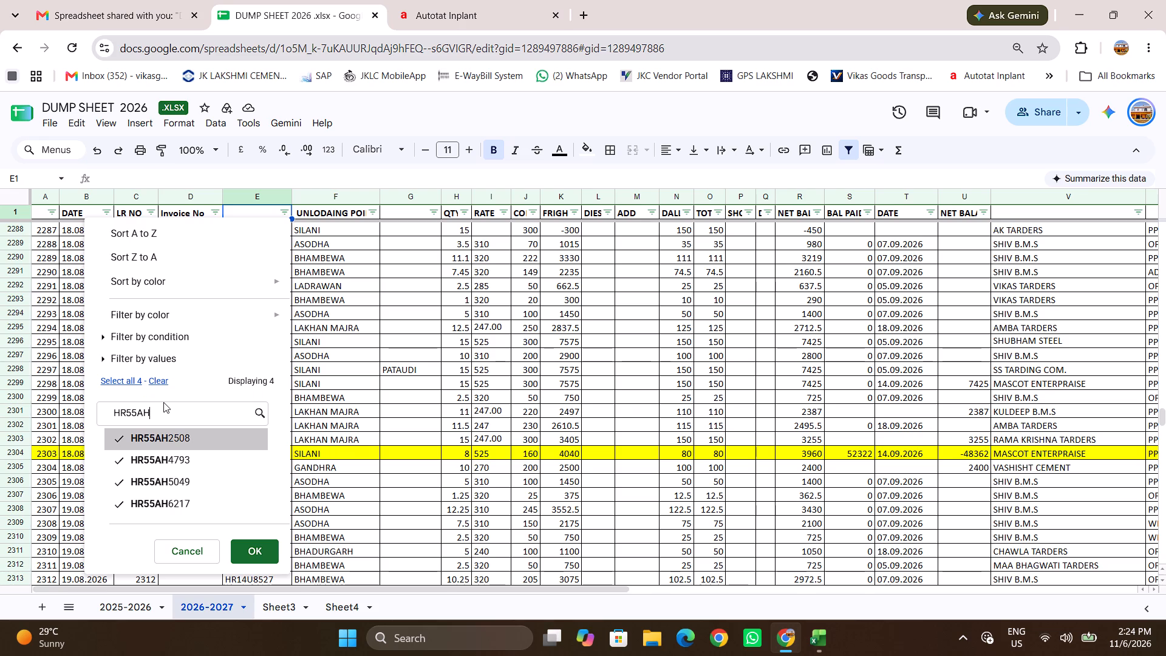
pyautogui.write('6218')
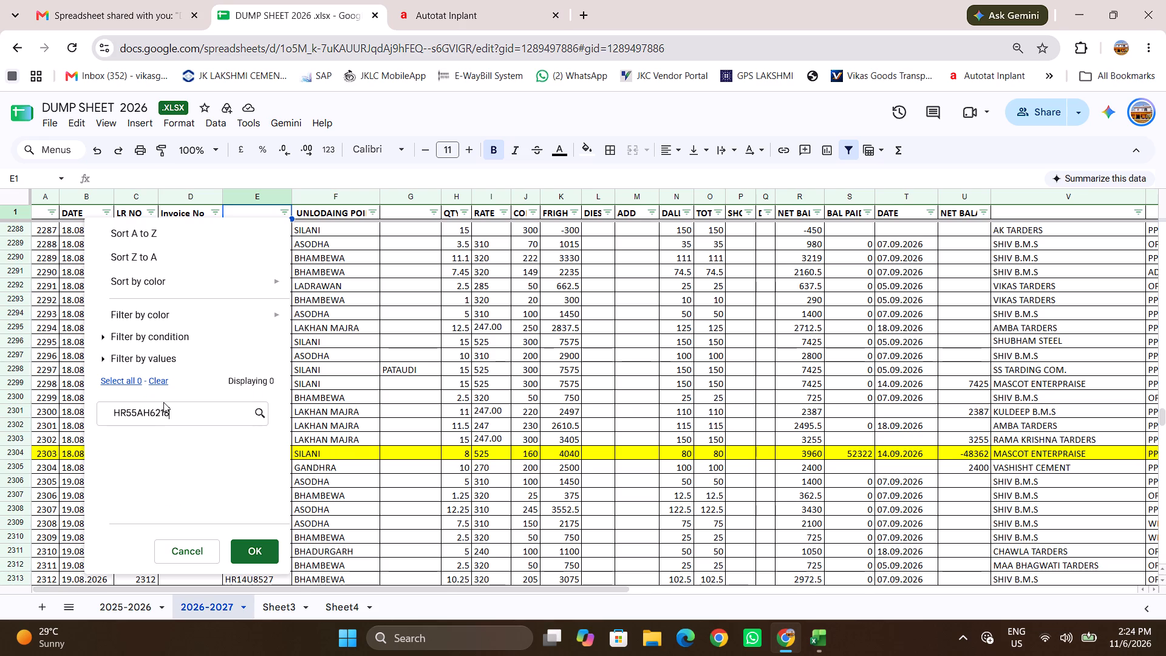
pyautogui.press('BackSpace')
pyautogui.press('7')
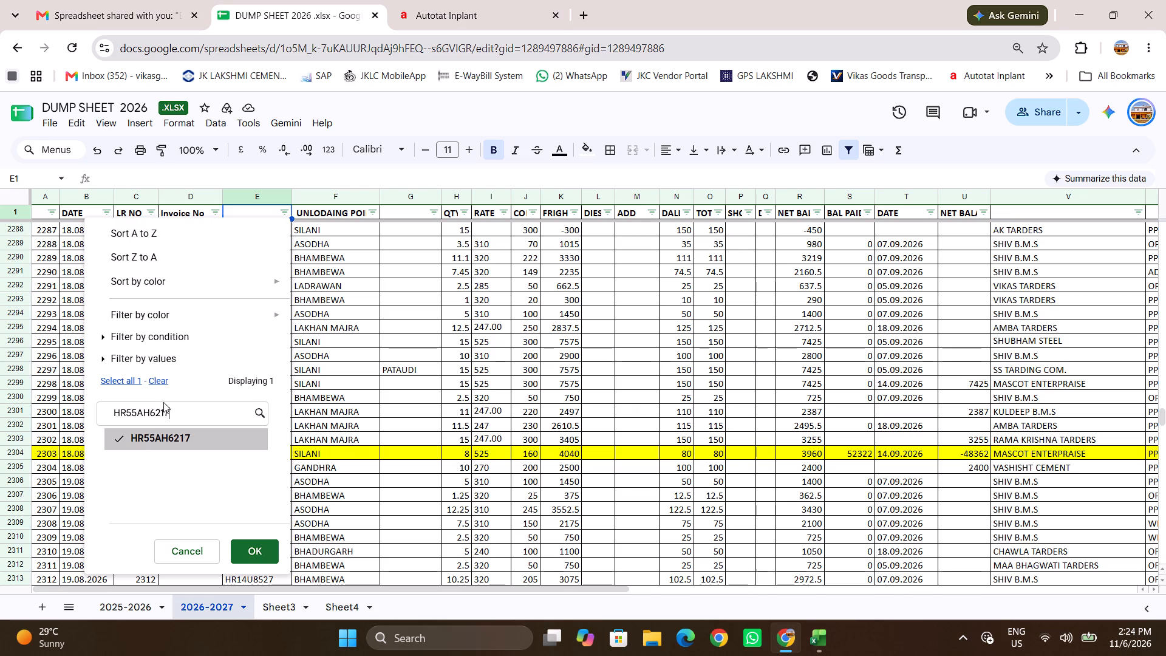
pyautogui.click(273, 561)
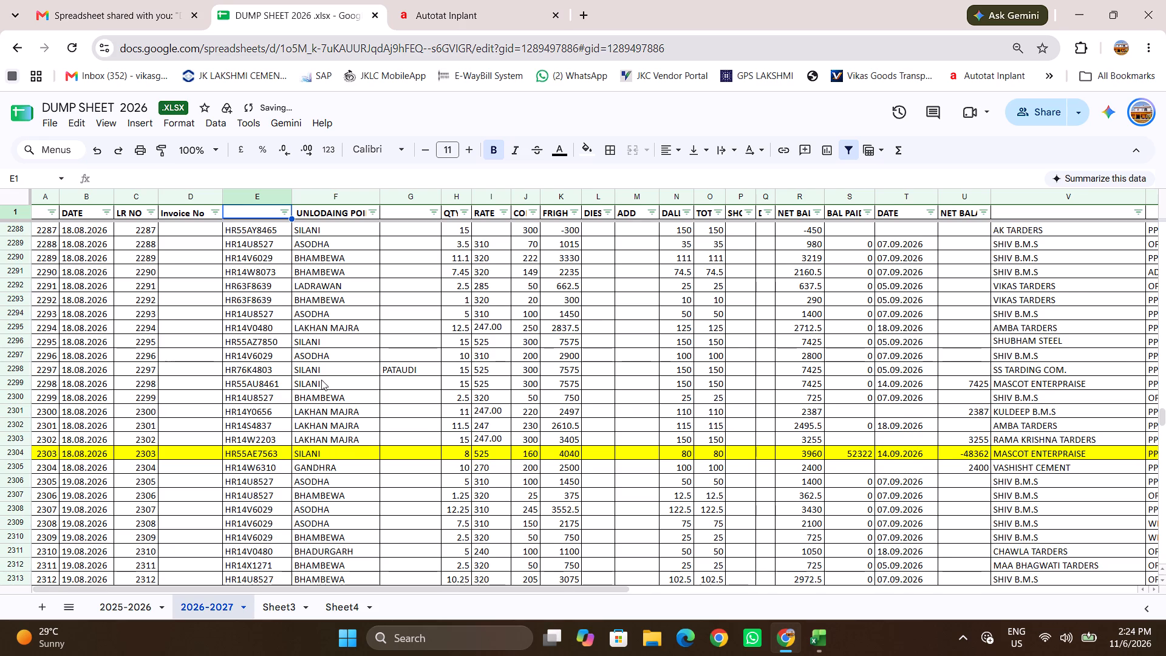
pyautogui.scroll(2, 321, 380)
pyautogui.moveTo(279, 207); pyautogui.dragTo(284, 214)
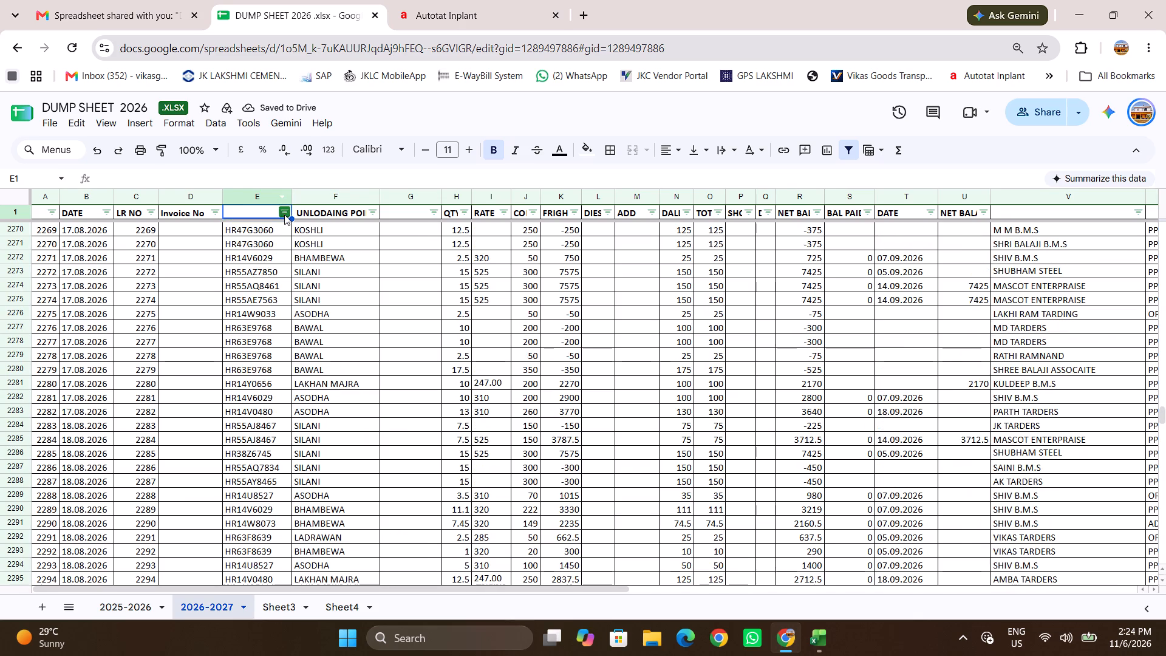
pyautogui.click(284, 214)
pyautogui.click(137, 385)
pyautogui.click(166, 385)
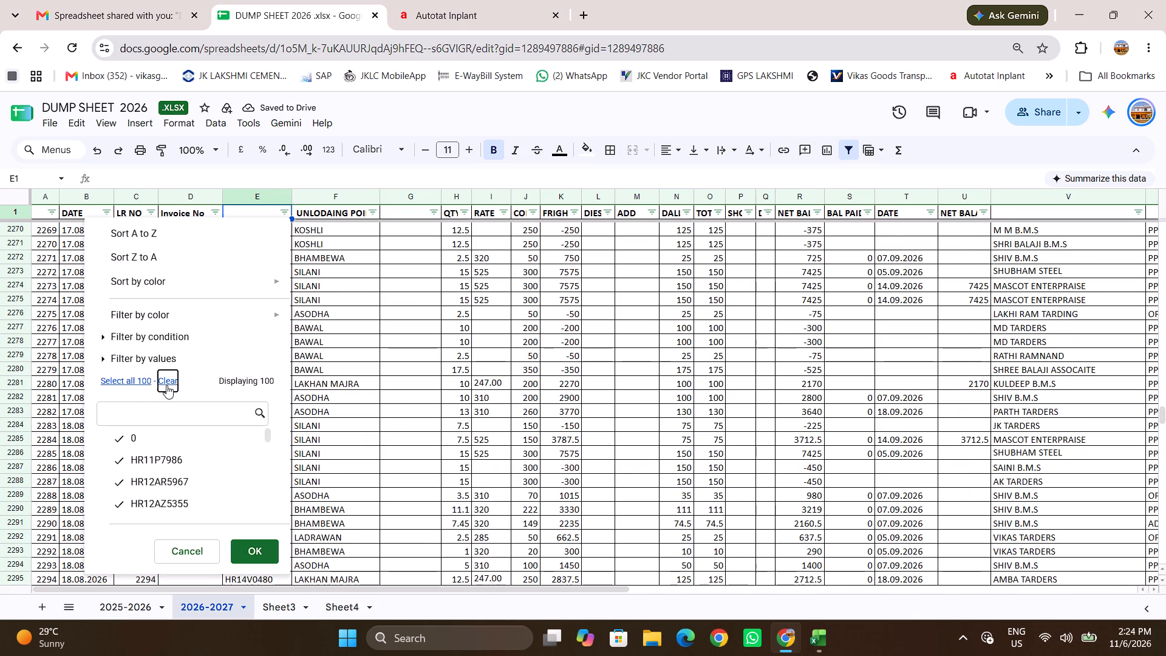
pyautogui.click(166, 408)
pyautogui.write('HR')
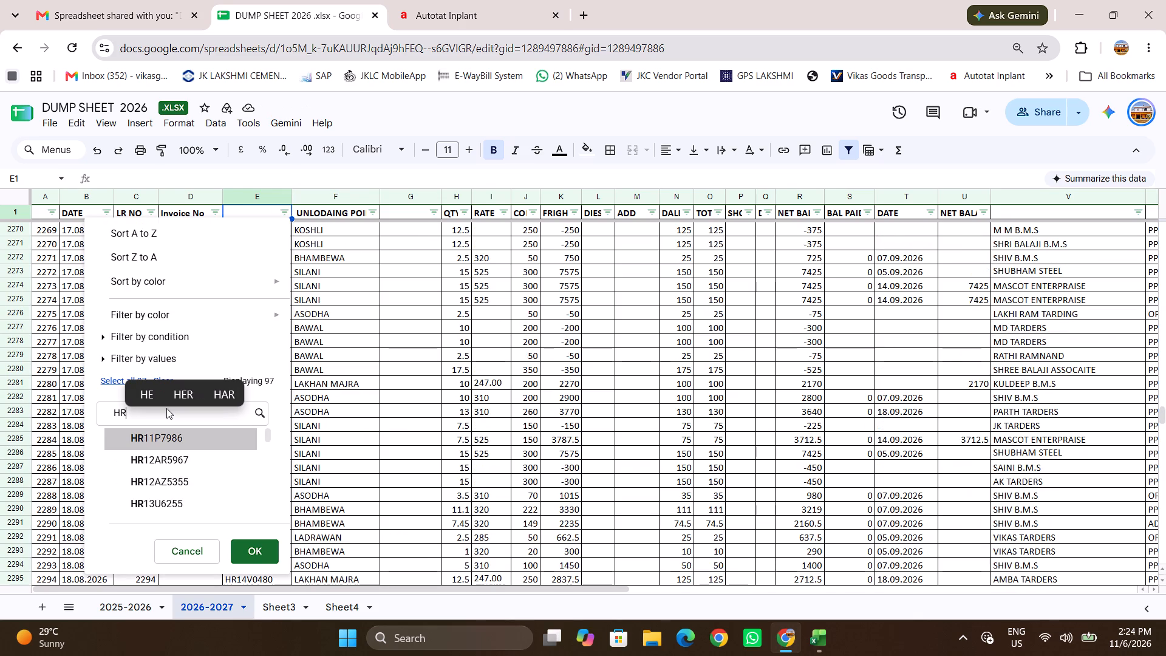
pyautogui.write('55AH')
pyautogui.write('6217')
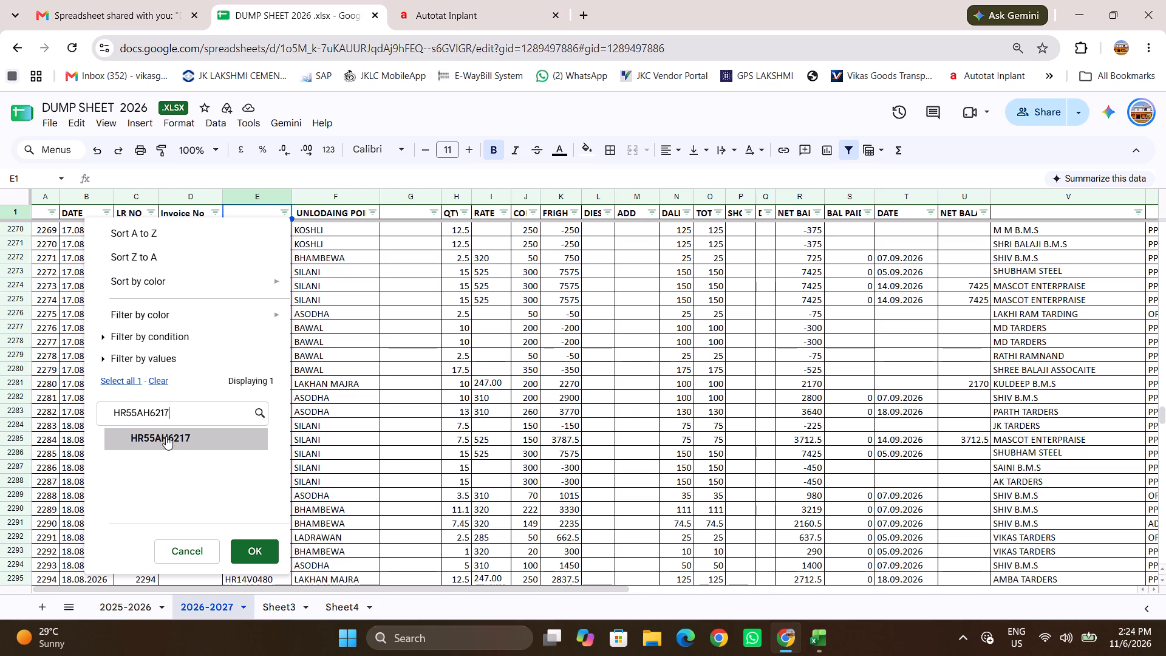
pyautogui.click(168, 445)
pyautogui.click(249, 548)
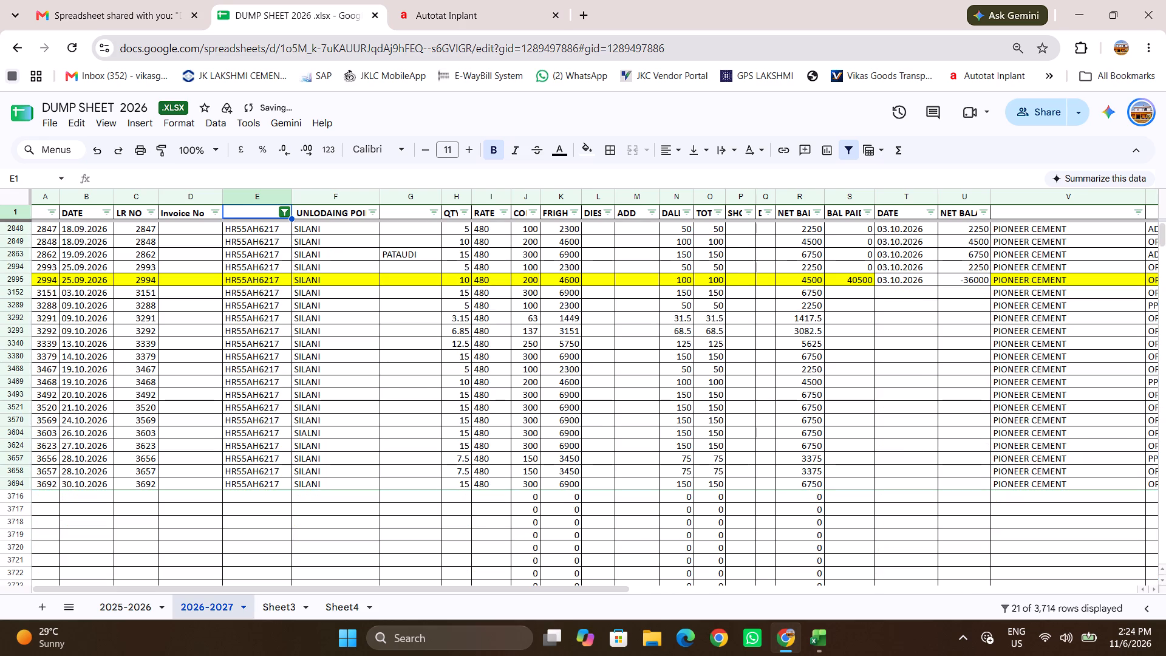
pyautogui.click(287, 211)
pyautogui.click(174, 415)
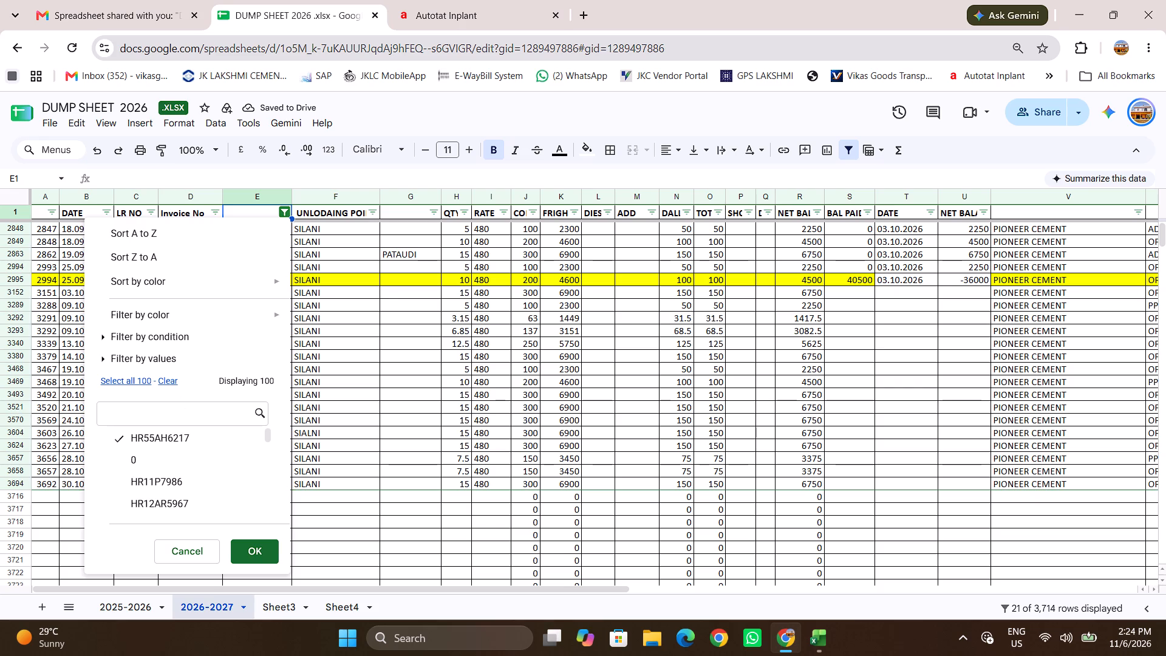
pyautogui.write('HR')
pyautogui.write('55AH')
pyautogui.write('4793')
pyautogui.click(180, 442)
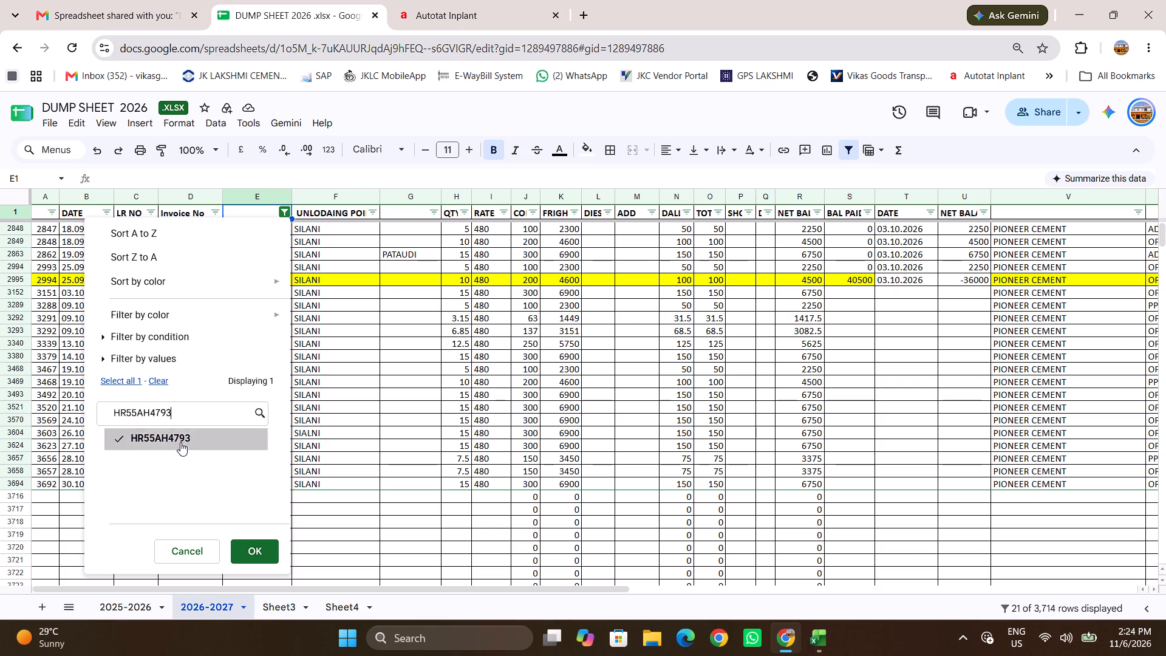
pyautogui.click(251, 549)
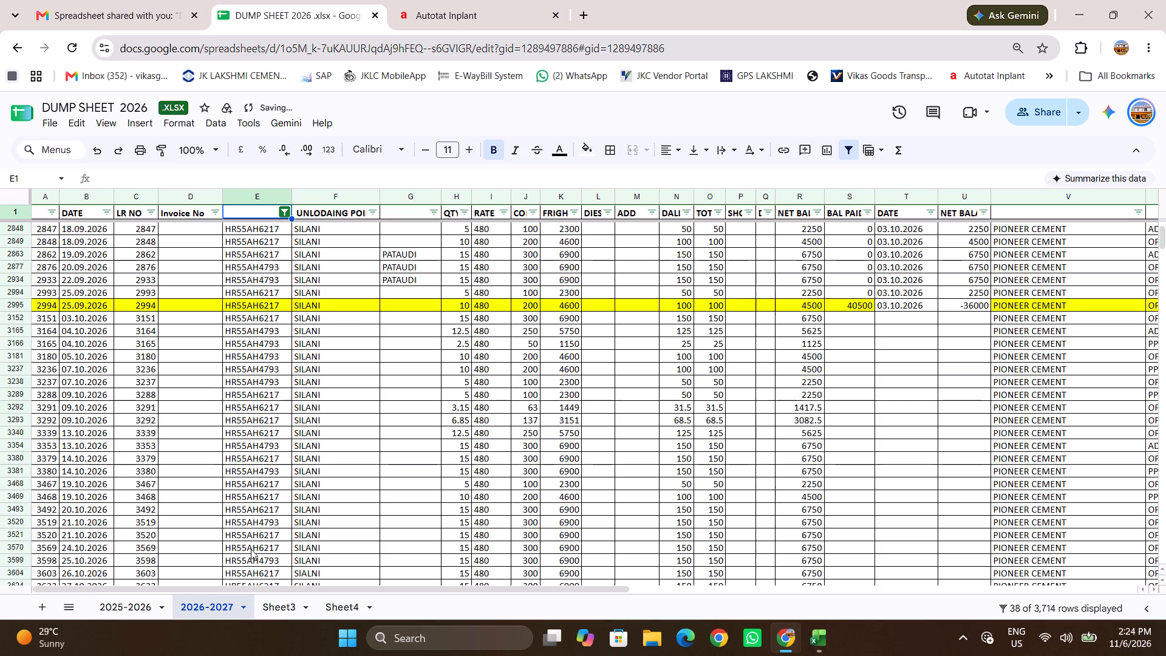
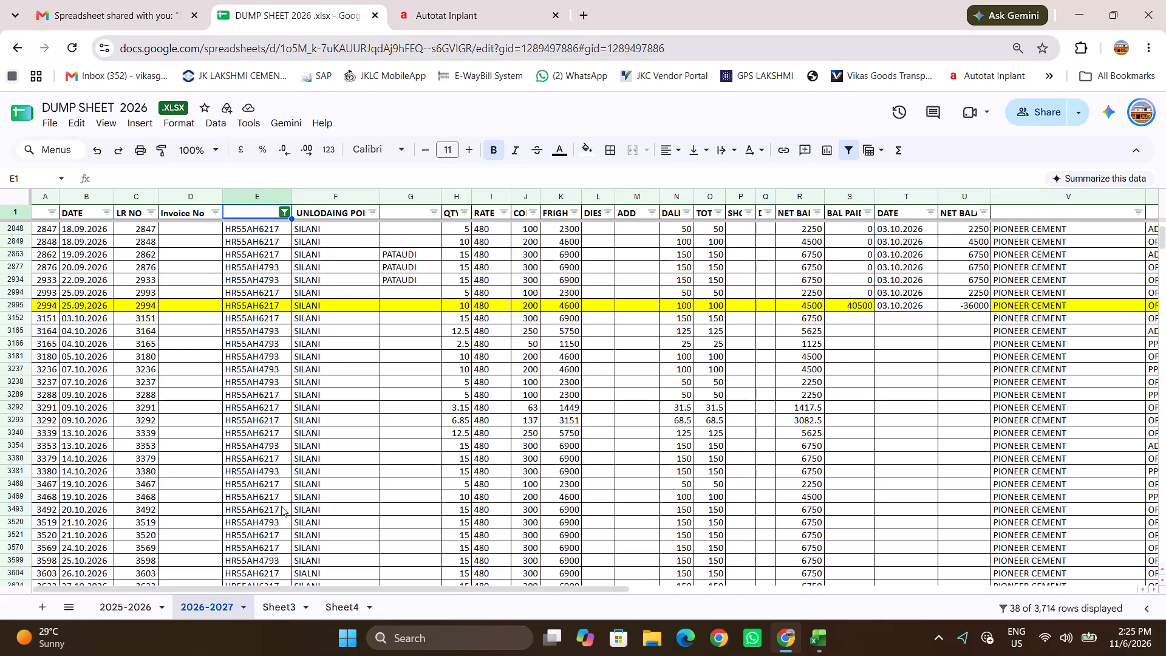
# Select the quantity cells of the October 2026 dispatches, from the 03.10.2026 entry through the 30.10.2026 entries, to check their sum.
pyautogui.scroll(-1, 281, 506)
pyautogui.scroll(1, 281, 506)
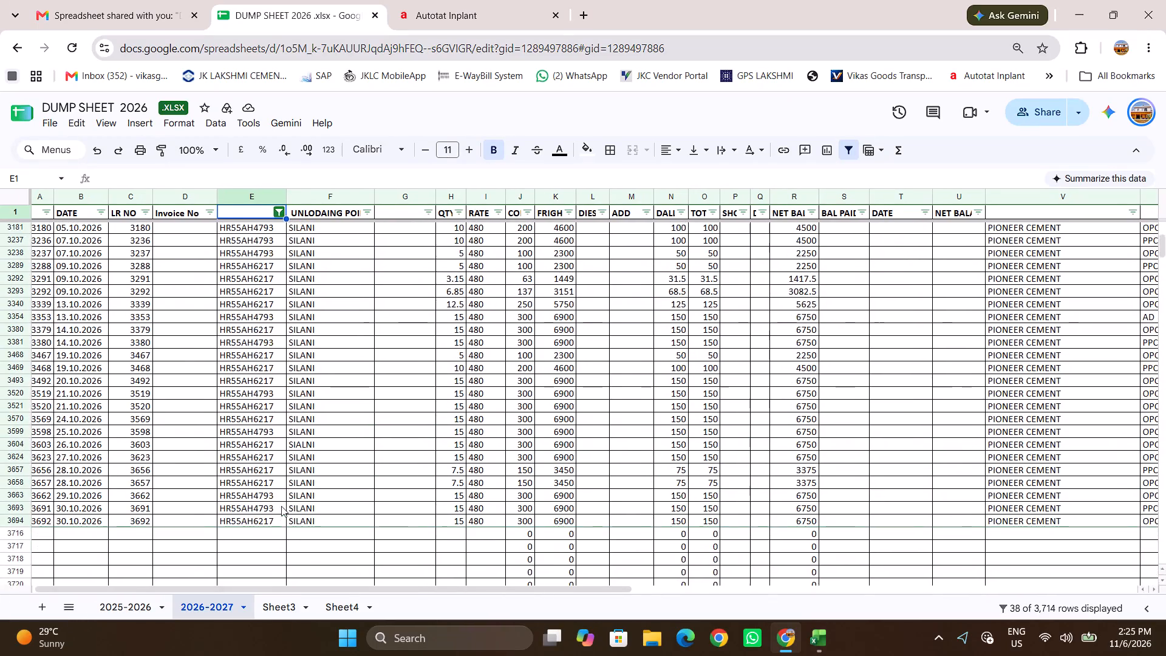
pyautogui.scroll(2, 281, 506)
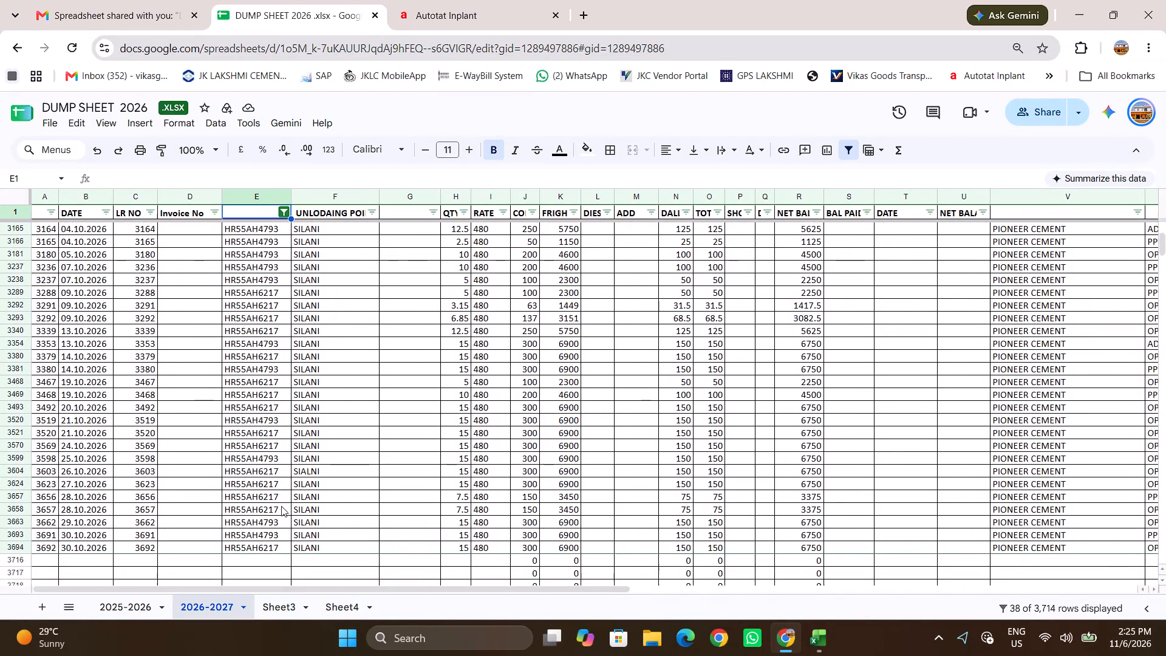
pyautogui.scroll(2, 281, 506)
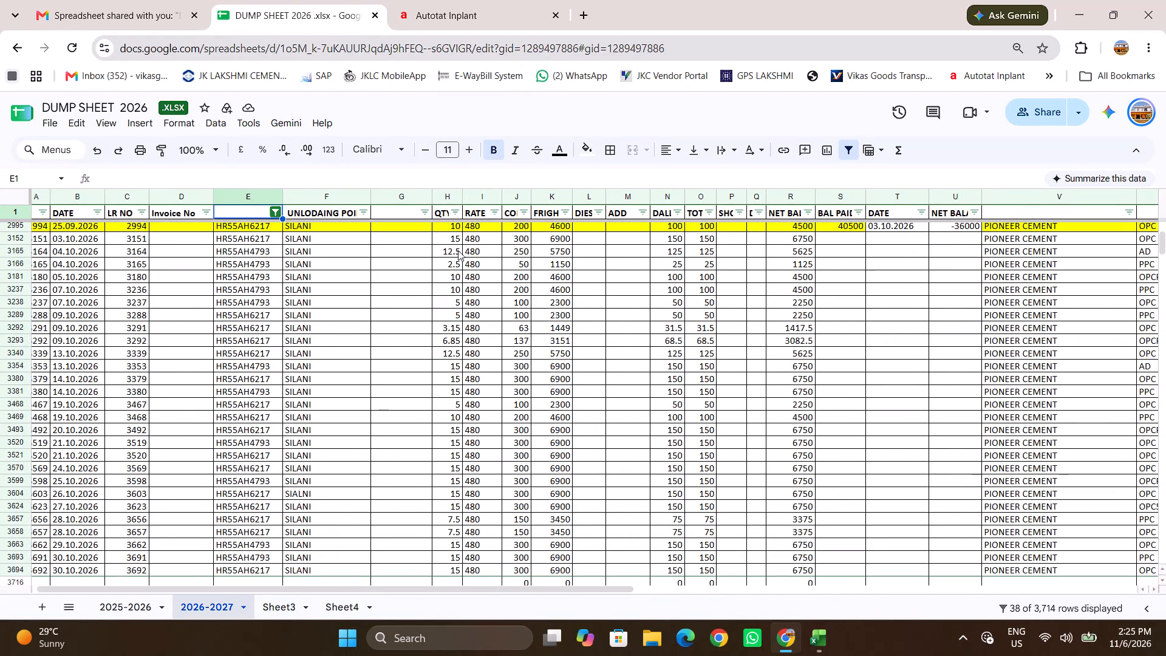
pyautogui.click(451, 241)
pyautogui.hotkey('shift', 'Down')
pyautogui.hotkey('shift', 'Down')
pyautogui.hotkey('shift', 'Down')
pyautogui.hotkey('shift', 'Down')
pyautogui.hotkey('shift', 'Down')
pyautogui.hotkey('shift', 'Down')
pyautogui.hotkey('shift', 'Down')
pyautogui.hotkey('shift', 'Down')
pyautogui.hotkey('shift', 'Down')
pyautogui.hotkey('shift', 'Down')
pyautogui.hotkey('shift', 'Down')
pyautogui.hotkey('shift', 'Down')
pyautogui.hotkey('shift', 'Down')
pyautogui.hotkey('shift', 'Down')
pyautogui.hotkey('shift', 'Down')
pyautogui.hotkey('shift', 'Down')
pyautogui.hotkey('shift', 'Down')
pyautogui.hotkey('shift', 'Down')
pyautogui.hotkey('shift', 'Down')
pyautogui.hotkey('shift', 'Down')
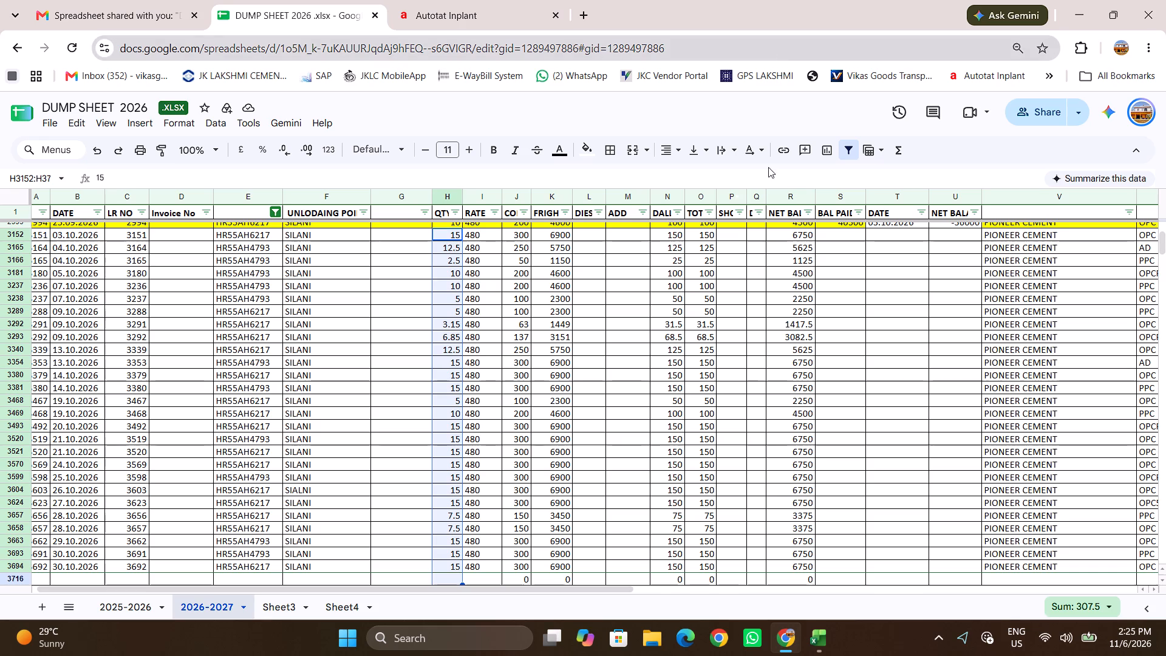
# Select the net balance cells of the same October dispatches, from row 3152 through row 3694, to check their sum.
pyautogui.scroll(1, 775, 247)
pyautogui.click(782, 259)
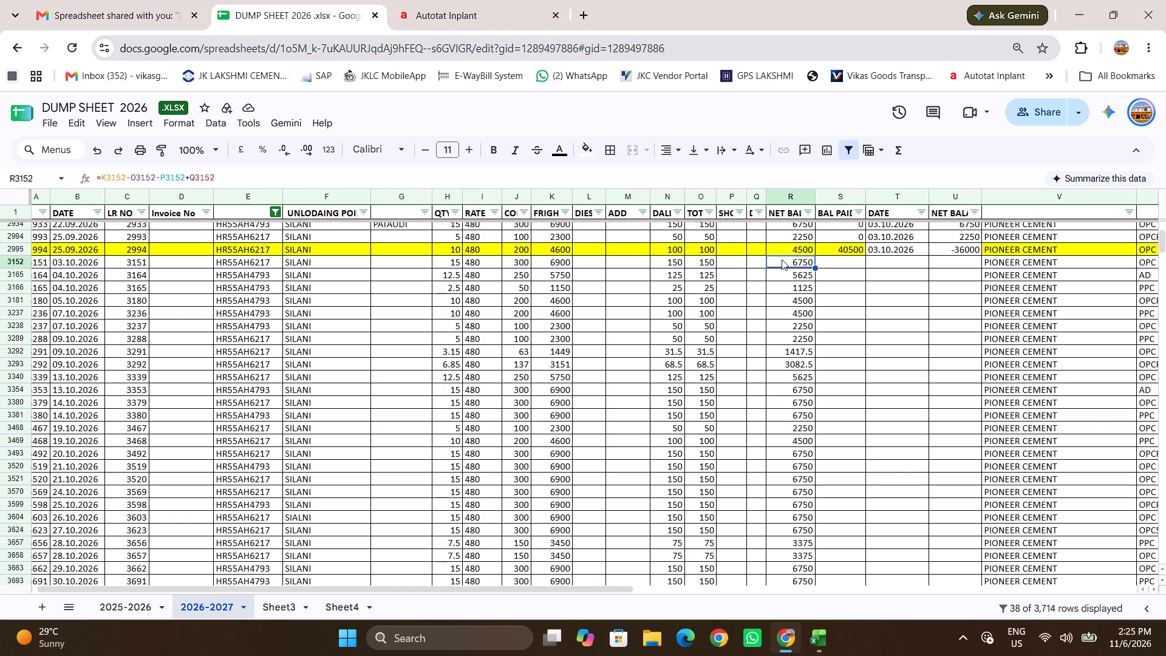
pyautogui.hotkey('shift', 'Down')
pyautogui.hotkey('shift', 'Down')
pyautogui.hotkey('shift', 'Down')
pyautogui.hotkey('shift', 'Down')
pyautogui.hotkey('shift', 'Down')
pyautogui.hotkey('shift', 'Down')
pyautogui.hotkey('shift', 'Down')
pyautogui.hotkey('shift', 'Down')
pyautogui.hotkey('shift', 'Down')
pyautogui.hotkey('shift', 'Down')
pyautogui.hotkey('shift', 'Down')
pyautogui.hotkey('shift', 'Down')
pyautogui.hotkey('shift', 'Down')
pyautogui.hotkey('shift', 'Down')
pyautogui.hotkey('shift', 'Down')
pyautogui.hotkey('shift', 'Down')
pyautogui.hotkey('shift', 'Down')
pyautogui.hotkey('shift', 'Down')
pyautogui.hotkey('shift', 'Down')
pyautogui.hotkey('shift', 'Down')
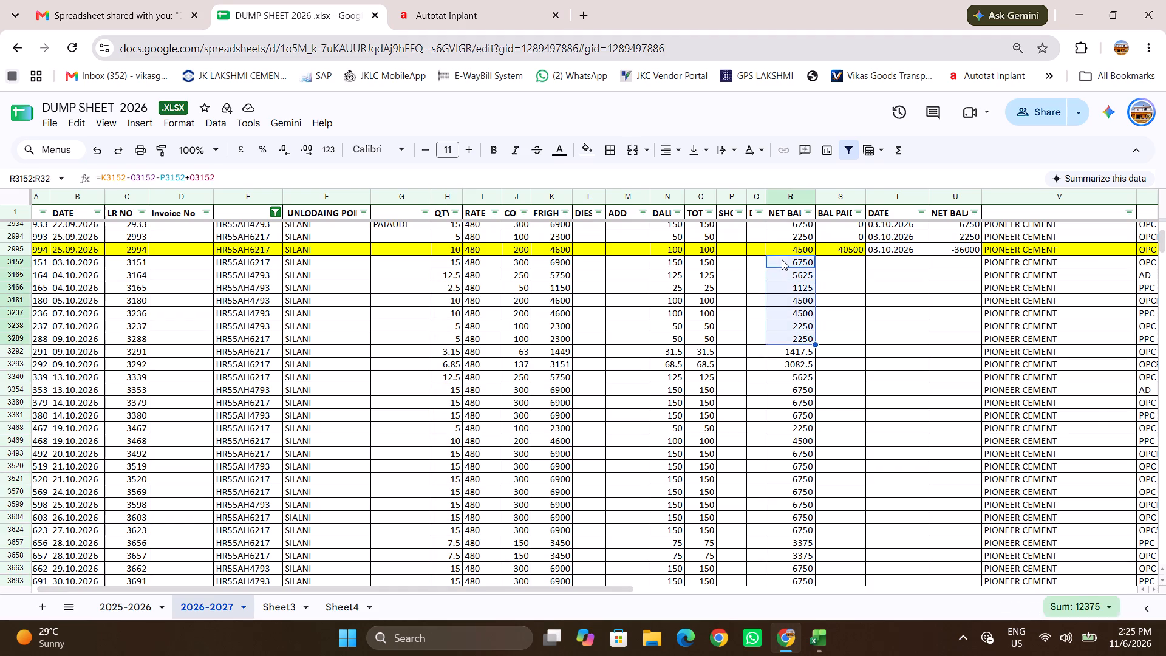
pyautogui.hotkey('shift', 'Up')
pyautogui.hotkey('shift', 'Up')
pyautogui.hotkey('shift', 'Up')
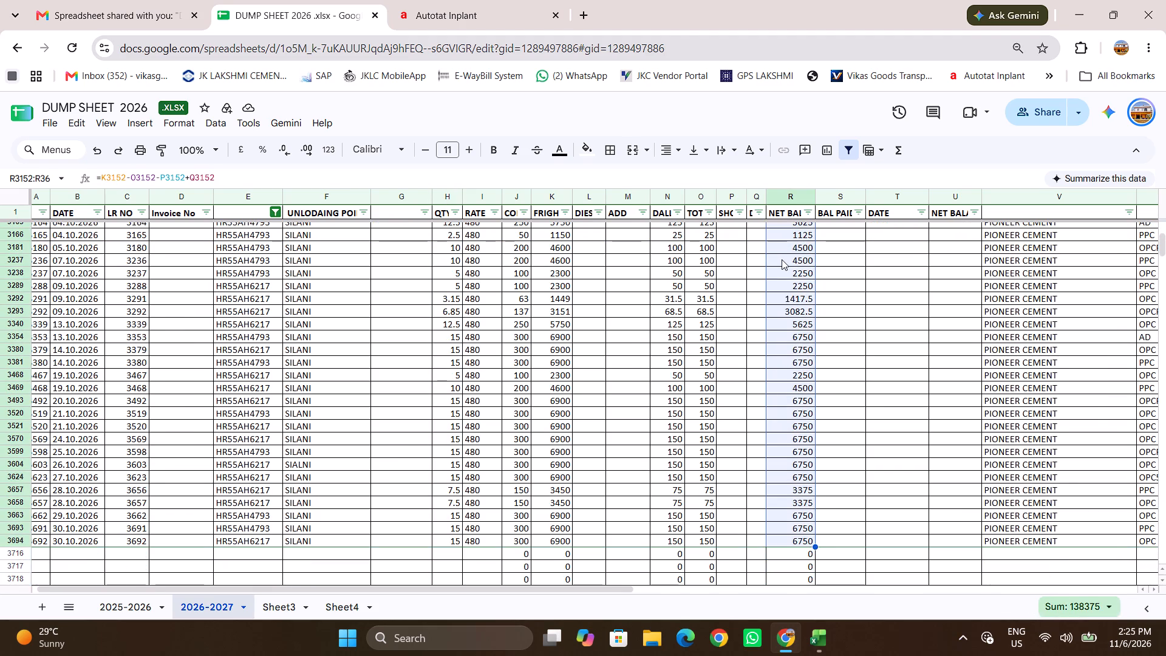
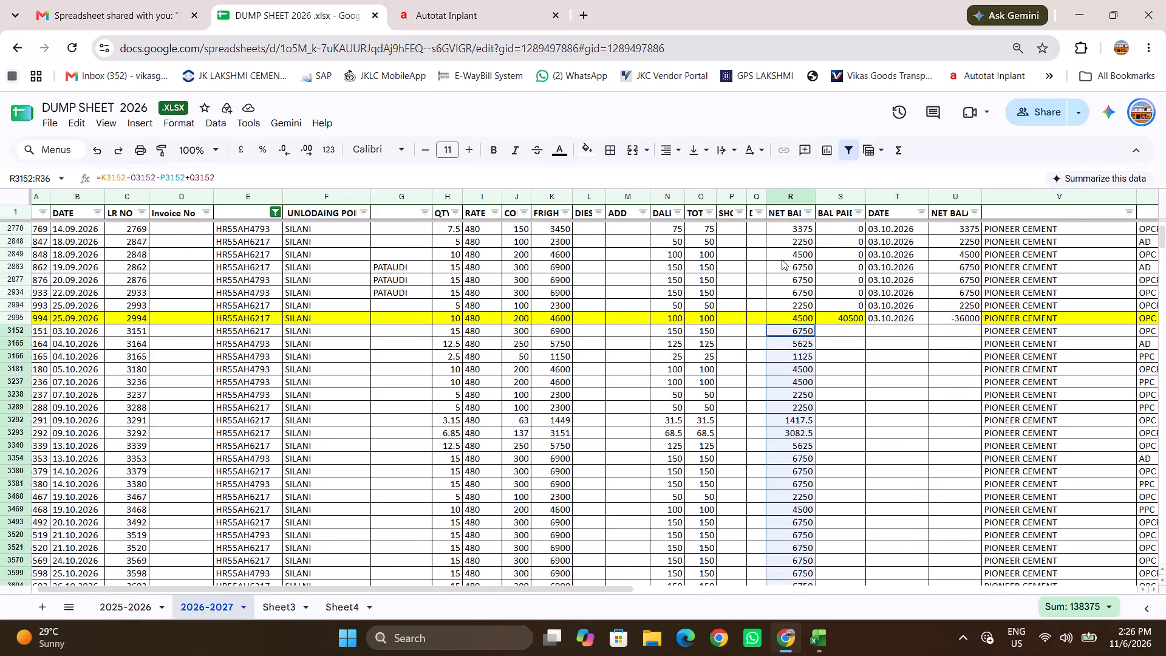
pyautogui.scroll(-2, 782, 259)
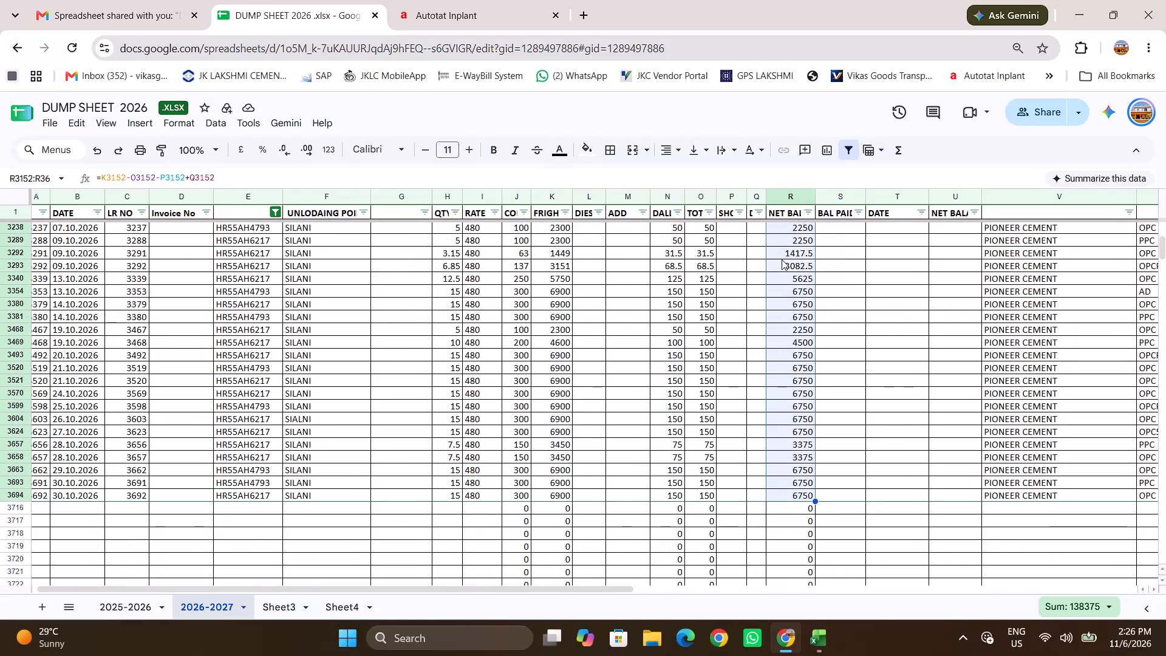
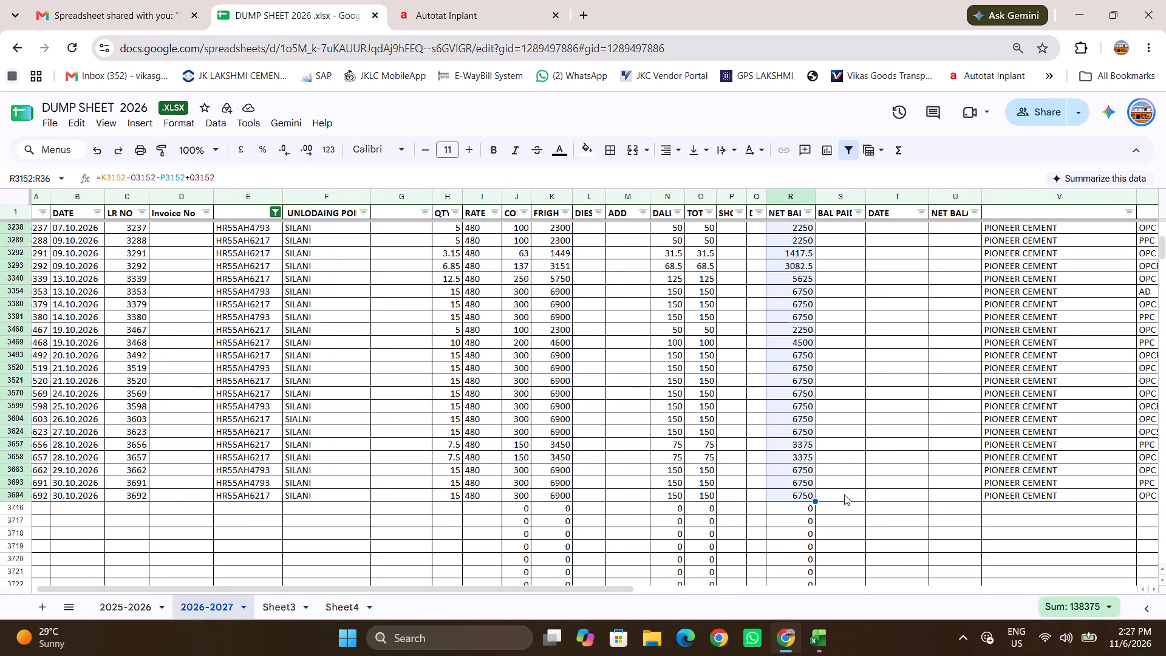
# Enter 138375 as the BAL PAID amount on the LR 3692 row.
pyautogui.click(844, 494)
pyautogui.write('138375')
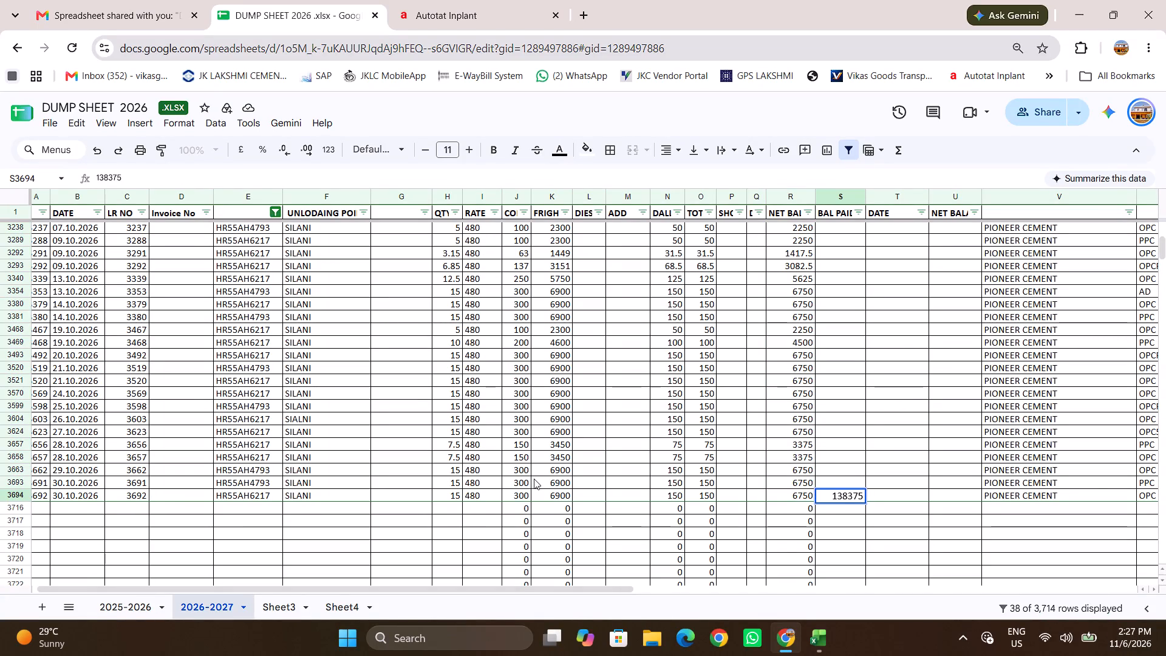
# Highlight the entire LR 3692 row in yellow.
pyautogui.click(16, 490)
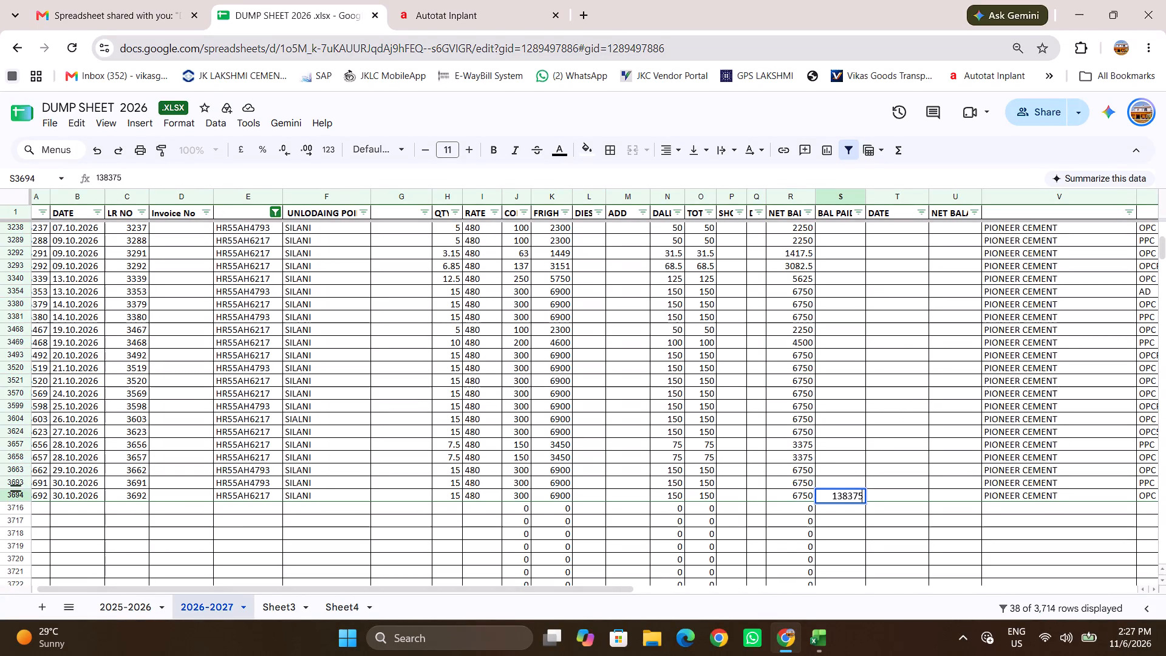
pyautogui.click(14, 495)
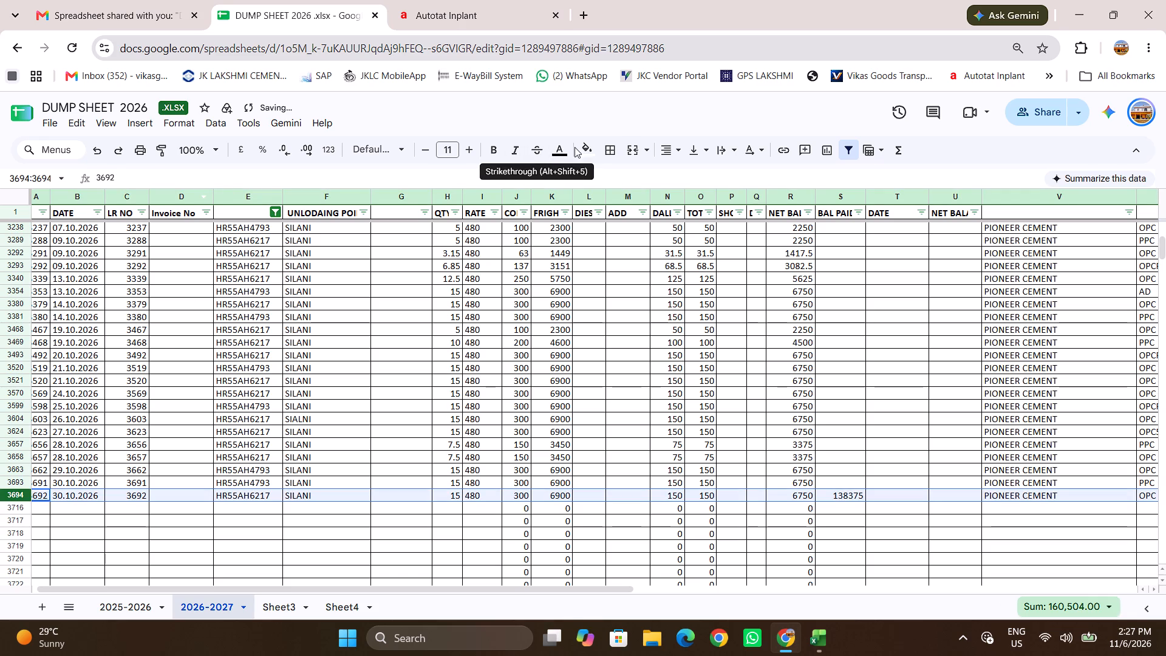
pyautogui.click(583, 148)
pyautogui.click(635, 213)
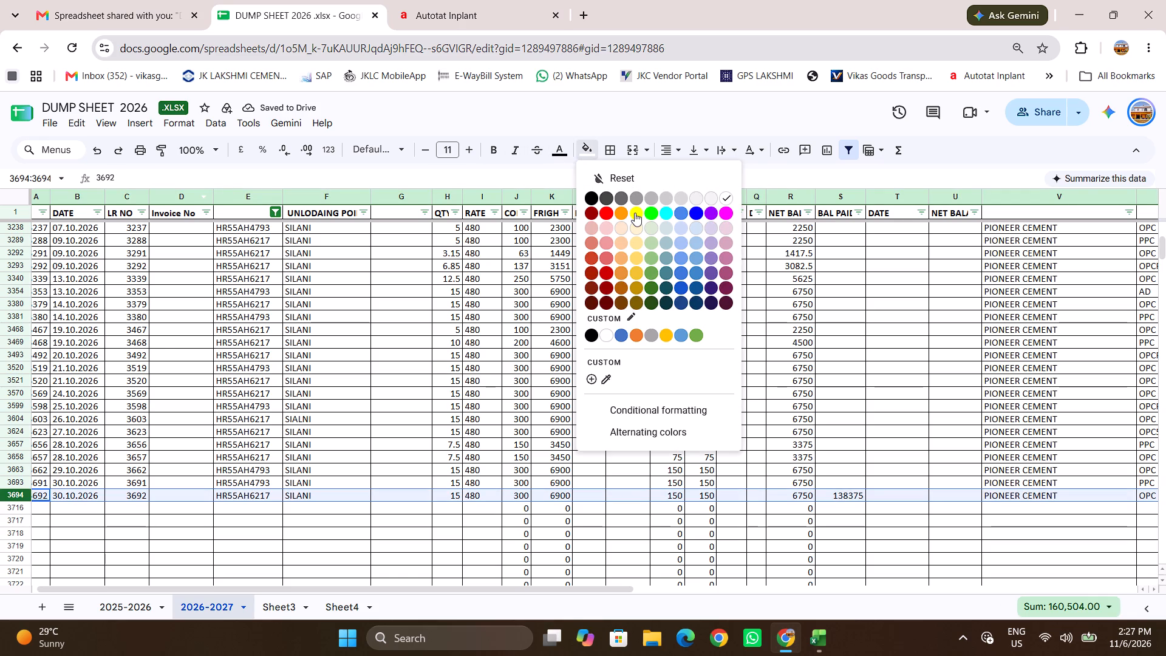
pyautogui.click(919, 544)
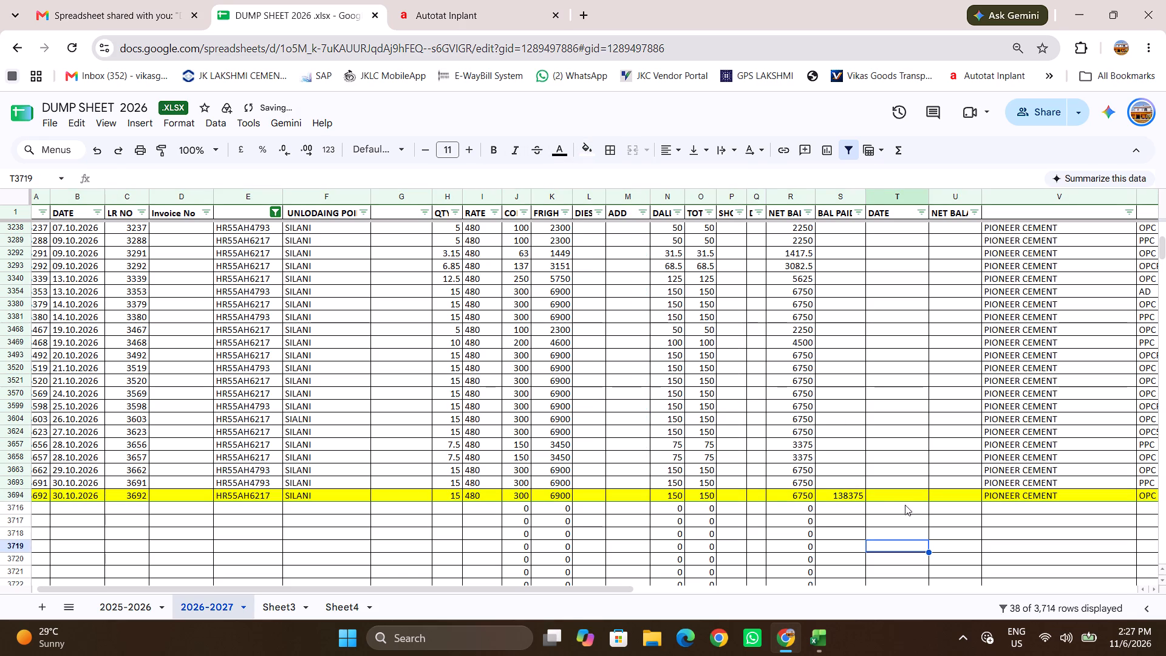
# Enter the payment date 06.11.2026 beside the BAL PAID amount on the LR 3692 row.
pyautogui.click(902, 495)
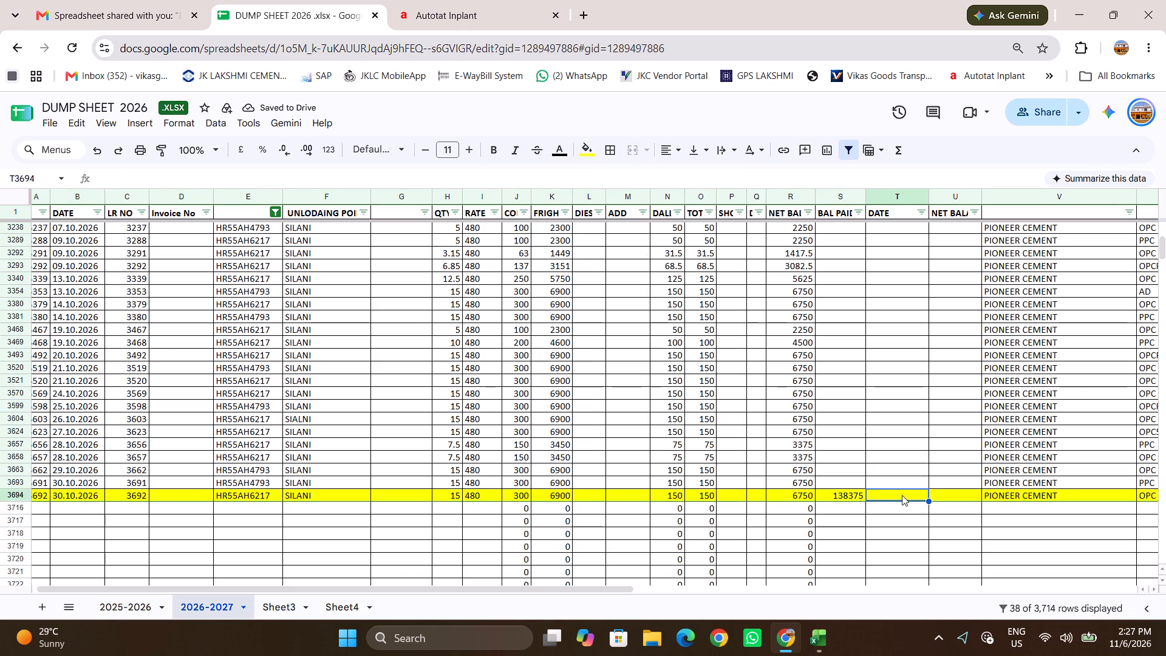
pyautogui.write('06')
pyautogui.write('.11')
pyautogui.write('.2026')
pyautogui.click(940, 550)
# Enter the payment date 06.11.2026 on the LR 3151 row, the first October dispatch.
pyautogui.scroll(4, 940, 550)
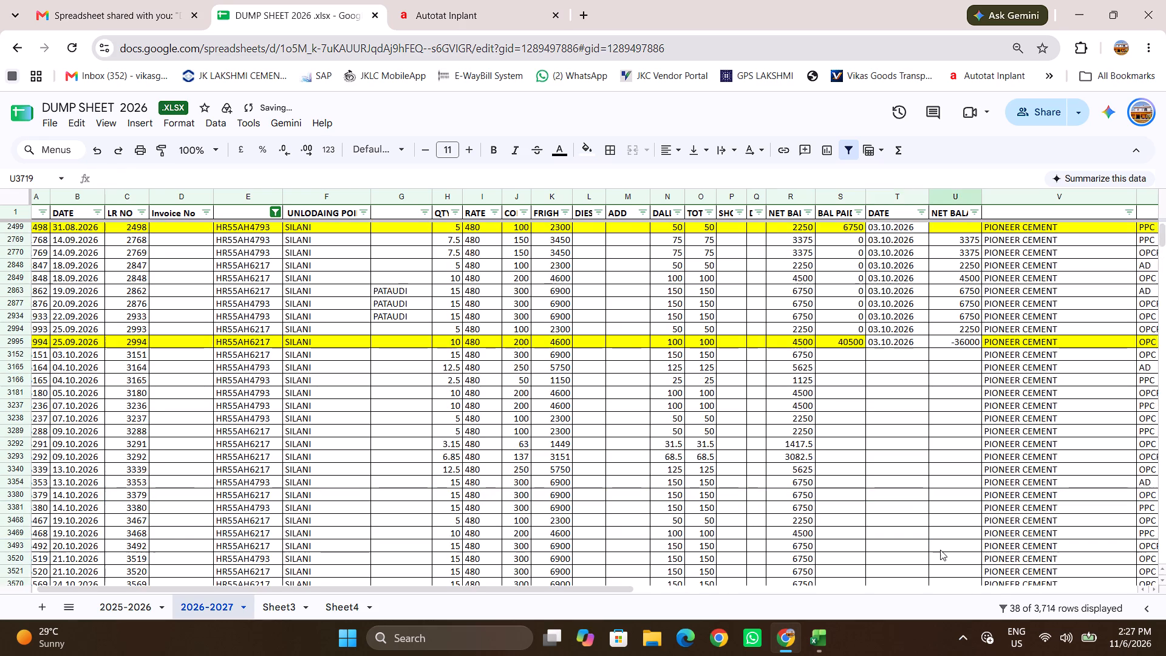
pyautogui.click(893, 366)
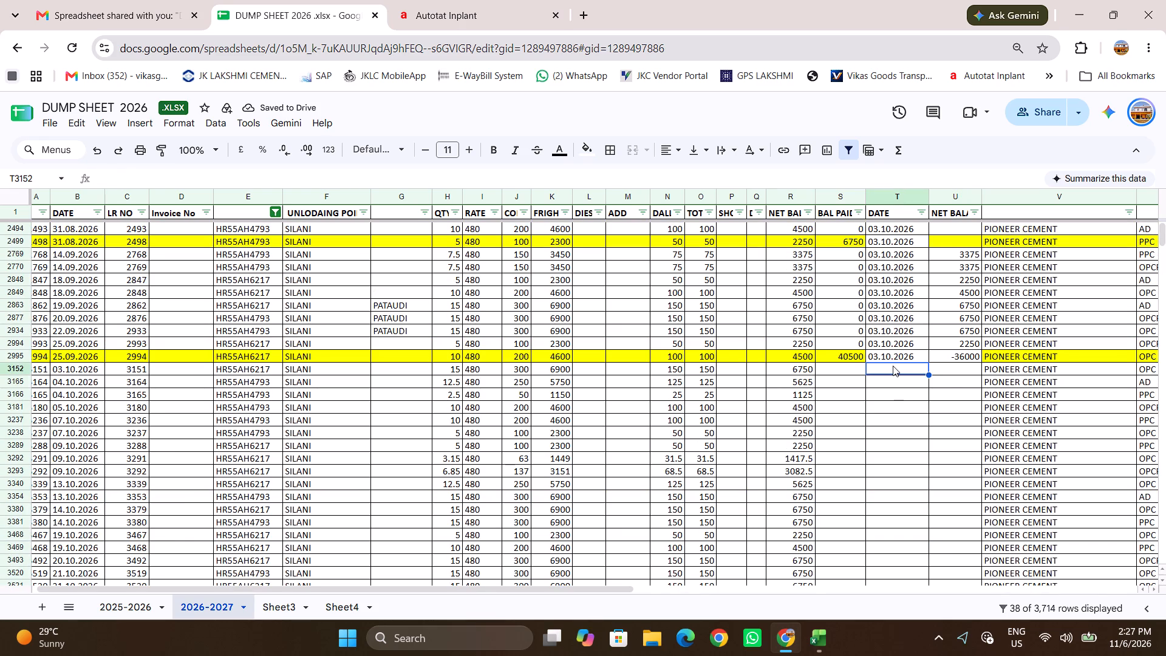
pyautogui.write('06.')
pyautogui.write('11')
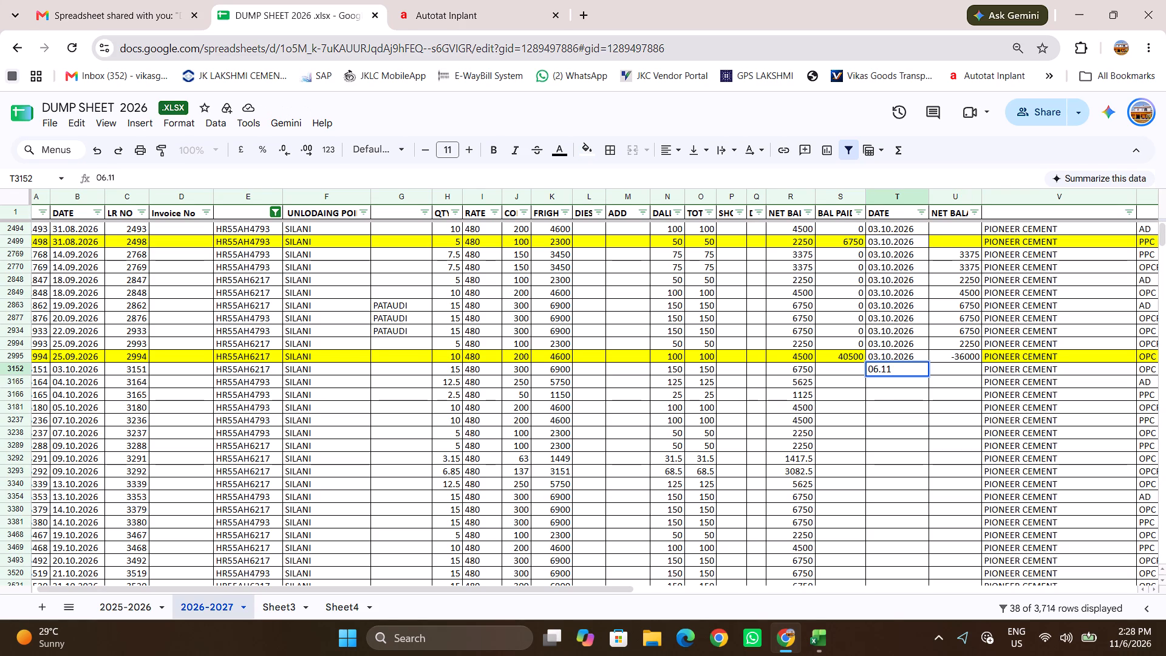
pyautogui.write('.2026')
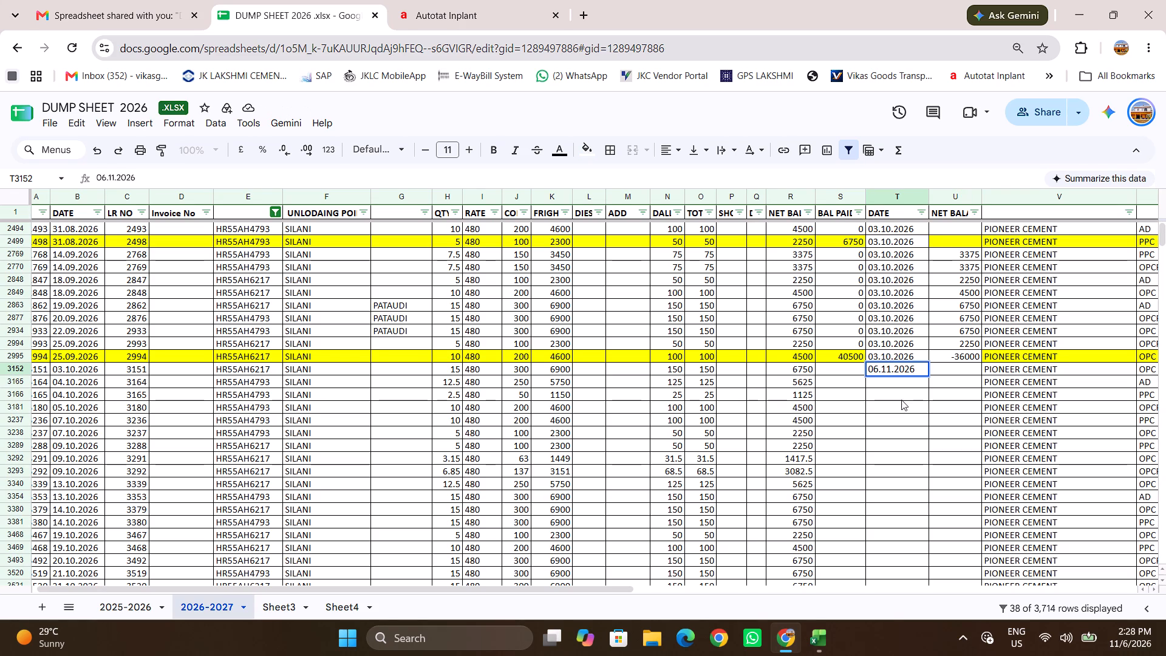
pyautogui.click(901, 403)
# Copy the payment date 06.11.2026 from the LR 3151 row.
pyautogui.click(890, 364)
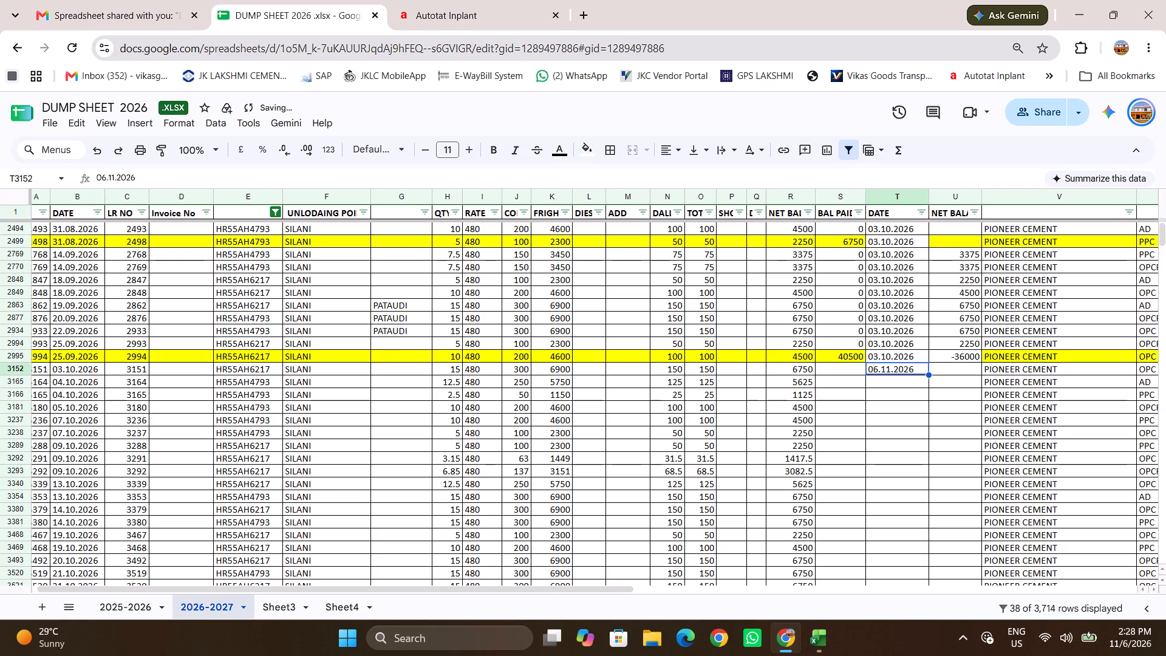
pyautogui.hotkey('ctrl', 'c')
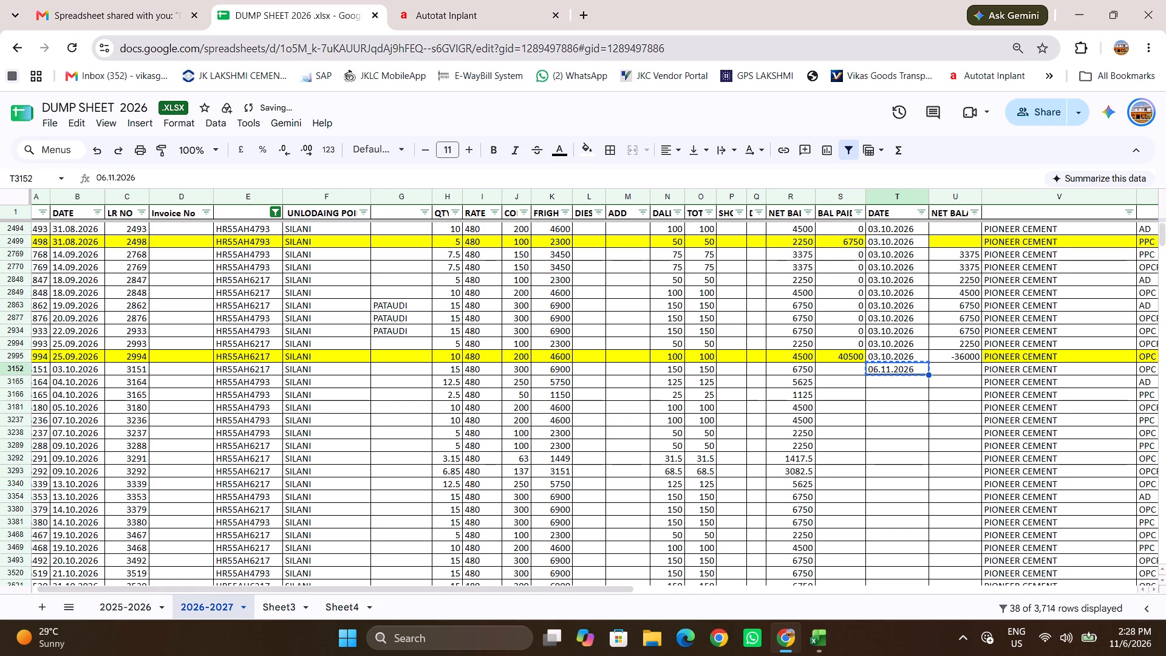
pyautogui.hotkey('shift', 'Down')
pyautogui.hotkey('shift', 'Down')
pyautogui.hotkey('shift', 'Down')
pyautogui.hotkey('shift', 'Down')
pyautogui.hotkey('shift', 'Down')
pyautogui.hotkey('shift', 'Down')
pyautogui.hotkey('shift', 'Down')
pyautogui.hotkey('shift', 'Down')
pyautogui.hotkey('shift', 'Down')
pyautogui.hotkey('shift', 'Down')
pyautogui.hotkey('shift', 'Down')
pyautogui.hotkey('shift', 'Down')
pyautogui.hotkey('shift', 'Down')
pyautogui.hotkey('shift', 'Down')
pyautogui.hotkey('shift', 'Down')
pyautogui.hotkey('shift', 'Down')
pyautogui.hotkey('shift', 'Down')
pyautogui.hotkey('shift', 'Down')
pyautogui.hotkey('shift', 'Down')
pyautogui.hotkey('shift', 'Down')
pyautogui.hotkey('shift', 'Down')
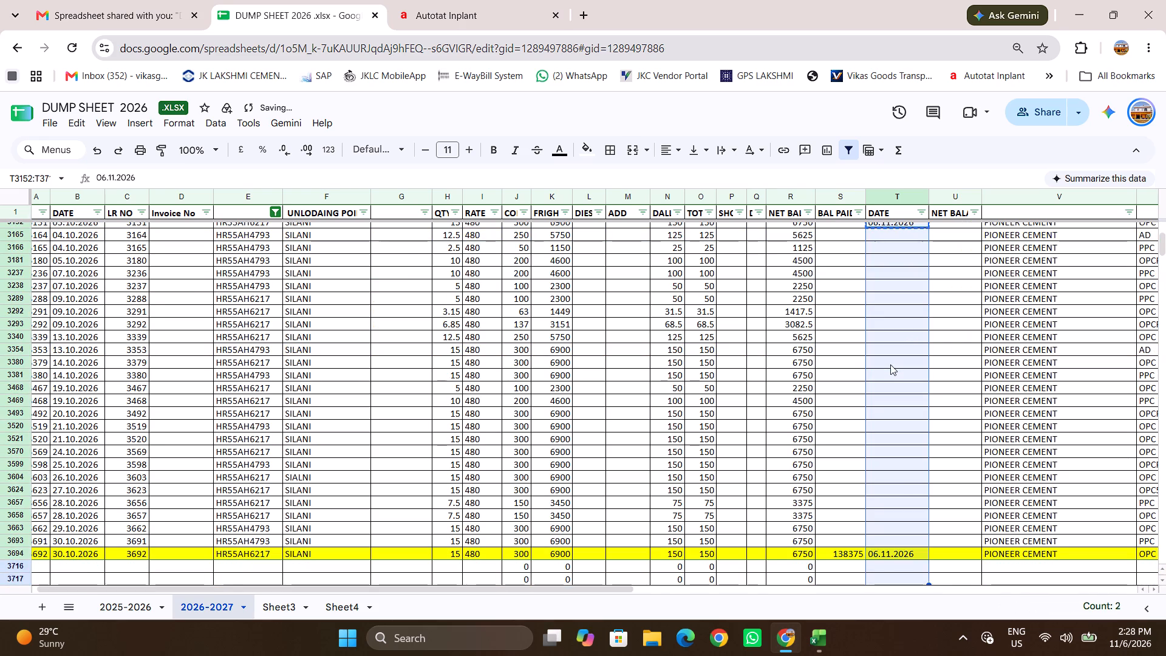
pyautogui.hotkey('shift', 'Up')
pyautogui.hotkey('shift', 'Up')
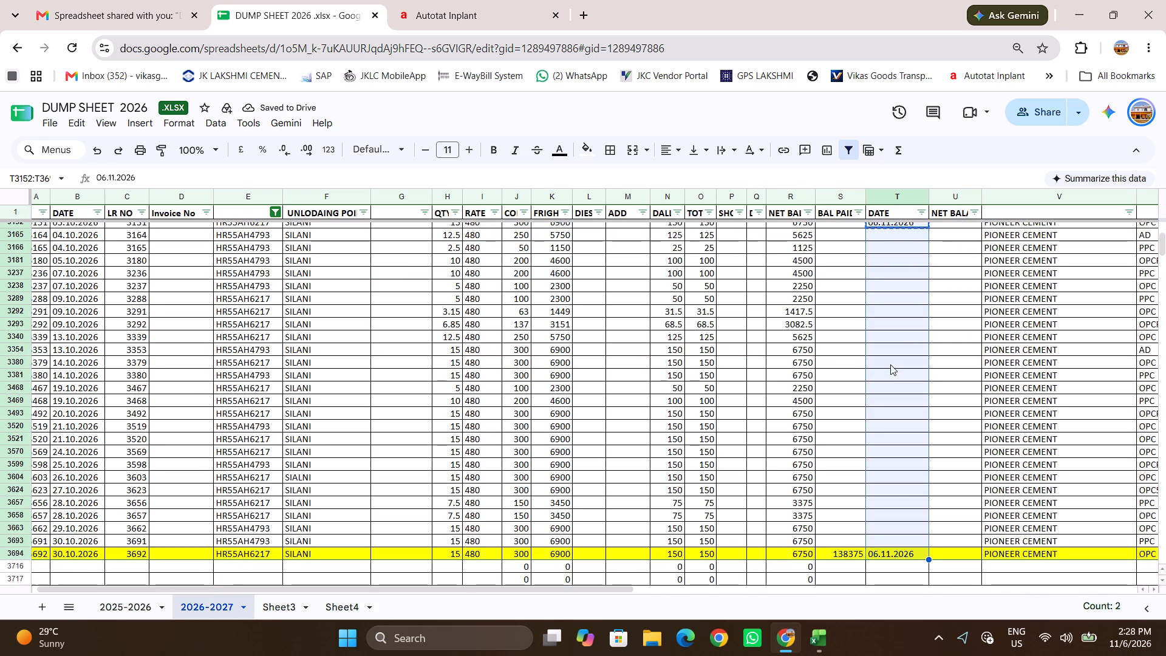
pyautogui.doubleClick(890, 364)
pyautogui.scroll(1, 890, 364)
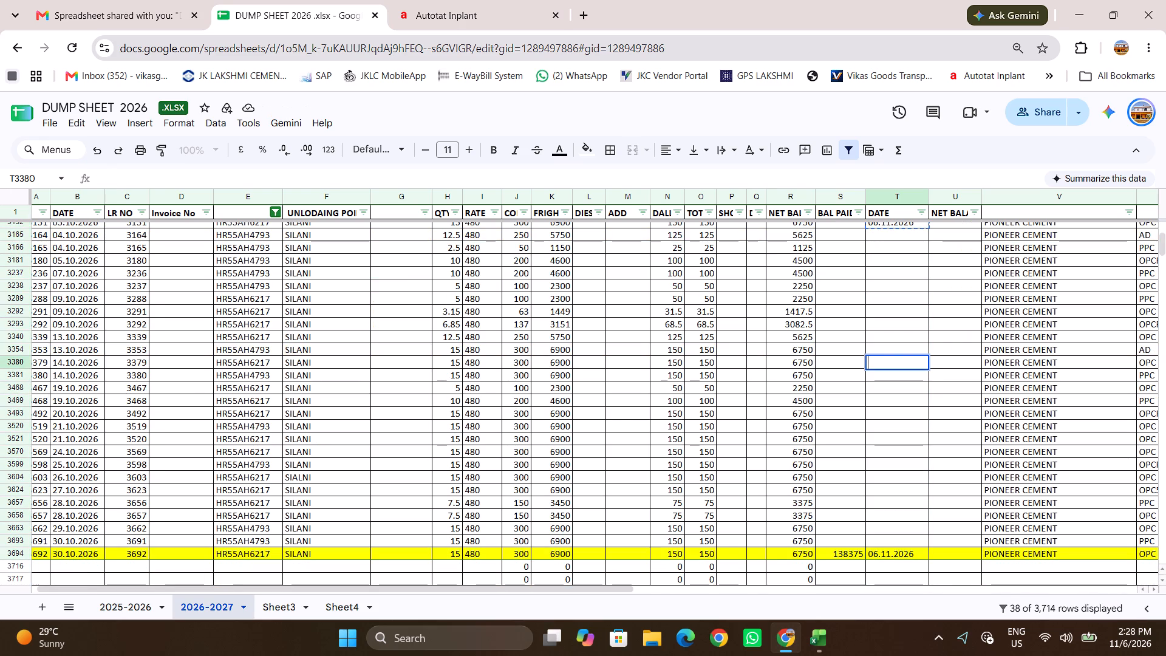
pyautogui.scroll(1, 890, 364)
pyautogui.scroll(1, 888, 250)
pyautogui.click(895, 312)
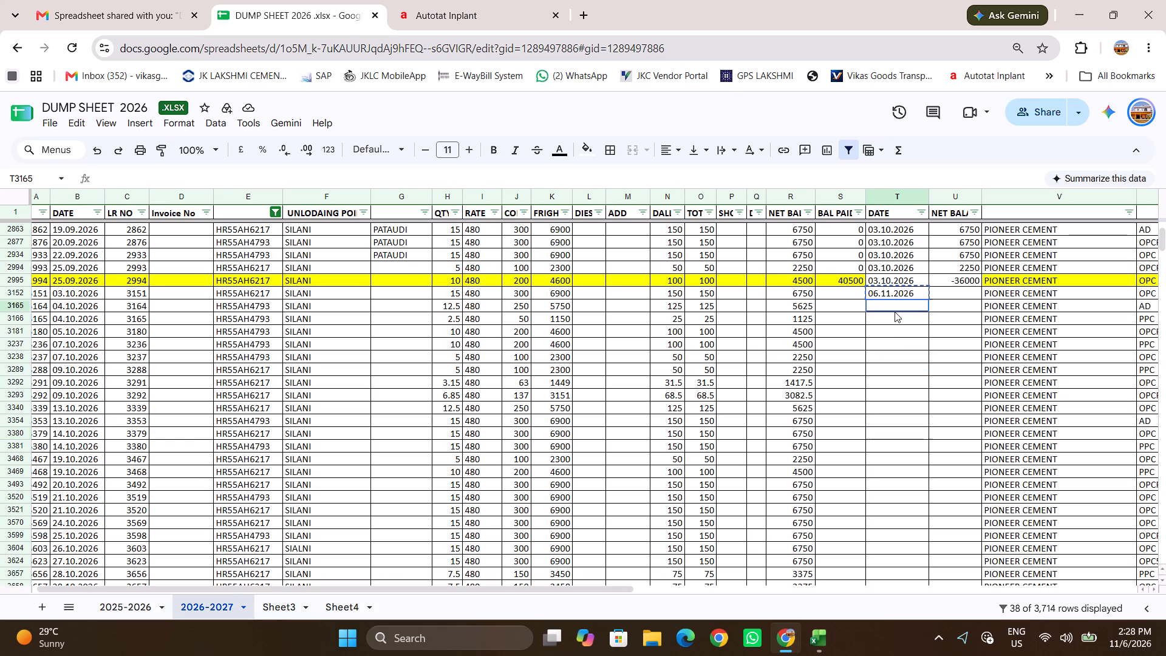
# Paste the copied payment date 06.11.2026 into every filtered October row from LR 3151 through LR 3691.
pyautogui.click(894, 295)
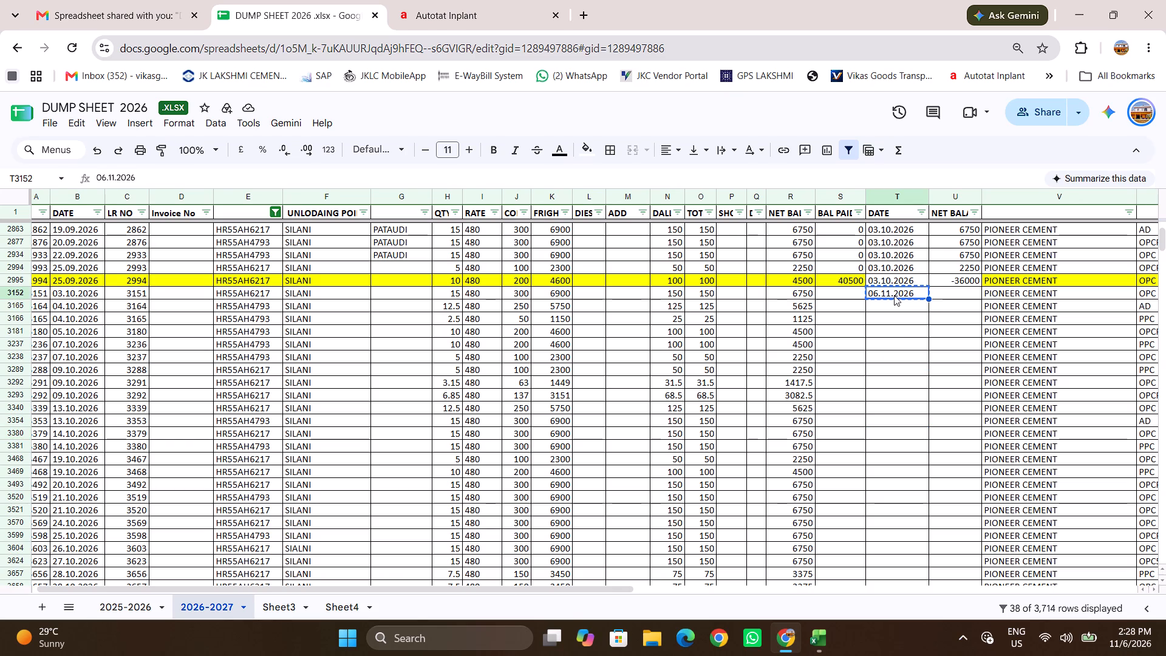
pyautogui.hotkey('shift', 'Down')
pyautogui.hotkey('shift', 'Down')
pyautogui.hotkey('shift', 'Down')
pyautogui.hotkey('shift', 'Down')
pyautogui.hotkey('shift', 'Down')
pyautogui.hotkey('shift', 'Down')
pyautogui.hotkey('shift', 'Down')
pyautogui.hotkey('shift', 'Down')
pyautogui.hotkey('shift', 'Down')
pyautogui.hotkey('shift', 'Down')
pyautogui.hotkey('shift', 'Down')
pyautogui.hotkey('shift', 'Down')
pyautogui.hotkey('shift', 'Down')
pyautogui.hotkey('shift', 'Down')
pyautogui.hotkey('shift', 'Down')
pyautogui.hotkey('shift', 'Down')
pyautogui.hotkey('shift', 'Down')
pyautogui.hotkey('shift', 'Down')
pyautogui.hotkey('shift', 'Down')
pyautogui.hotkey('shift', 'Down')
pyautogui.hotkey('shift', 'Down')
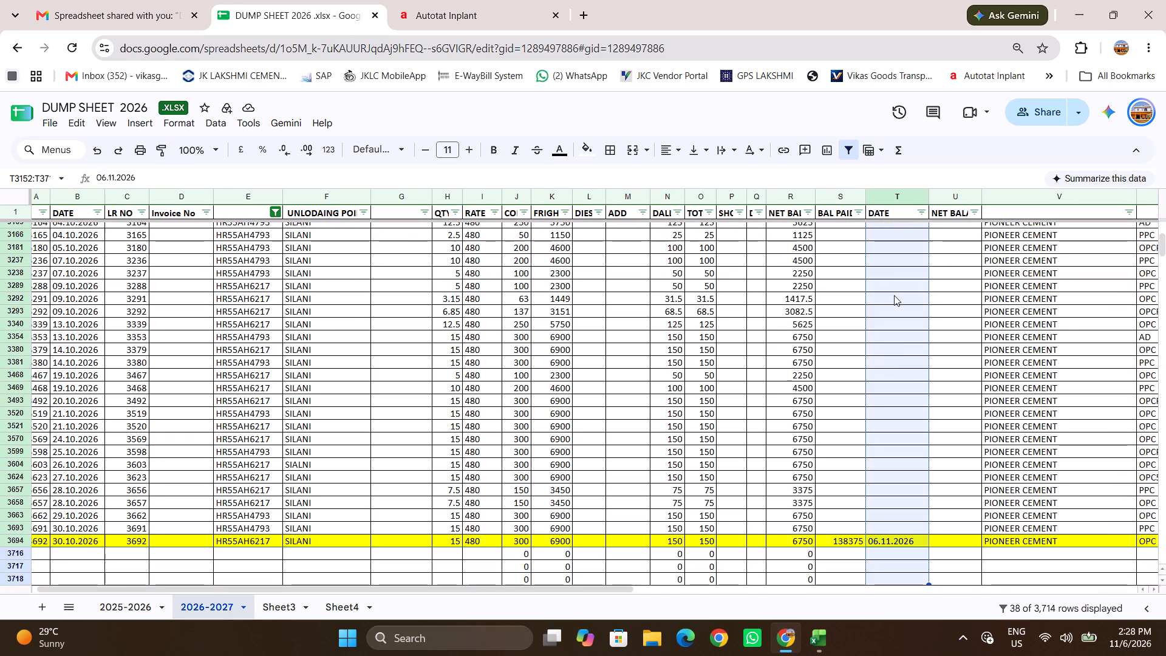
pyautogui.hotkey('shift', 'Up')
pyautogui.hotkey('shift', 'Up')
pyautogui.hotkey('shift', 'Up')
pyautogui.hotkey('shift', 'Up')
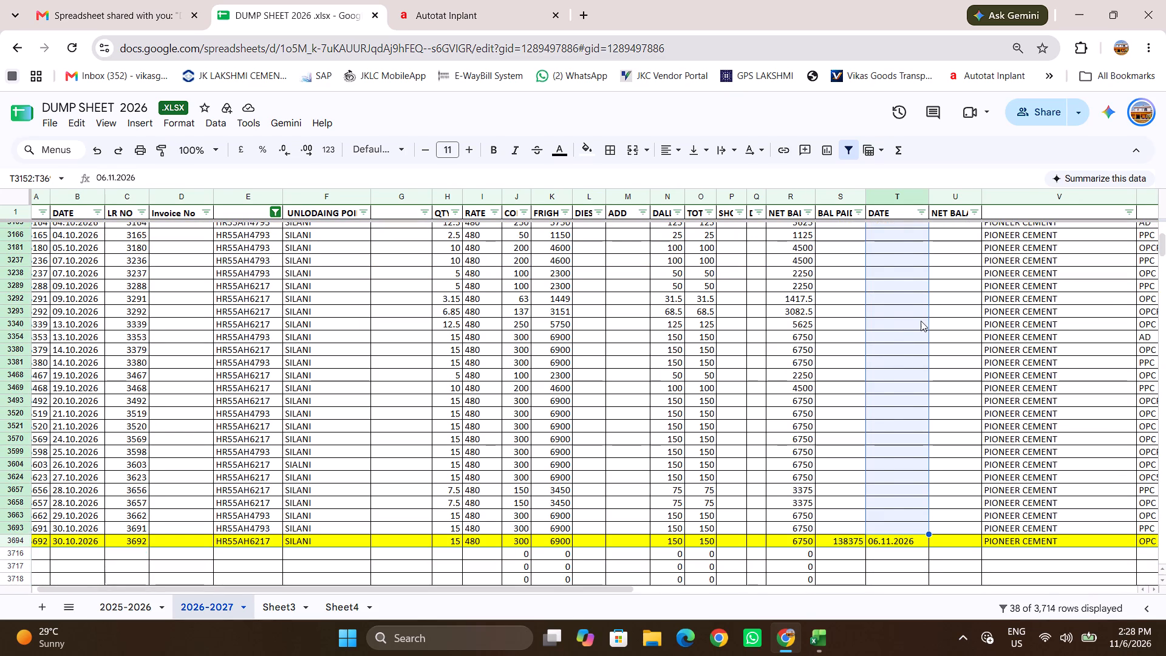
pyautogui.hotkey('ctrl', 'v')
pyautogui.click(867, 408)
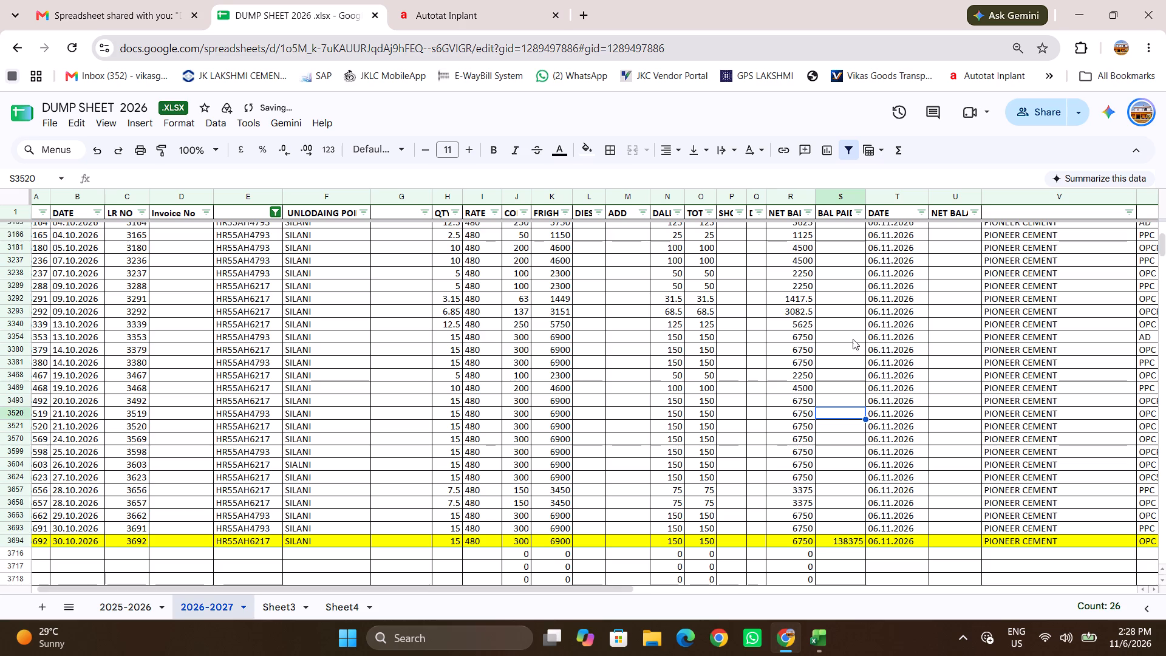
# Enter 0 in the BAL PAID cell of each filtered October row from LR 3151 through LR 3691.
pyautogui.scroll(2, 853, 339)
pyautogui.click(859, 374)
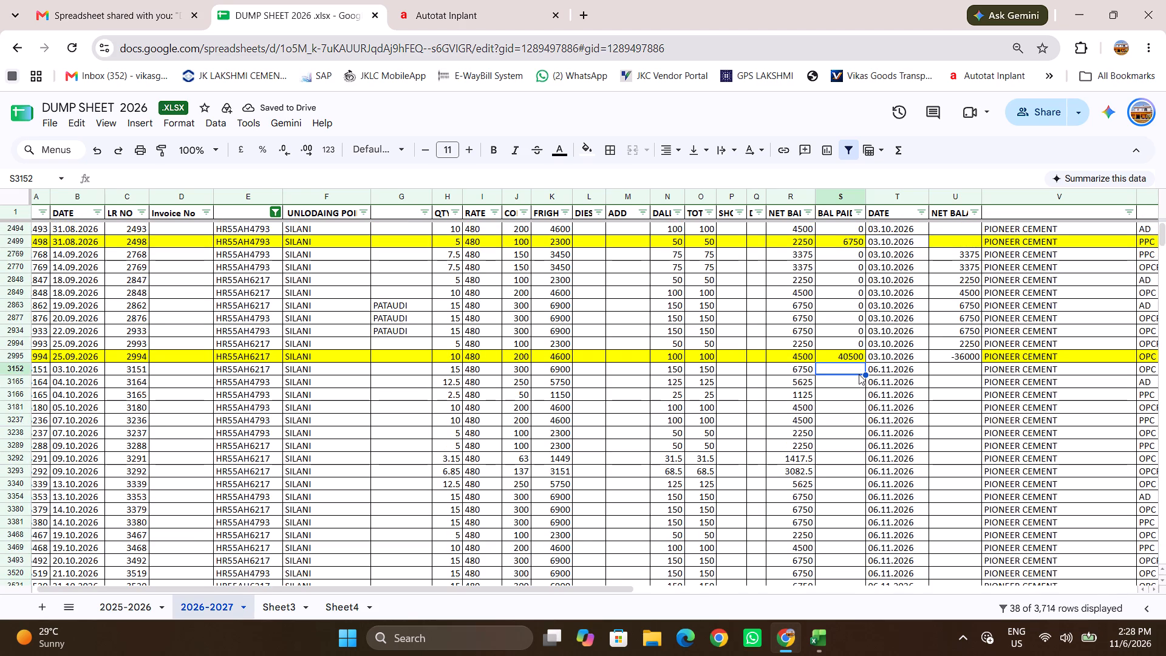
pyautogui.press('0')
pyautogui.press('Down')
pyautogui.press('0')
pyautogui.press('Down')
pyautogui.press('0')
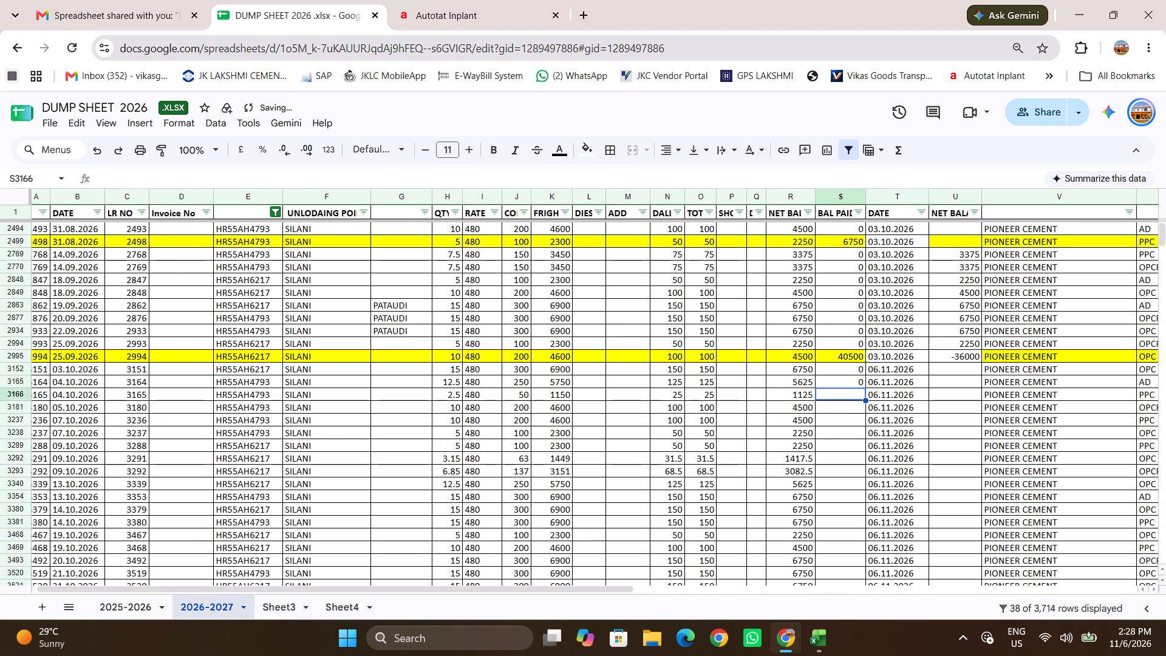
pyautogui.press('Down')
pyautogui.press('0')
pyautogui.press('Down')
pyautogui.press('0')
pyautogui.press('Down')
pyautogui.press('0')
pyautogui.press('Down')
pyautogui.press('0')
pyautogui.press('Down')
pyautogui.press('0')
pyautogui.press('Down')
pyautogui.press('0')
pyautogui.press('Down')
pyautogui.press('0')
pyautogui.press('Down')
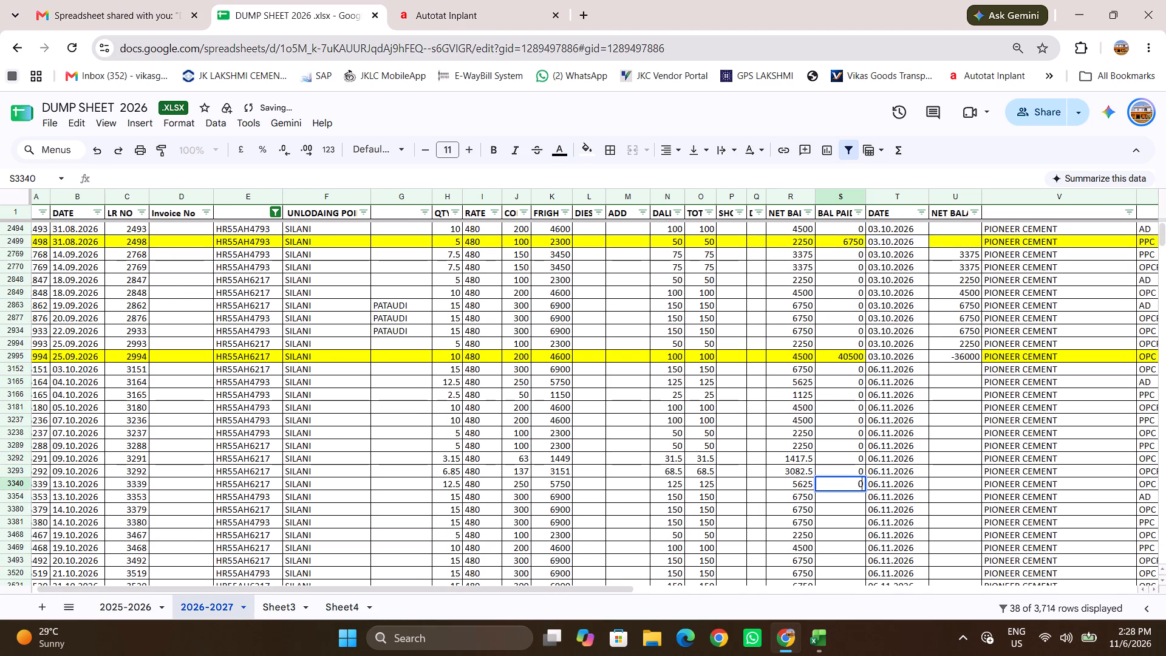
pyautogui.press('0')
pyautogui.press('Down')
pyautogui.press('0')
pyautogui.press('Down')
pyautogui.press('0')
pyautogui.press('Down')
pyautogui.press('0')
pyautogui.press('Down')
pyautogui.press('0')
pyautogui.press('Down')
pyautogui.press('0')
pyautogui.press('Down')
pyautogui.press('0')
pyautogui.press('Down')
pyautogui.press('0')
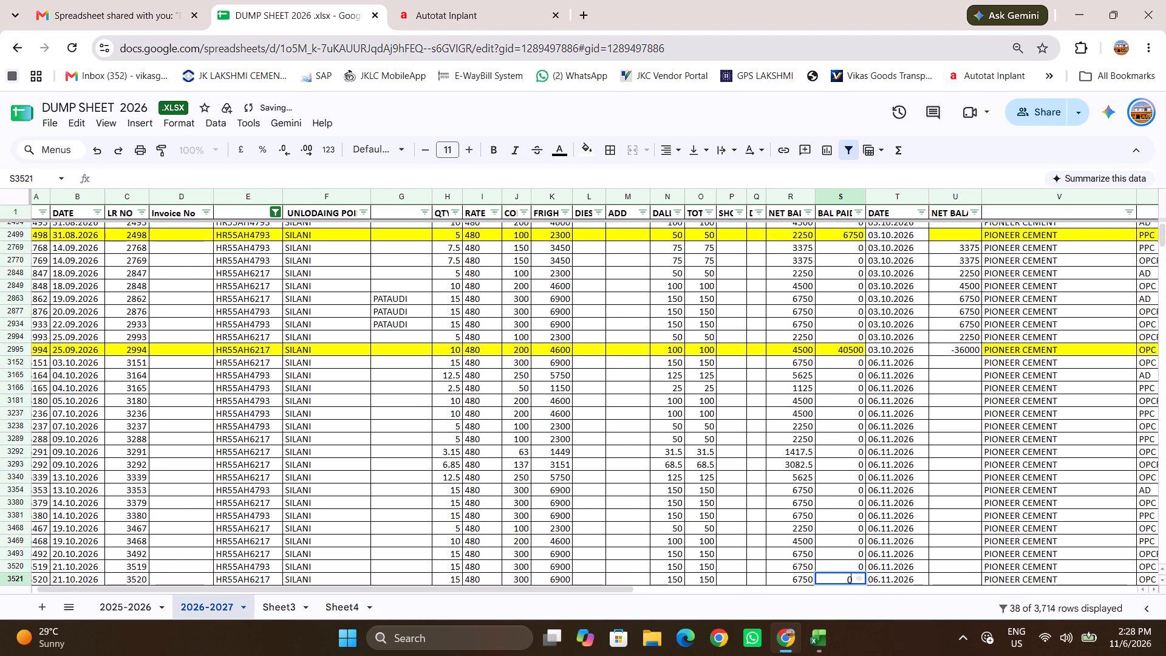
pyautogui.press('Down')
pyautogui.press('0')
pyautogui.press('Down')
pyautogui.press('0')
pyautogui.press('Down')
pyautogui.press('0')
pyautogui.press('Down')
pyautogui.press('0')
pyautogui.press('Down')
pyautogui.press('0')
pyautogui.press('Down')
pyautogui.press('0')
pyautogui.press('Down')
pyautogui.press('0')
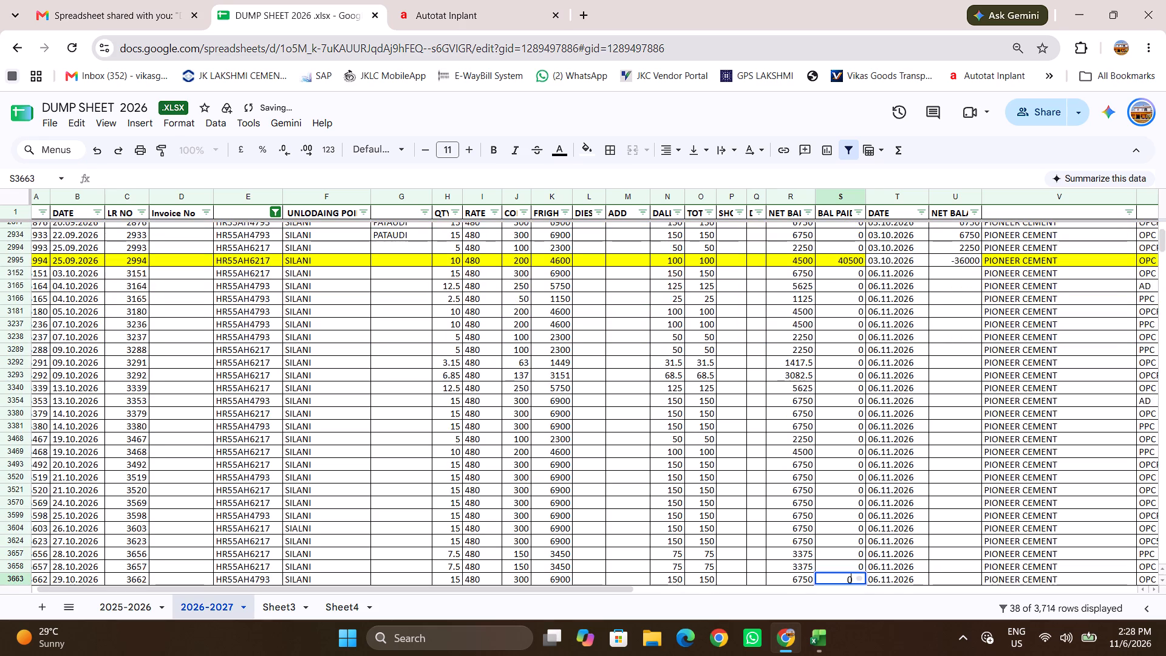
pyautogui.press('Down')
pyautogui.press('0')
pyautogui.press('Down')
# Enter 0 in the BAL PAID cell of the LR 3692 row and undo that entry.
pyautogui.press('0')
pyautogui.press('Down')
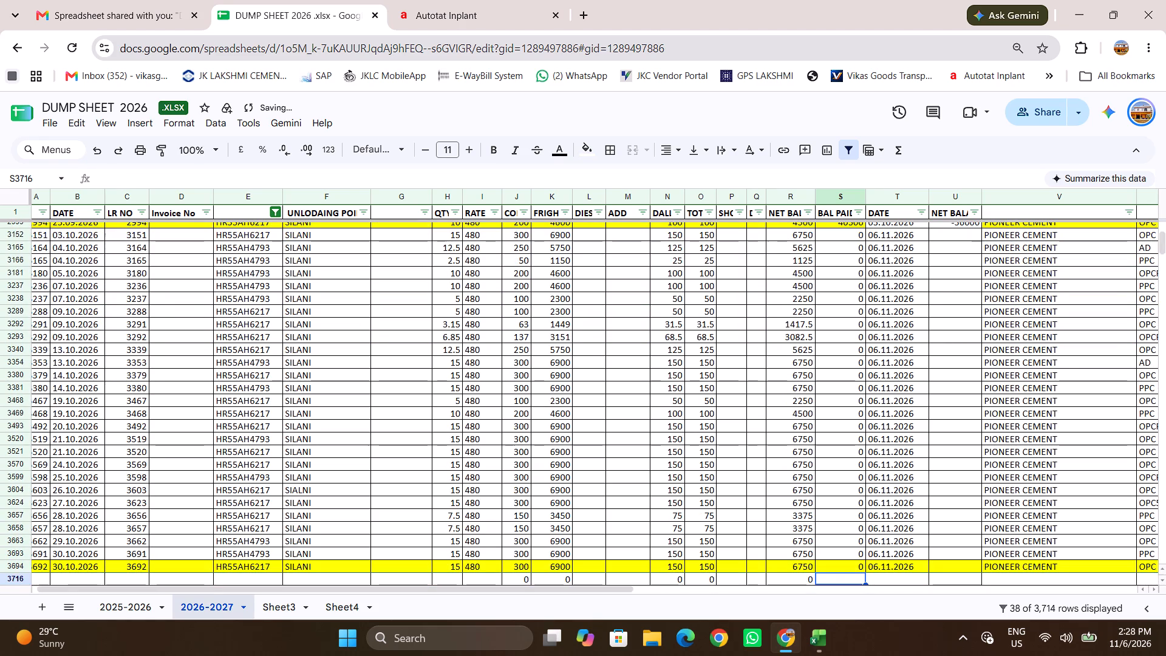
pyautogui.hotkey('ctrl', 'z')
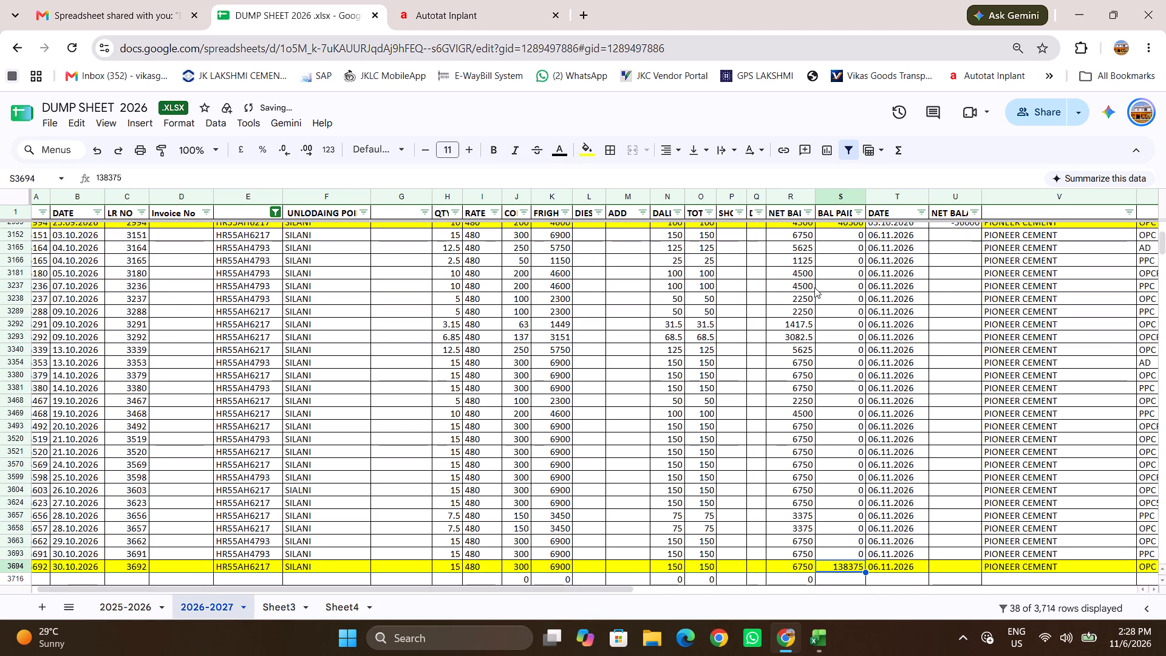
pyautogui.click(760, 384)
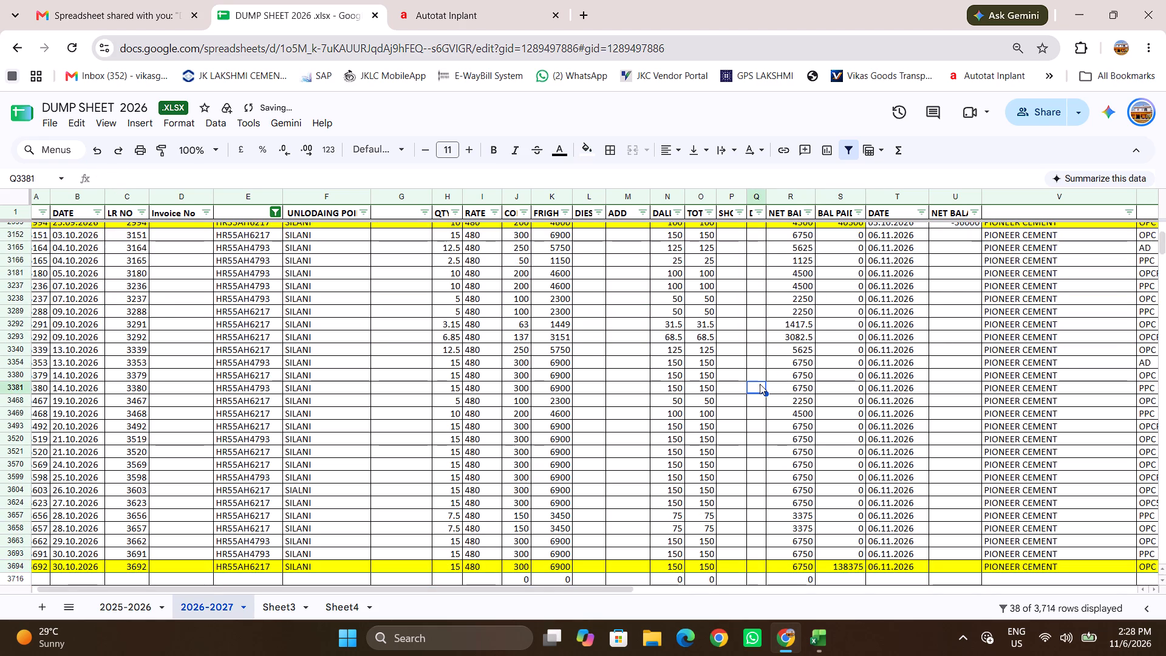
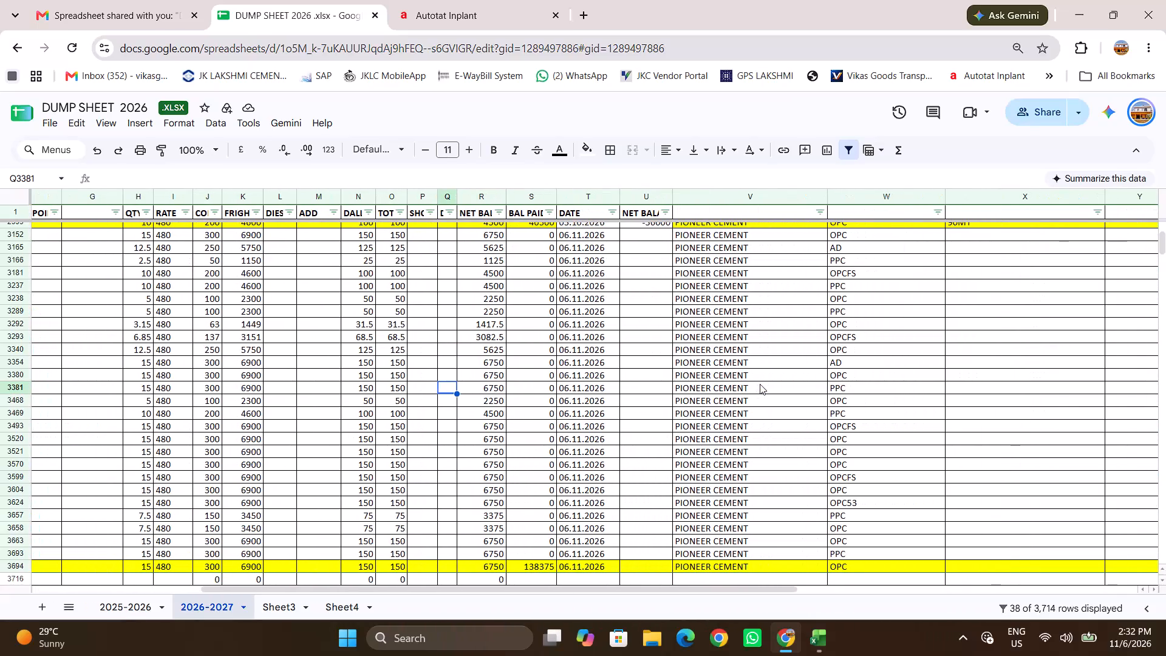
pyautogui.hscroll(4, 760, 384)
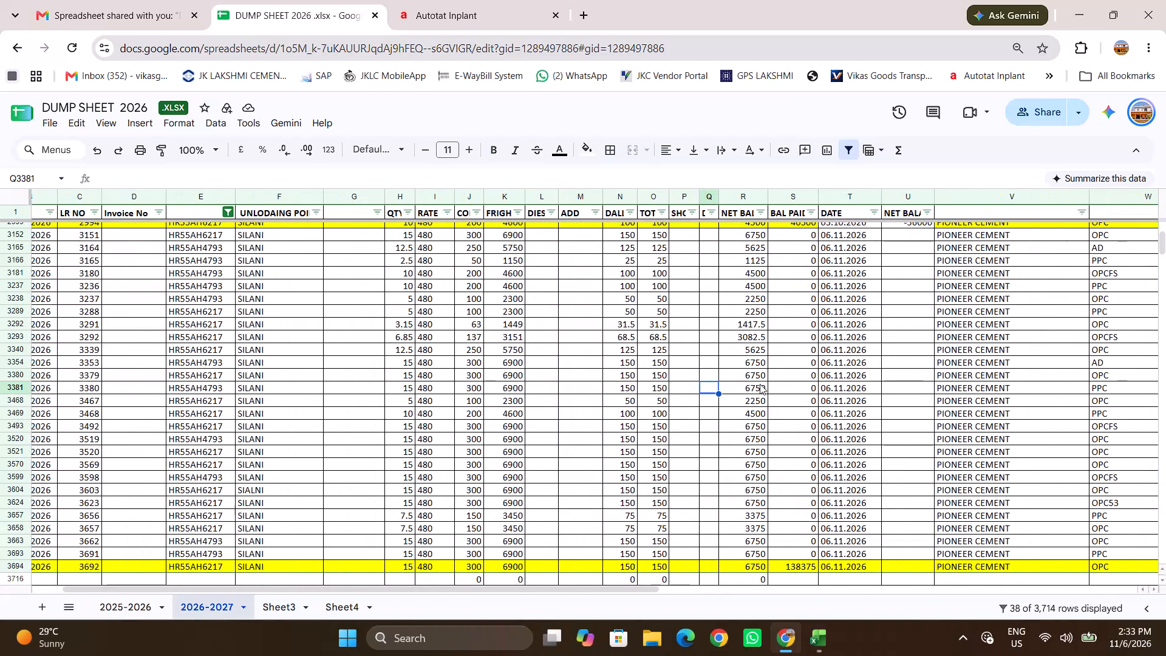
pyautogui.hscroll(1, 760, 384)
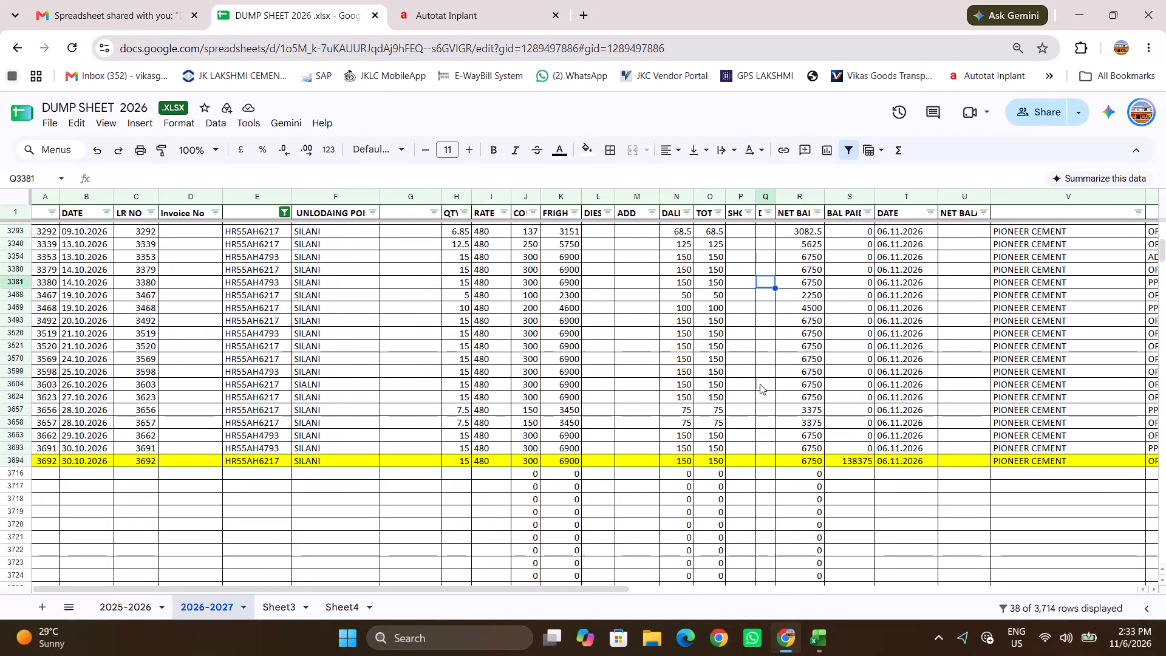
pyautogui.scroll(1, 760, 384)
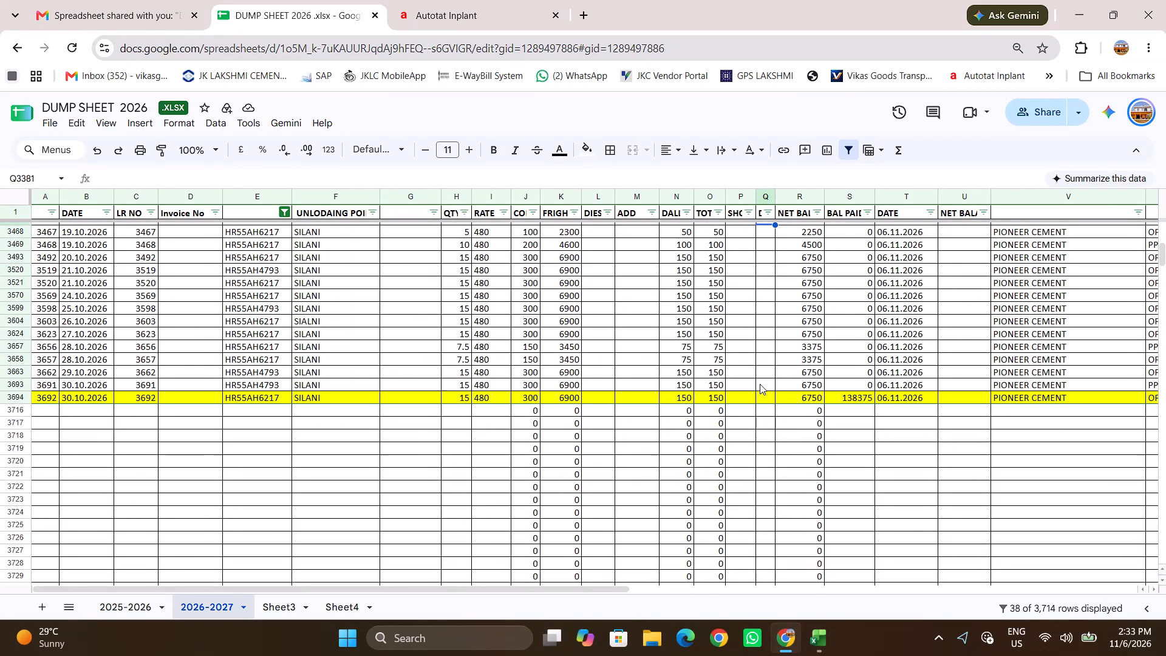
pyautogui.scroll(1, 760, 384)
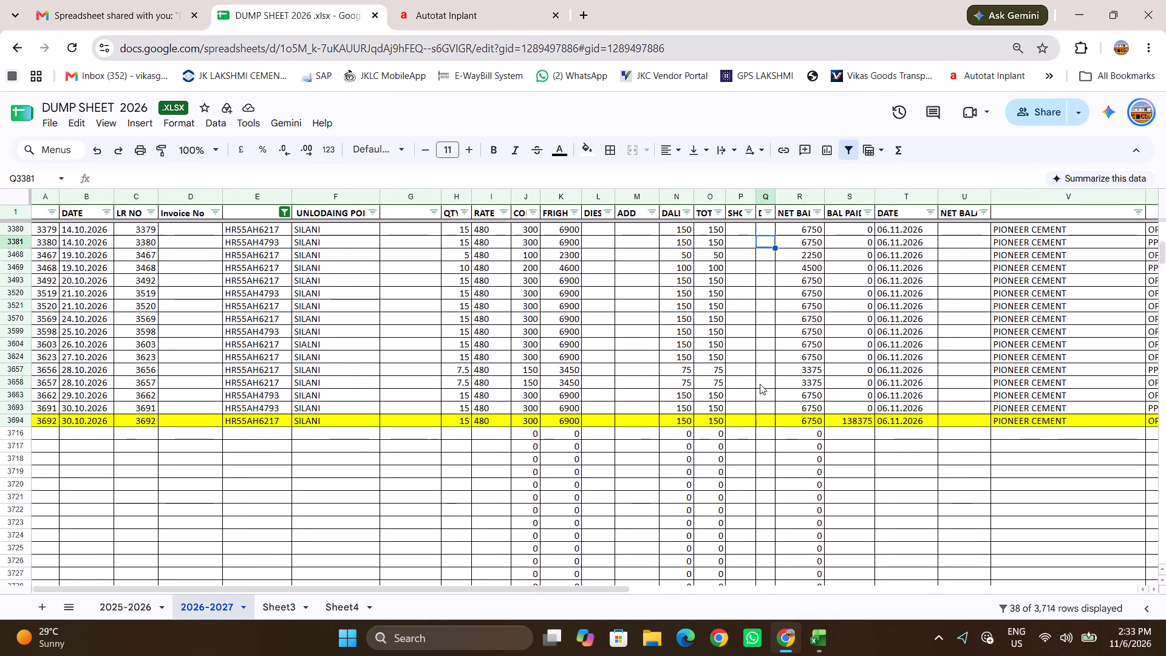
pyautogui.scroll(1, 760, 384)
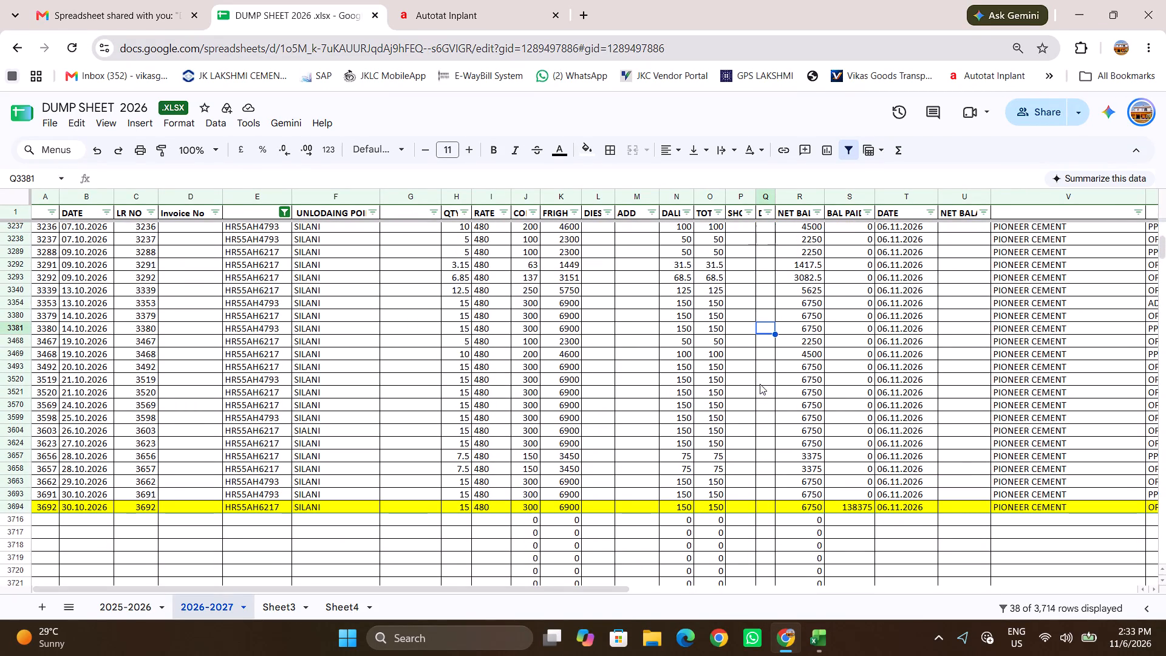
pyautogui.hscroll(2, 760, 384)
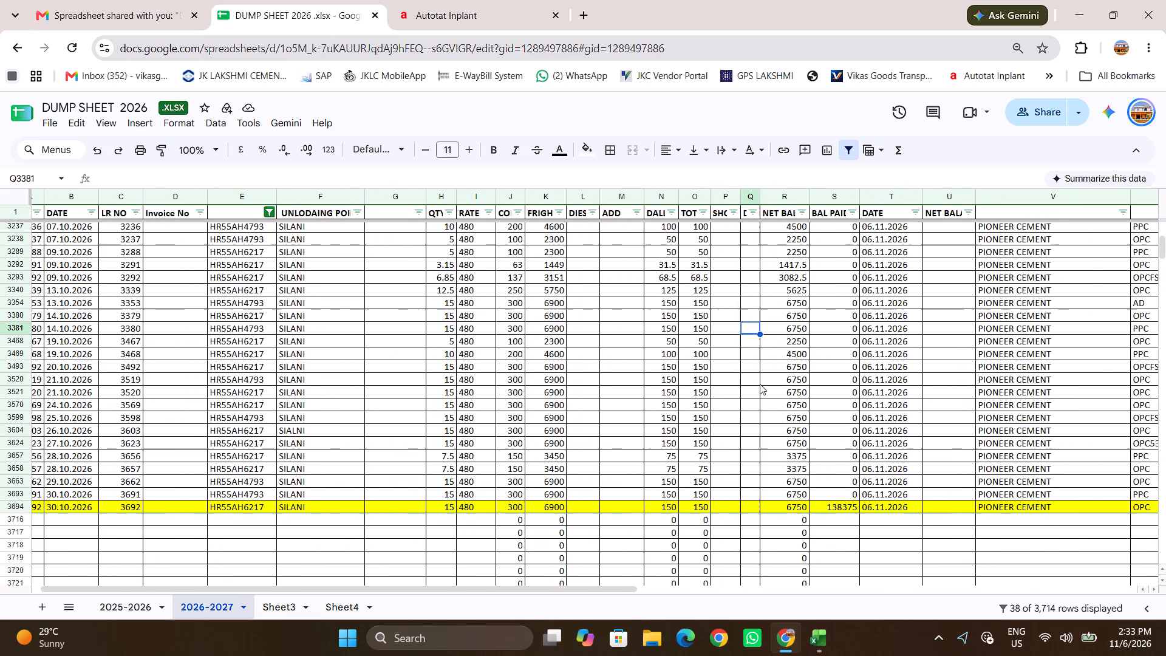
pyautogui.hscroll(2, 760, 384)
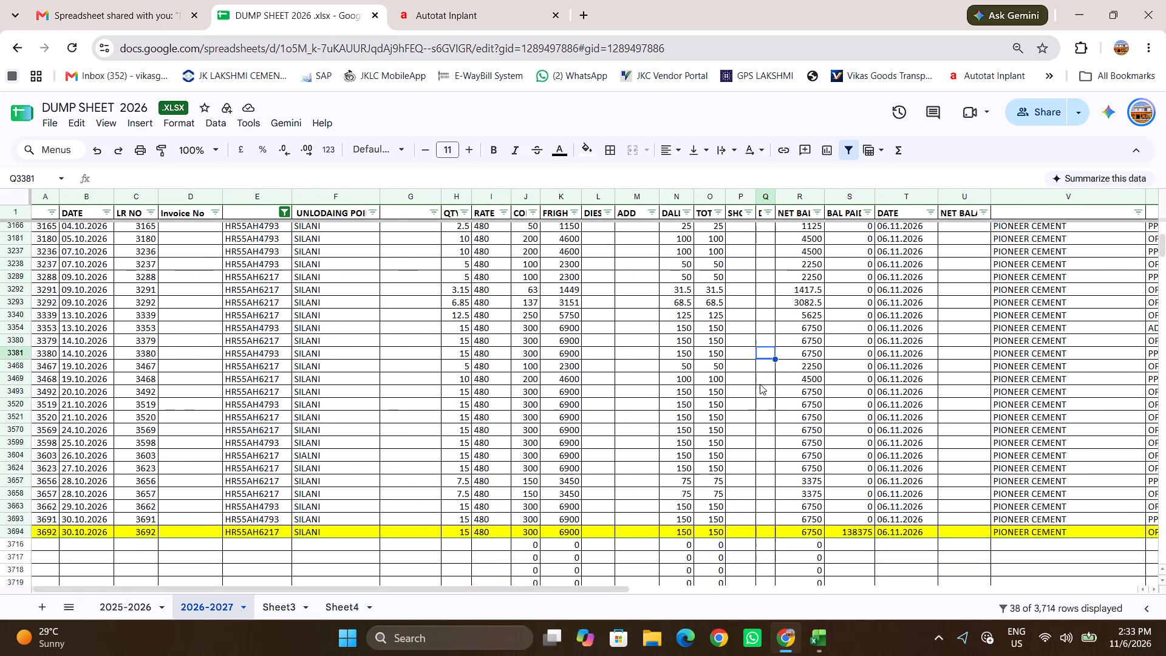
# Reset the vehicle number filter in column E so that all vehicles are shown.
pyautogui.click(282, 216)
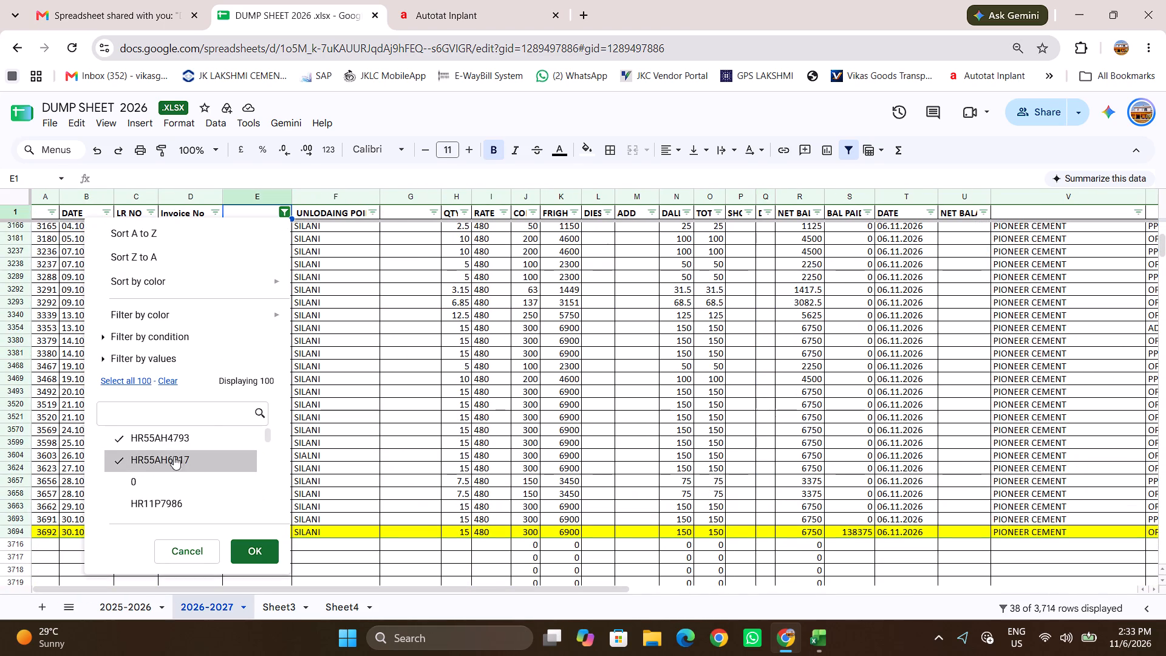
pyautogui.click(130, 374)
pyautogui.click(257, 556)
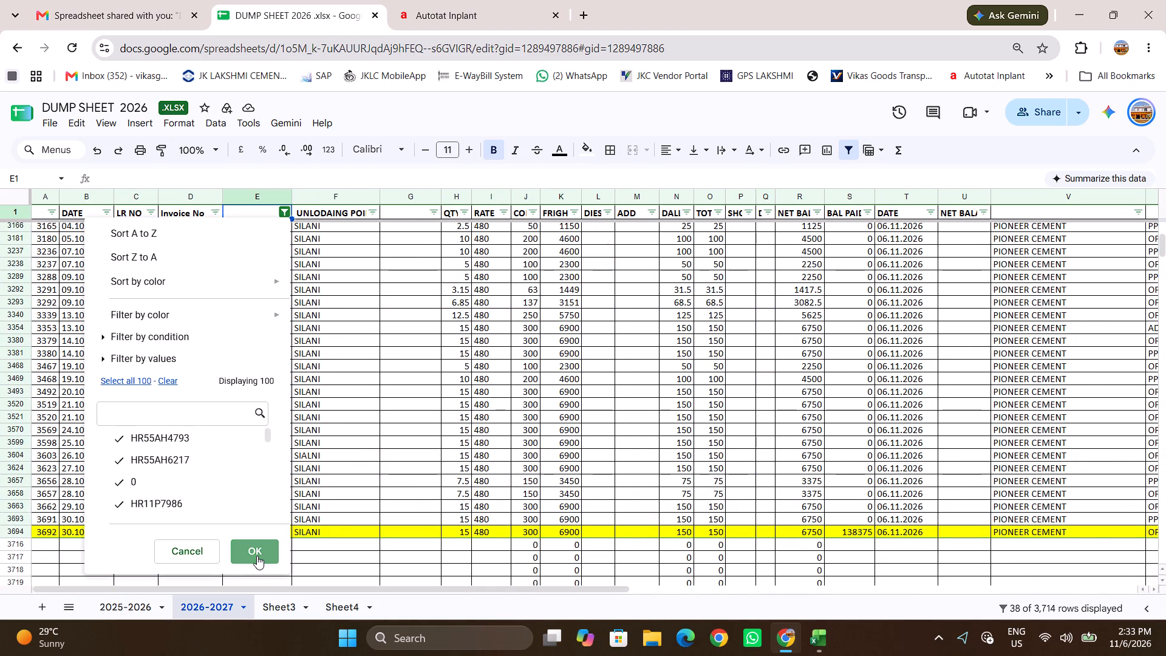
# Examine the unfiltered late October 2026 dispatch rows through the last filled entry of the 2026-2027 sheet.
pyautogui.scroll(-10, 360, 470)
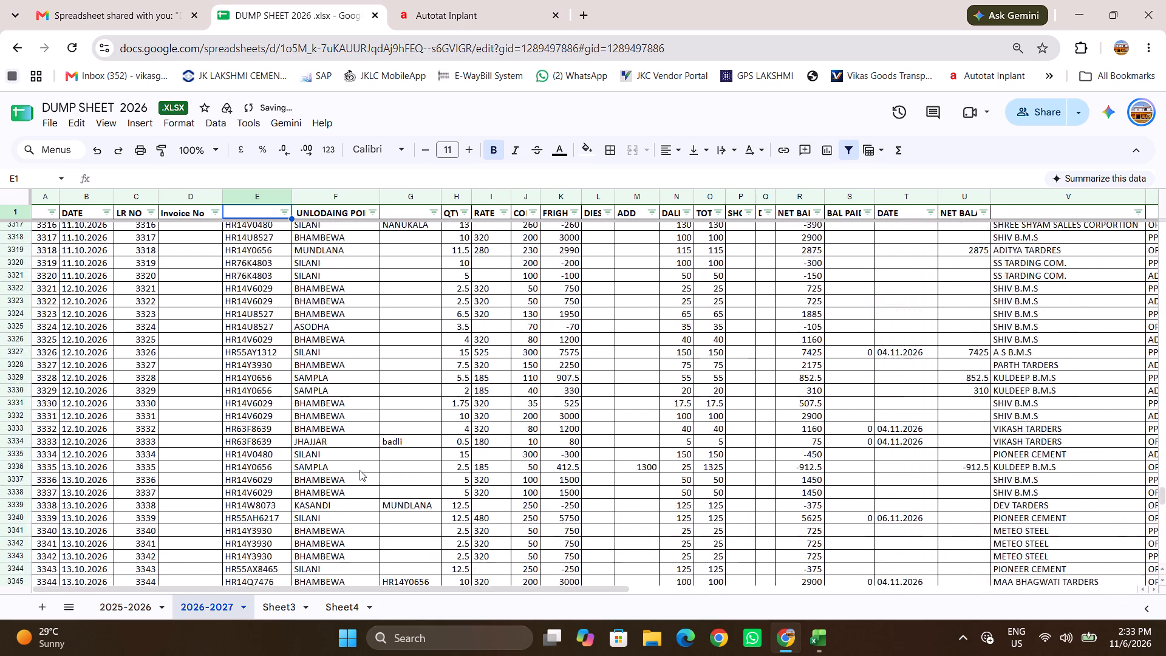
pyautogui.scroll(-16, 360, 470)
pyautogui.scroll(10, 360, 470)
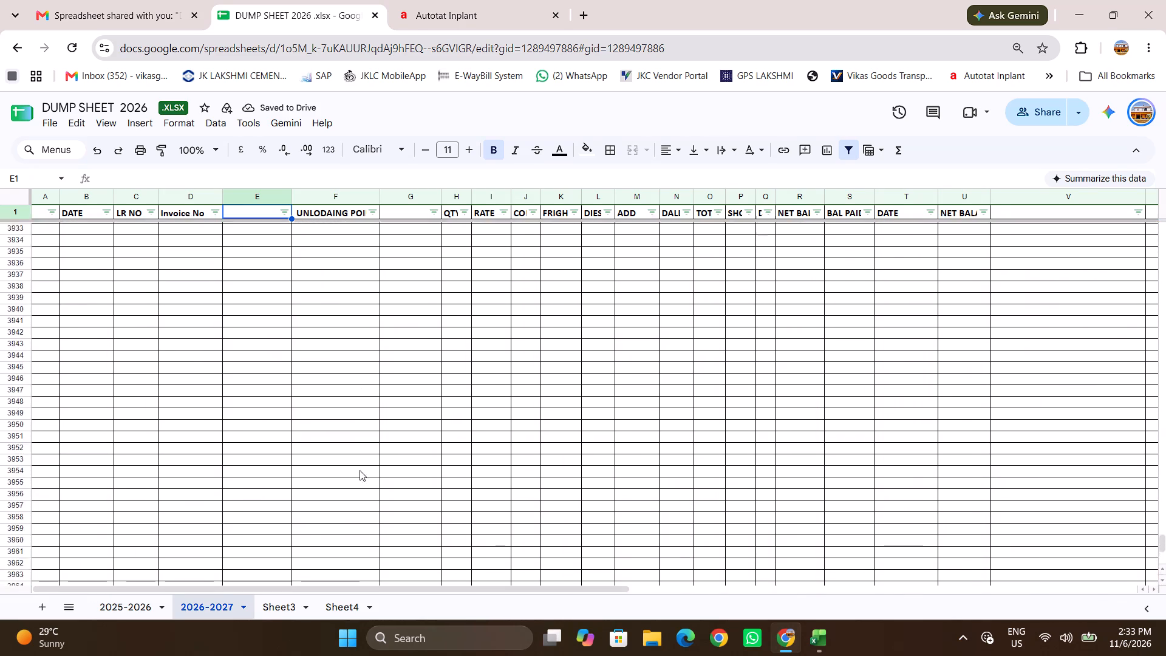
pyautogui.scroll(12, 360, 470)
pyautogui.scroll(-4, 360, 470)
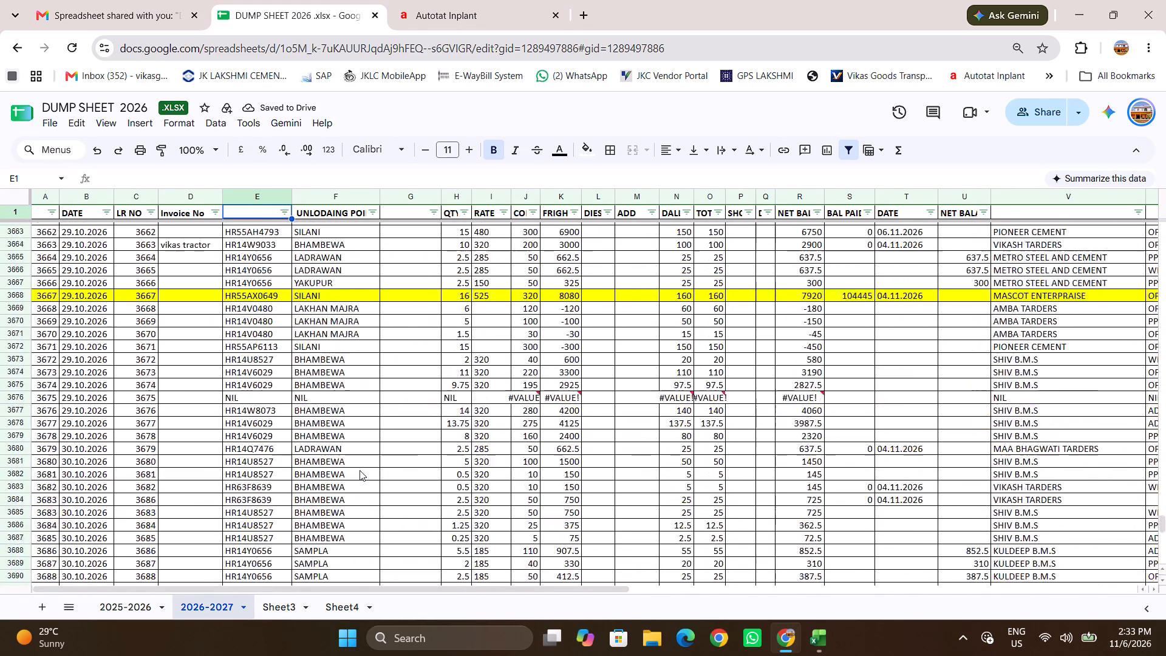
pyautogui.scroll(-1, 360, 470)
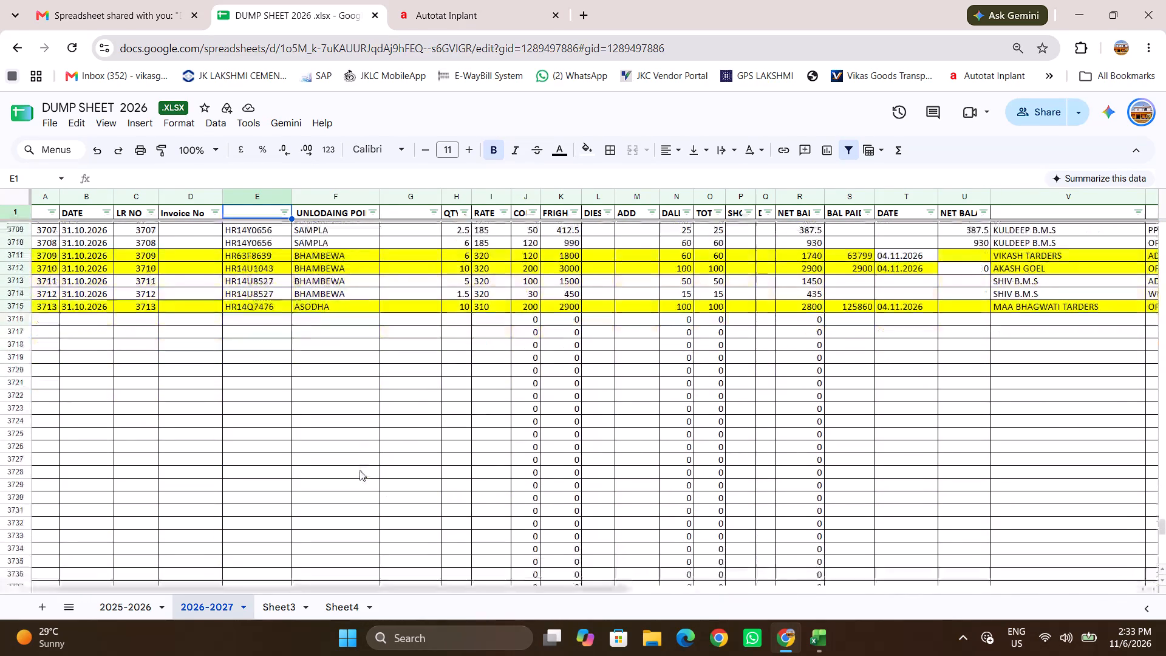
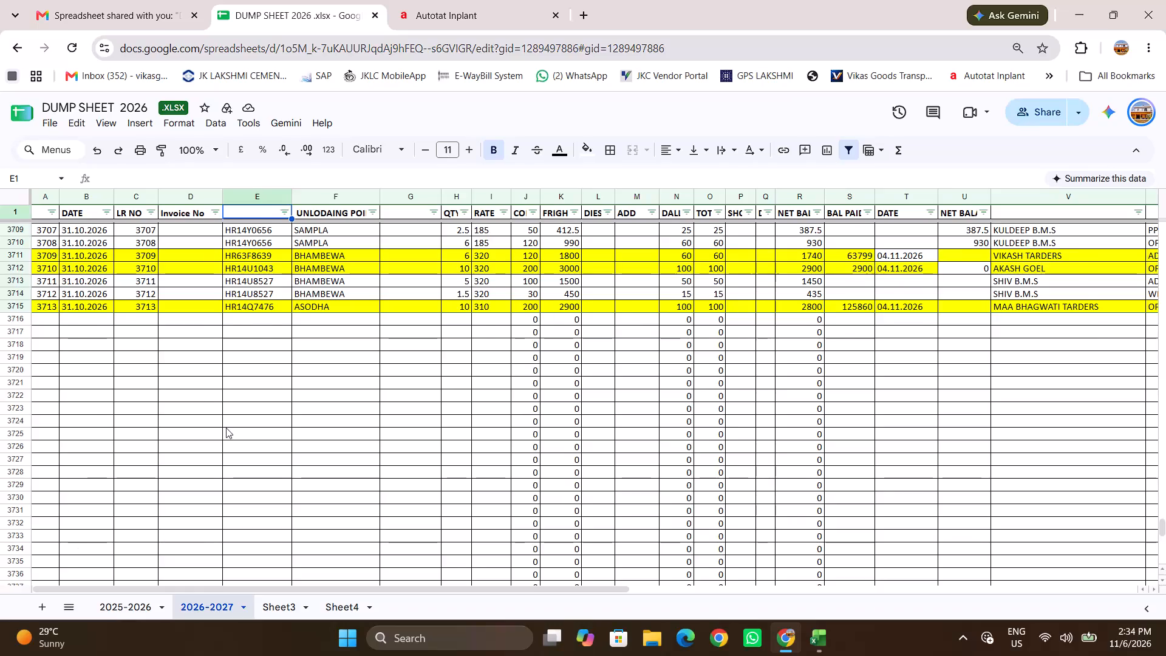
pyautogui.scroll(1, 226, 428)
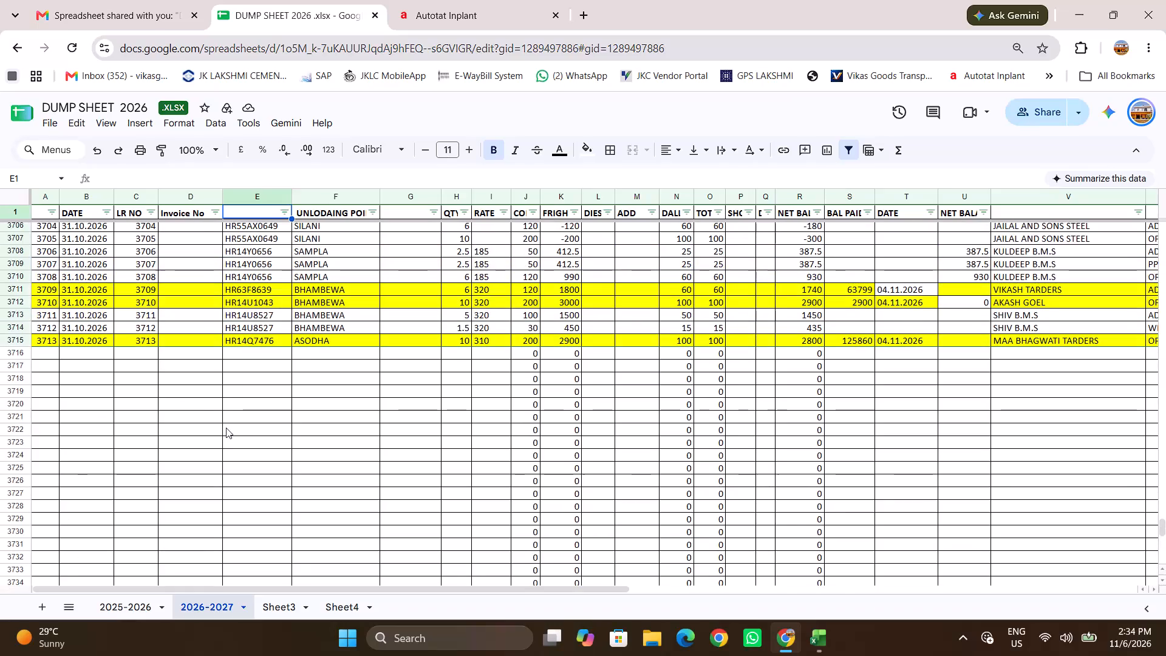
pyautogui.click(289, 216)
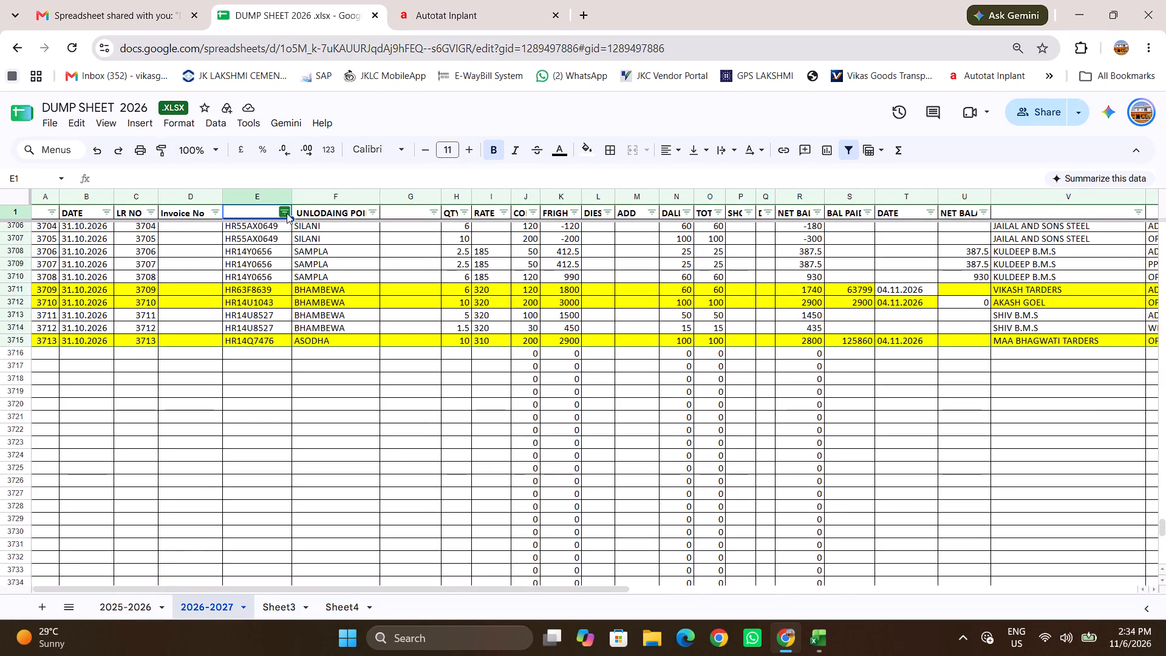
pyautogui.click(287, 213)
pyautogui.click(170, 383)
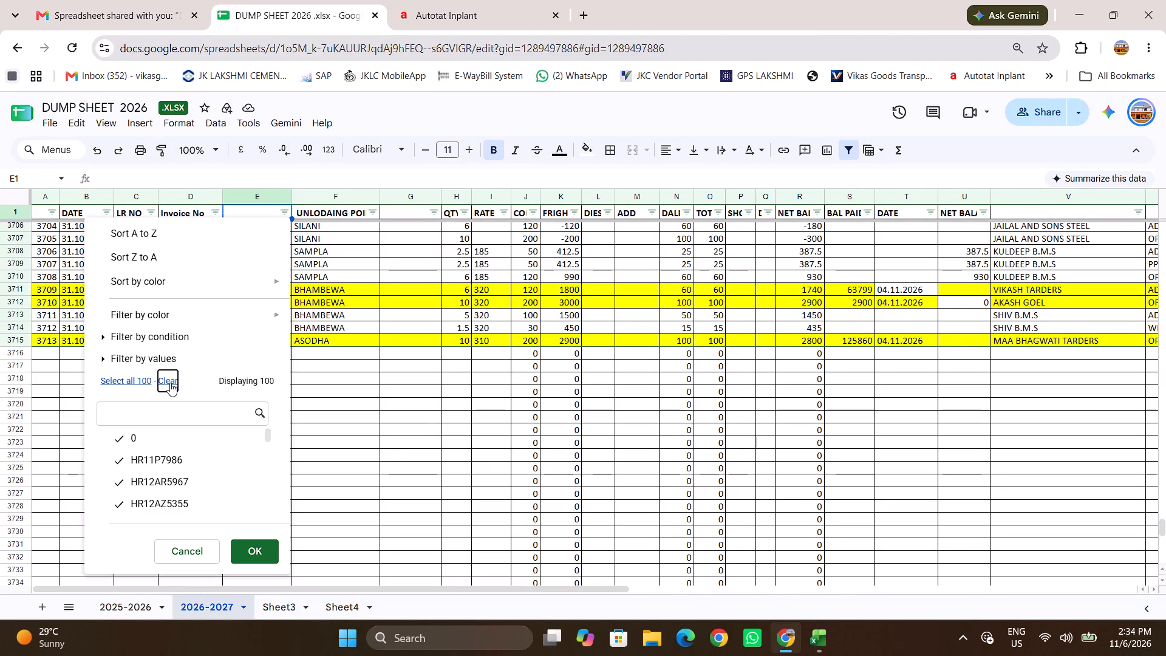
pyautogui.click(178, 417)
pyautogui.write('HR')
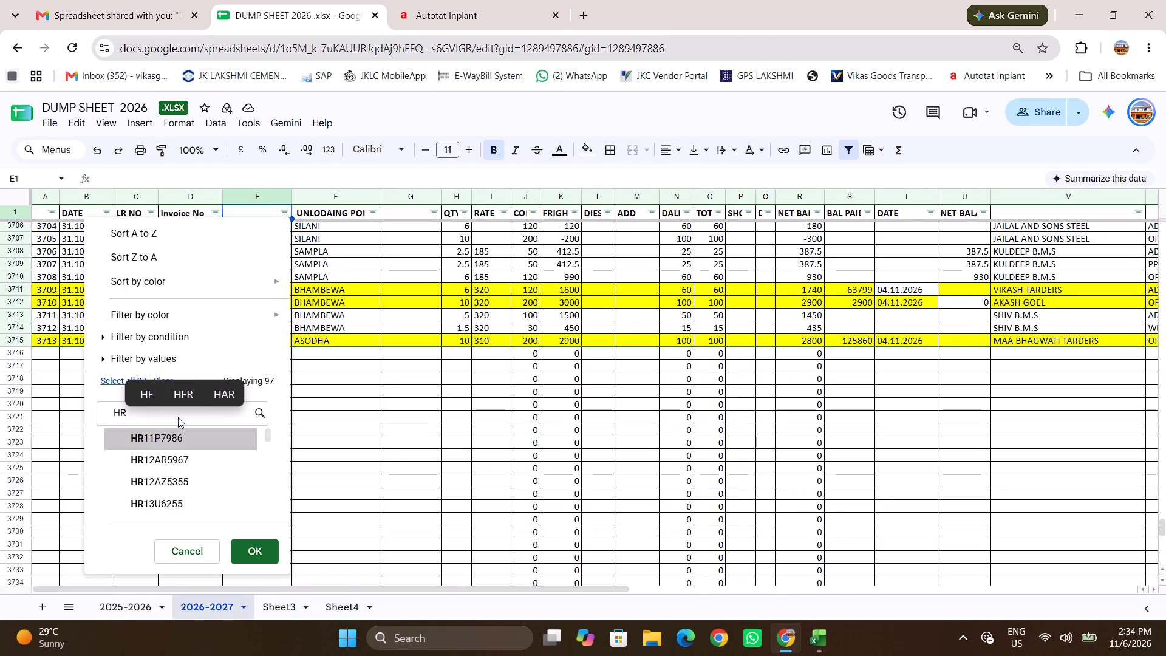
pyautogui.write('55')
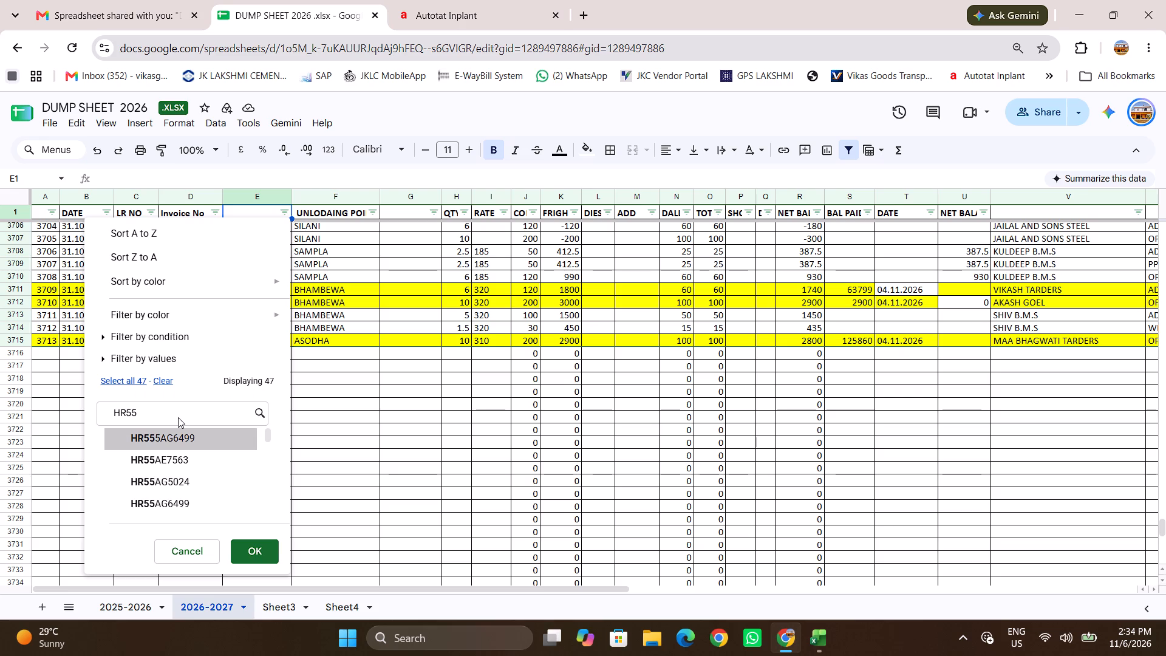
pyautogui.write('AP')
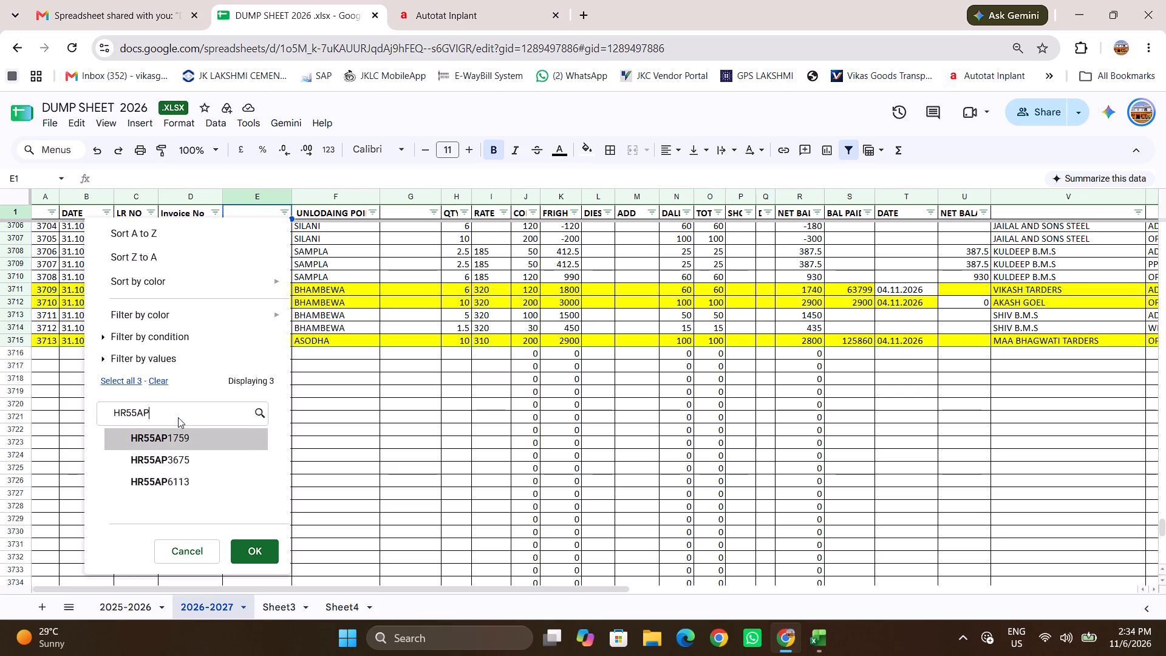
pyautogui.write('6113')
pyautogui.click(172, 442)
pyautogui.click(204, 418)
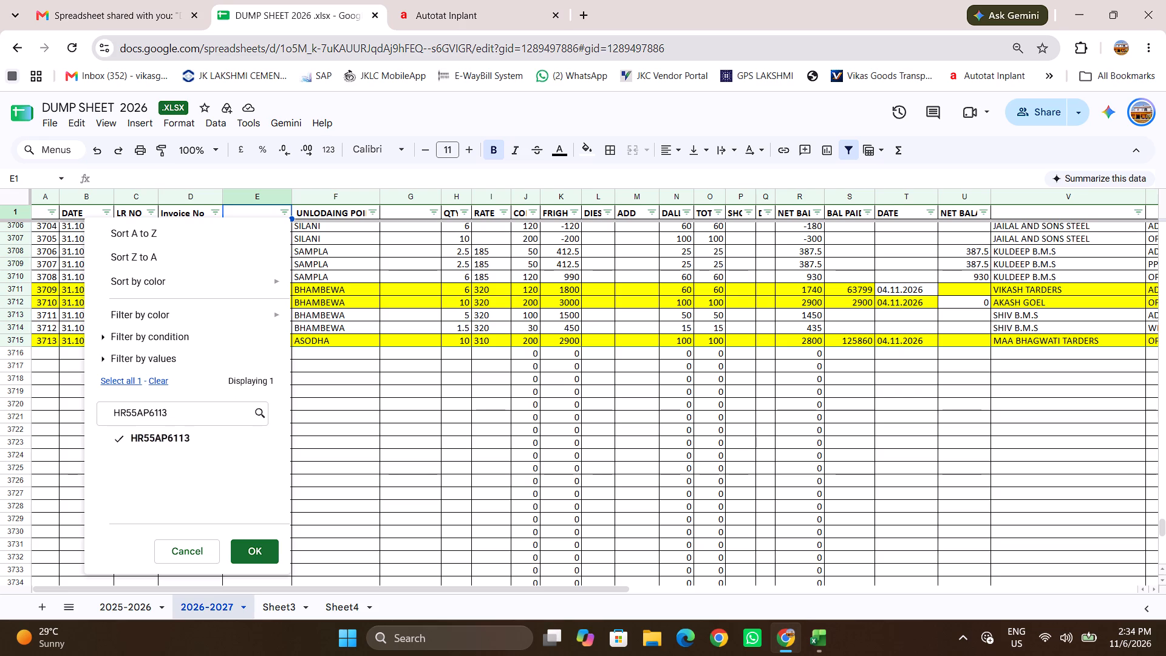
pyautogui.click(248, 558)
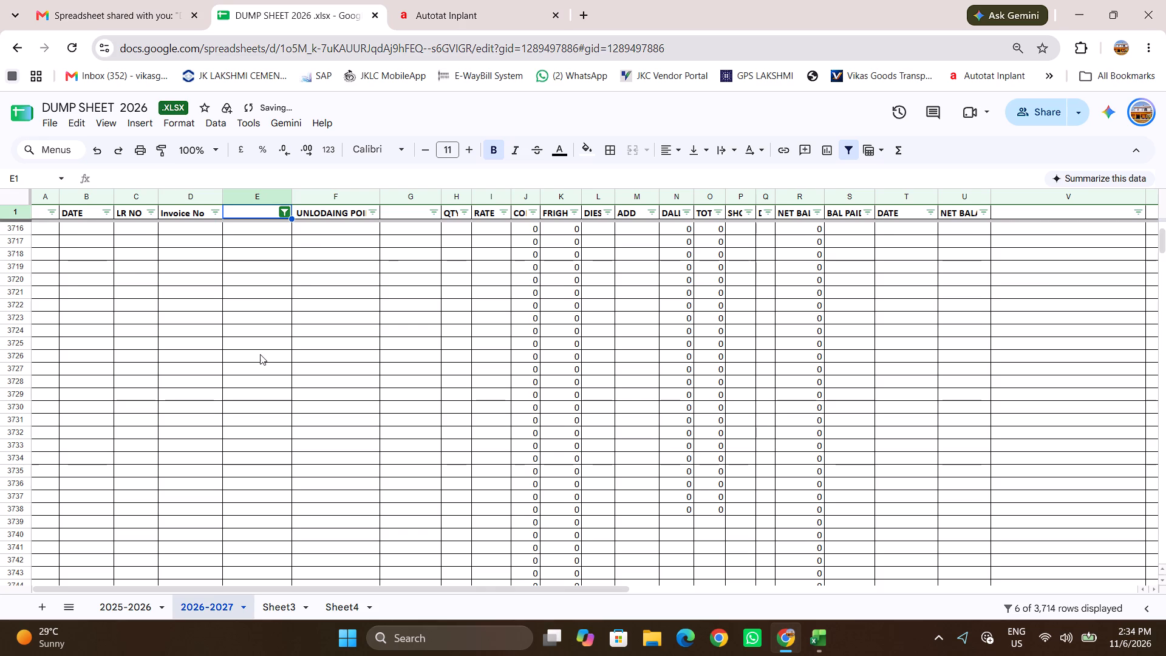
pyautogui.scroll(4, 260, 354)
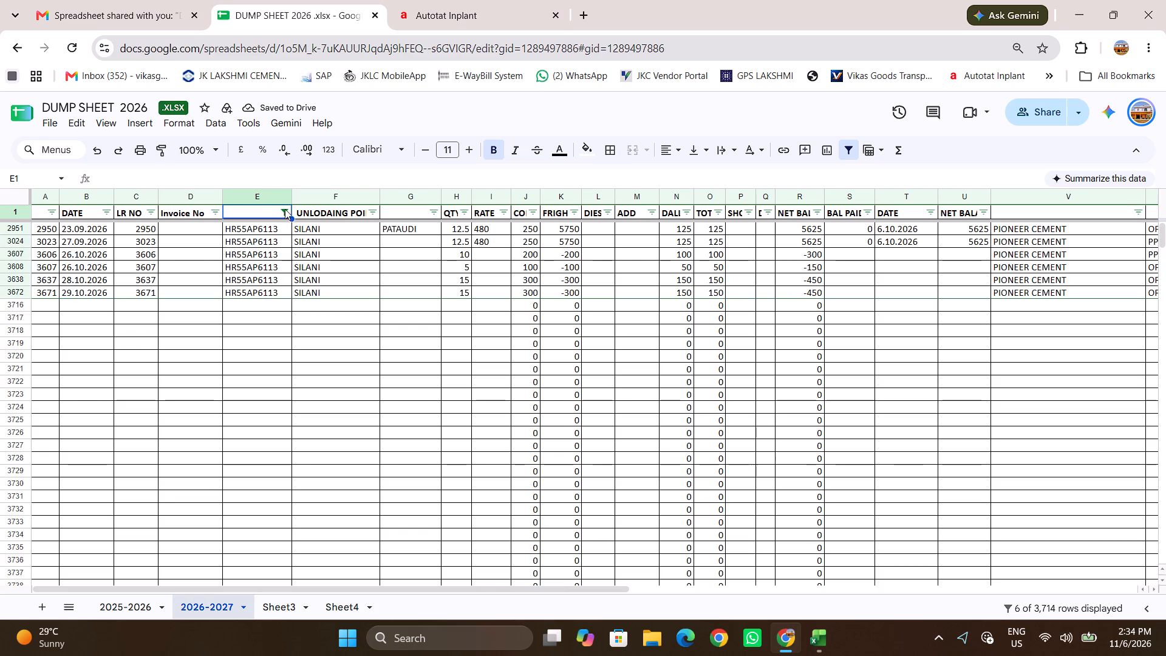
pyautogui.click(285, 209)
pyautogui.click(168, 414)
pyautogui.write('HR')
pyautogui.write('55AS')
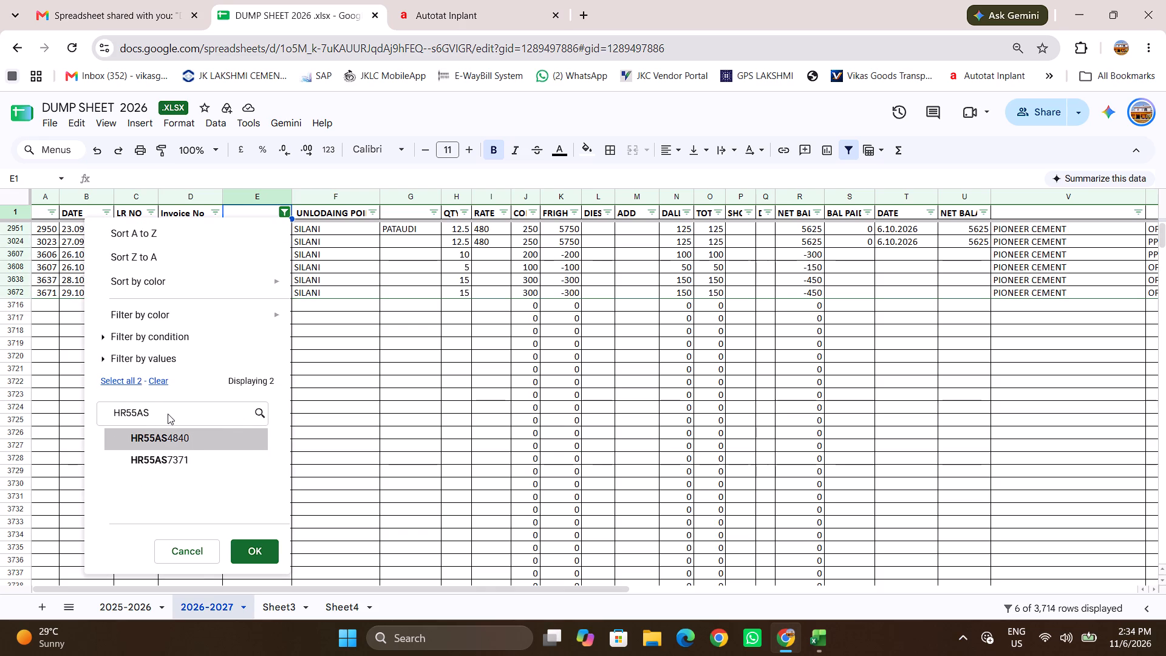
pyautogui.click(152, 463)
pyautogui.click(254, 541)
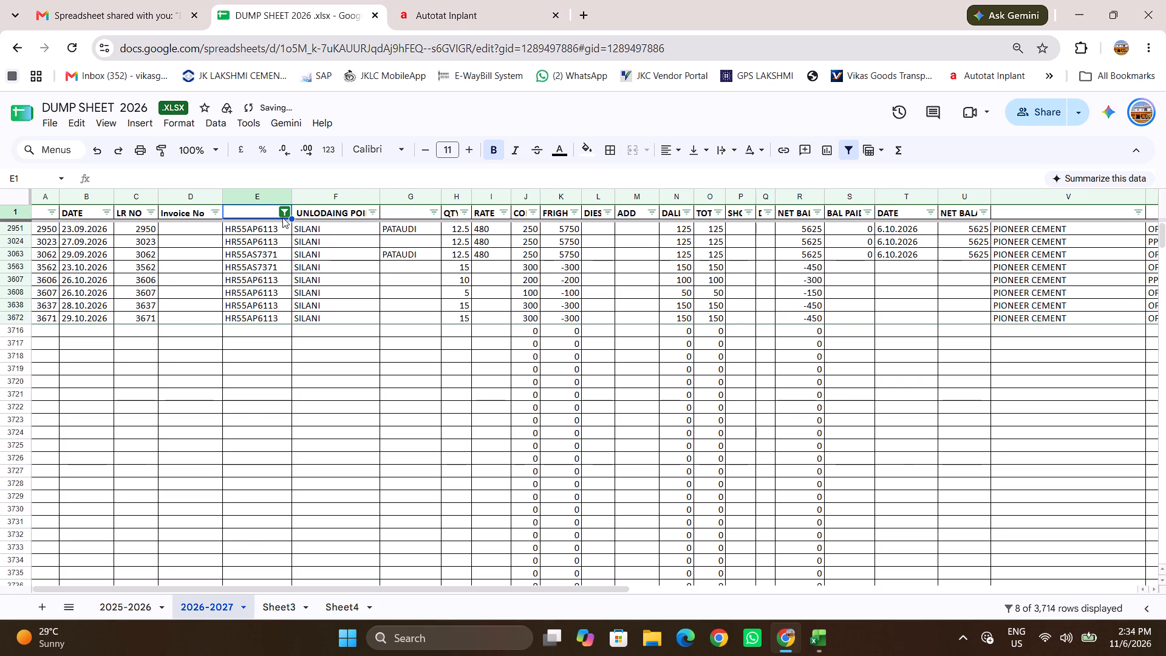
pyautogui.click(282, 216)
pyautogui.click(171, 412)
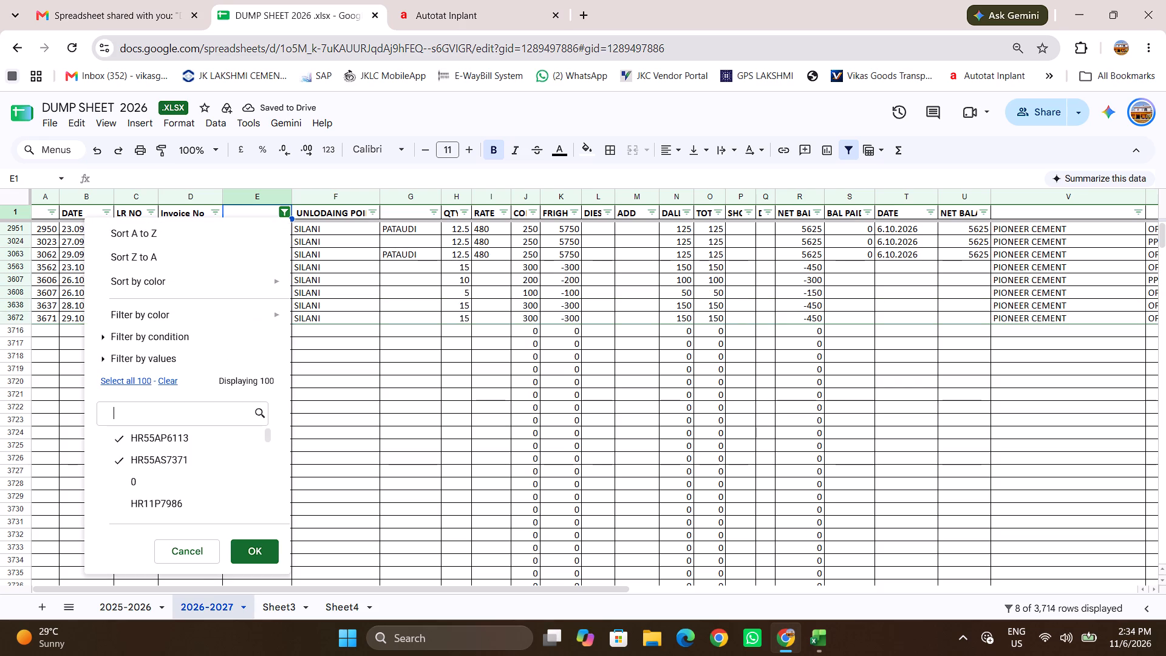
pyautogui.write('HR')
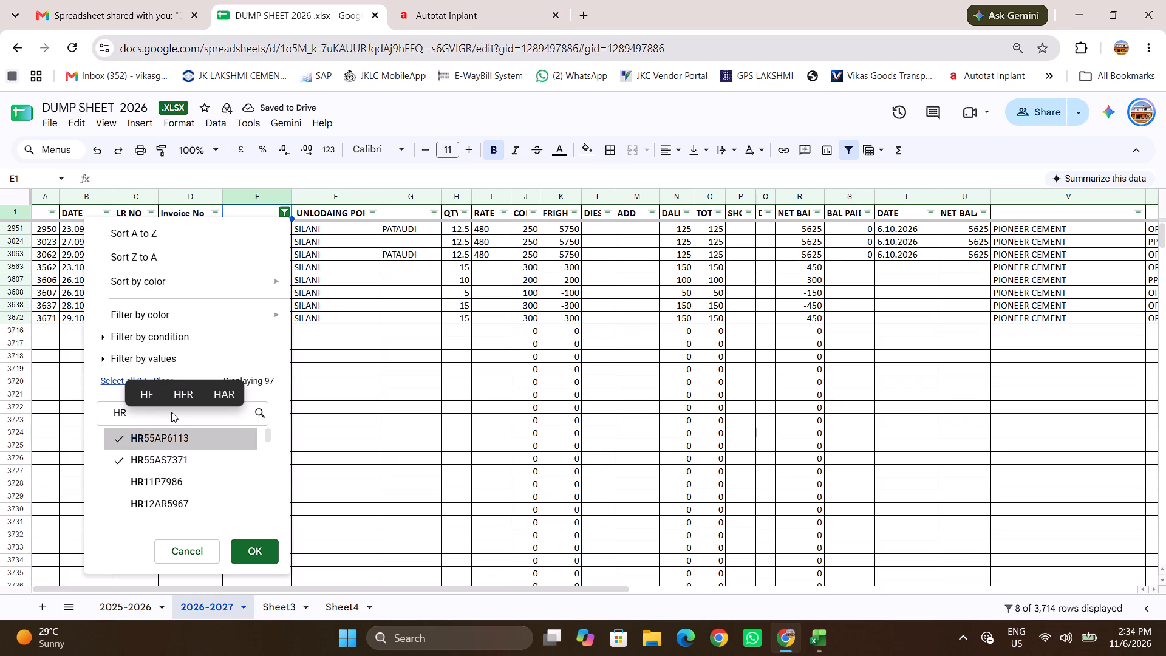
pyautogui.write('55')
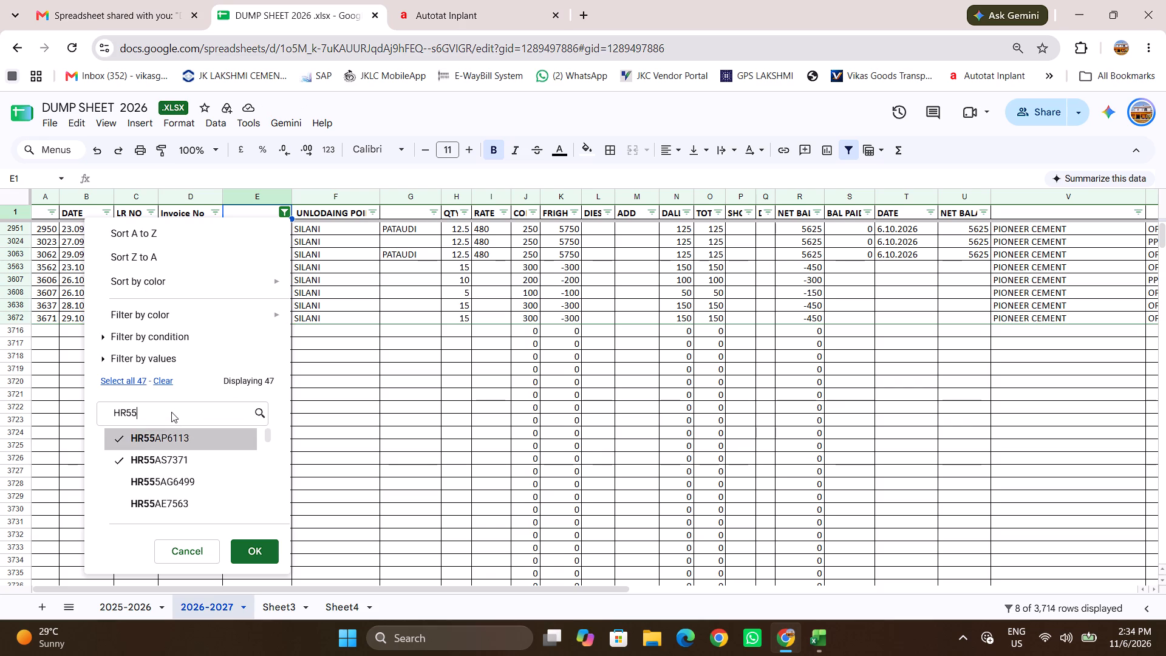
pyautogui.press('a')
pyautogui.press('x')
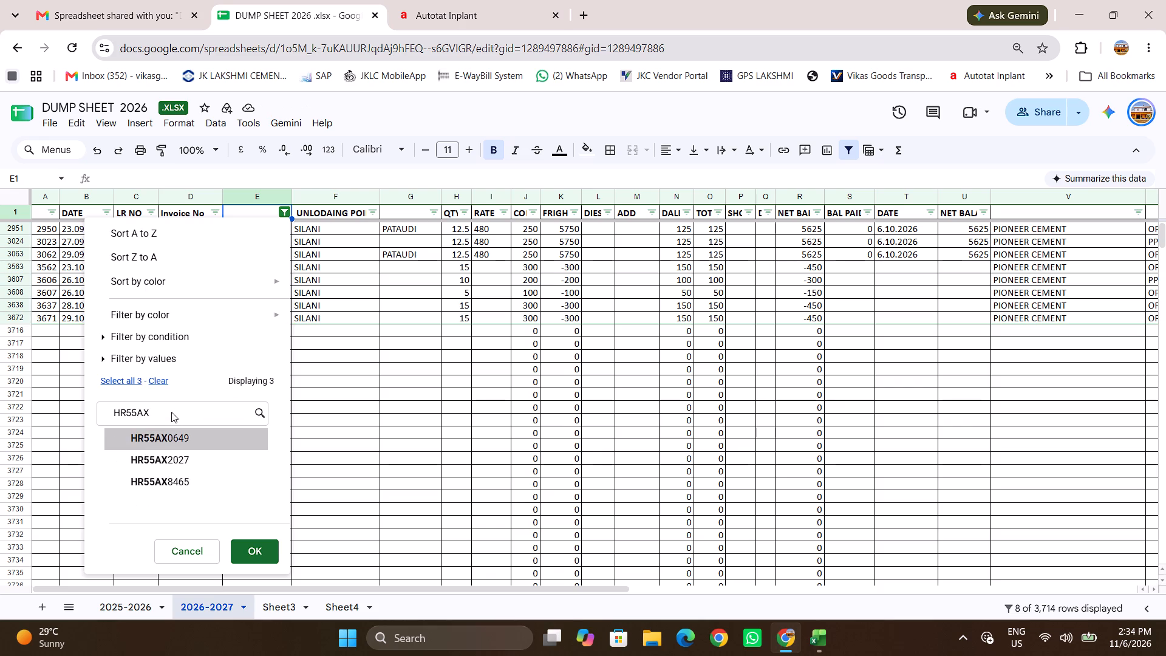
pyautogui.click(169, 466)
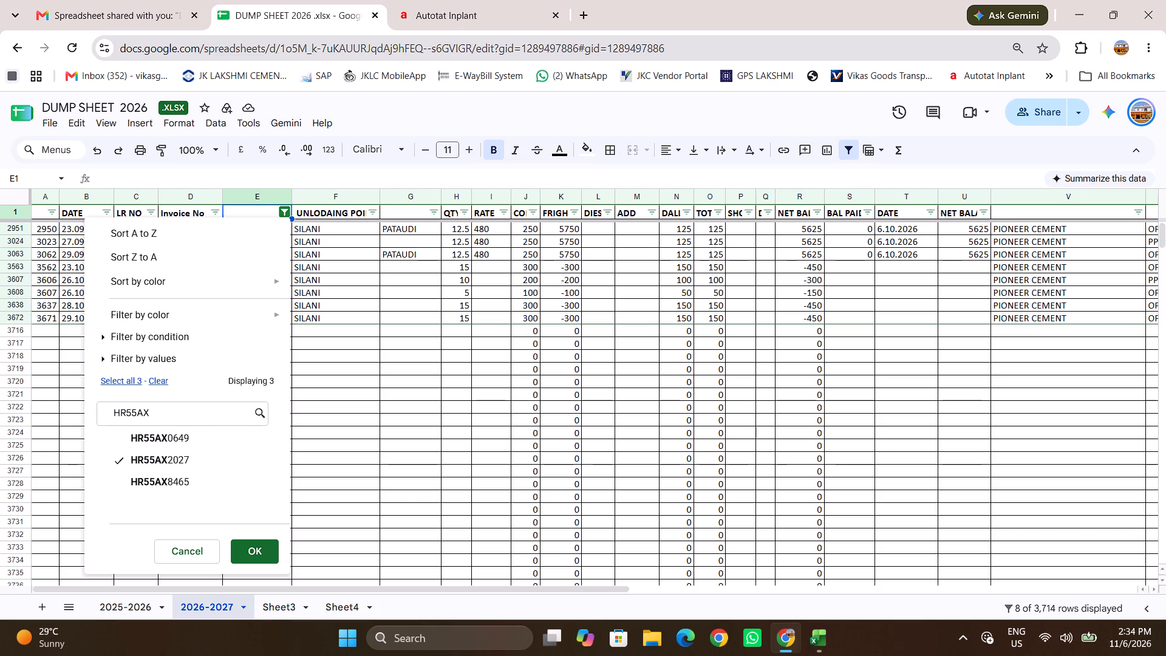
pyautogui.click(277, 571)
pyautogui.click(270, 553)
pyautogui.scroll(1, 295, 396)
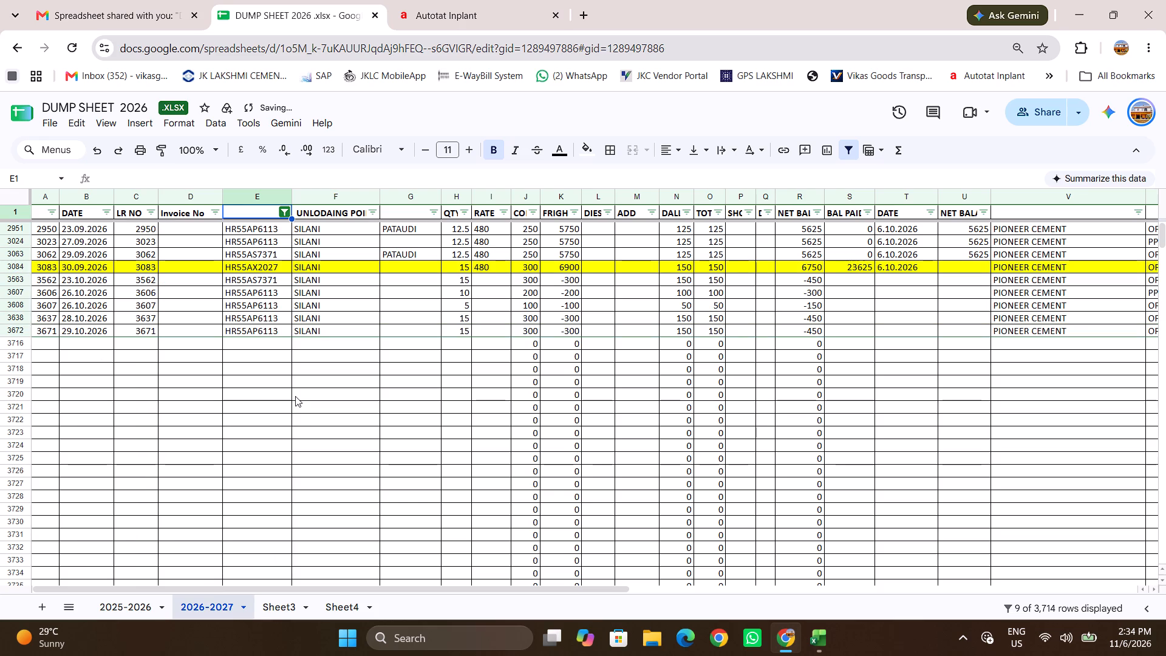
# Search the column E filter values for HR55 and look through the matching vehicle numbers for another one to include.
pyautogui.click(283, 212)
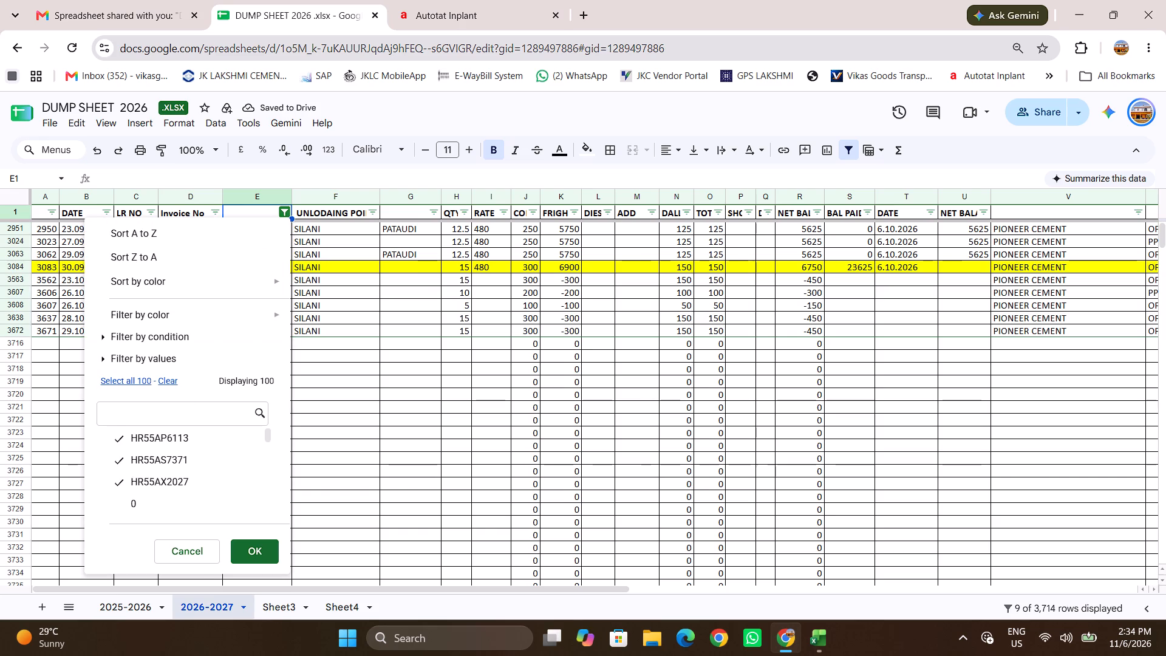
pyautogui.click(165, 412)
pyautogui.write('HR')
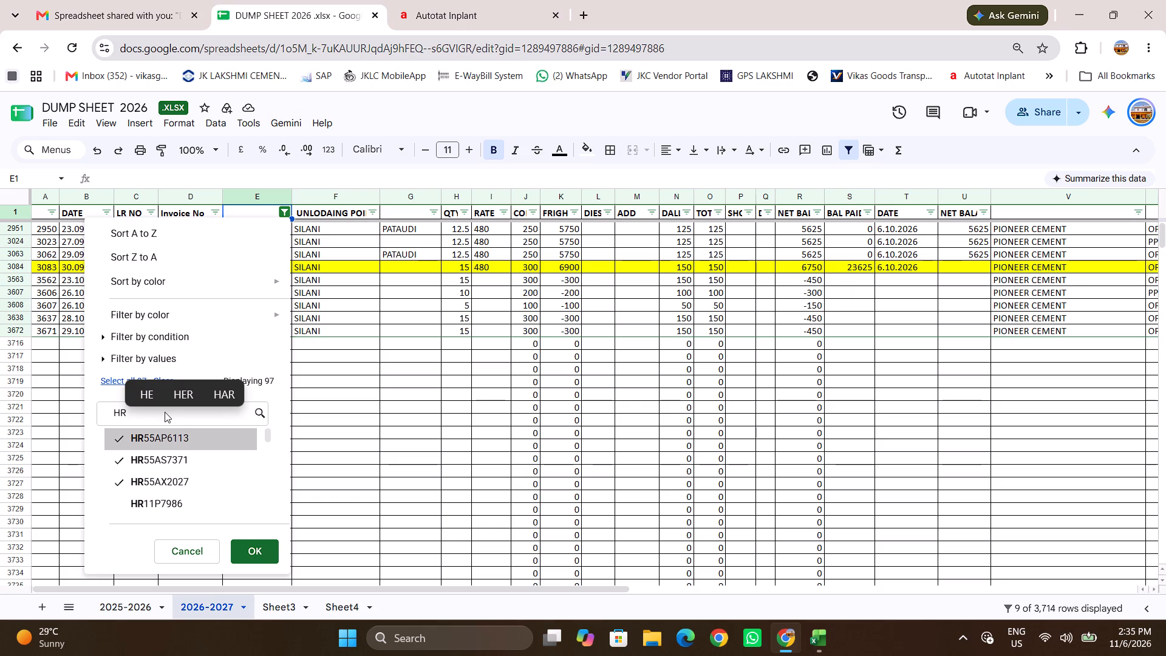
pyautogui.write('55')
pyautogui.scroll(-1, 180, 482)
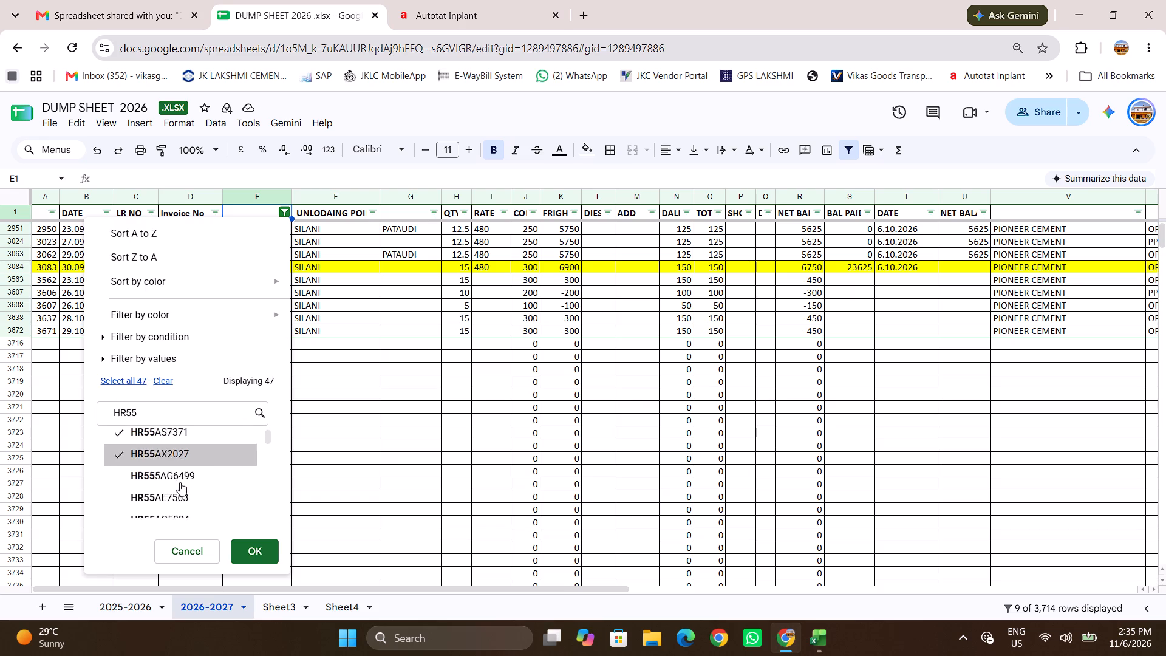
pyautogui.scroll(-2, 180, 482)
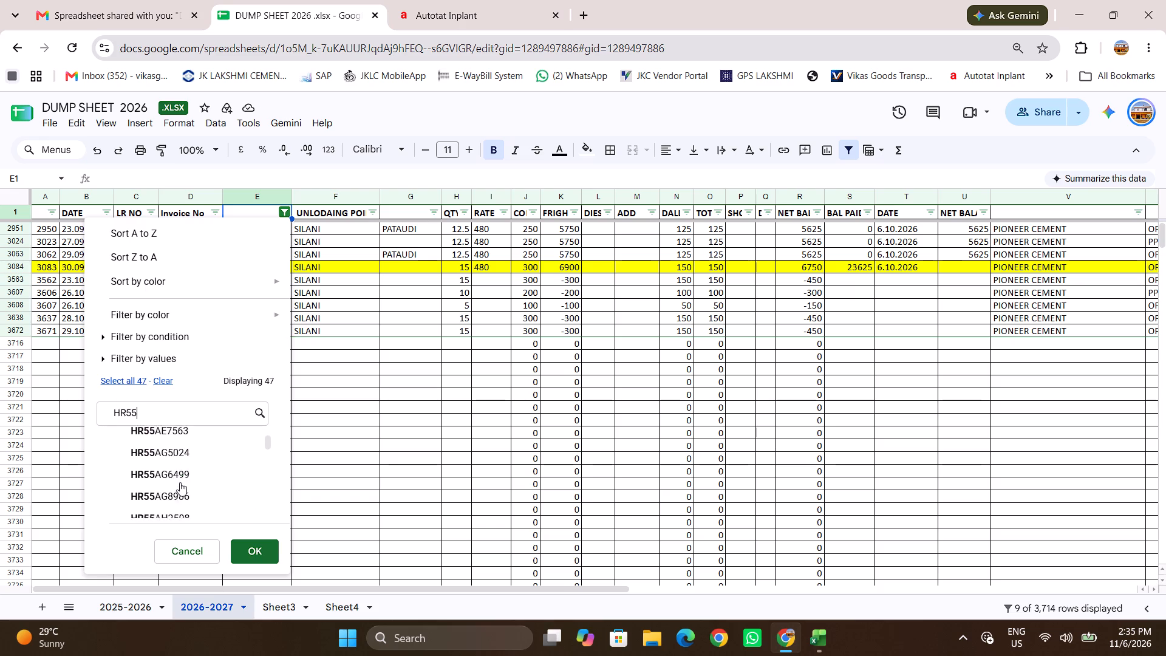
pyautogui.scroll(-3, 180, 482)
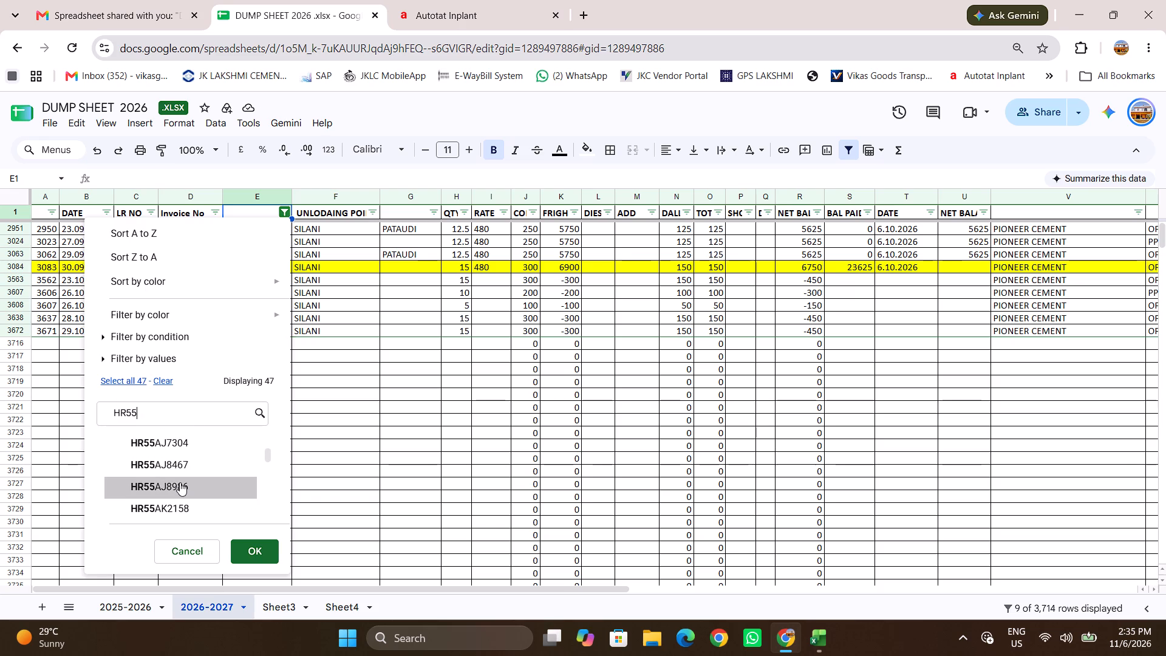
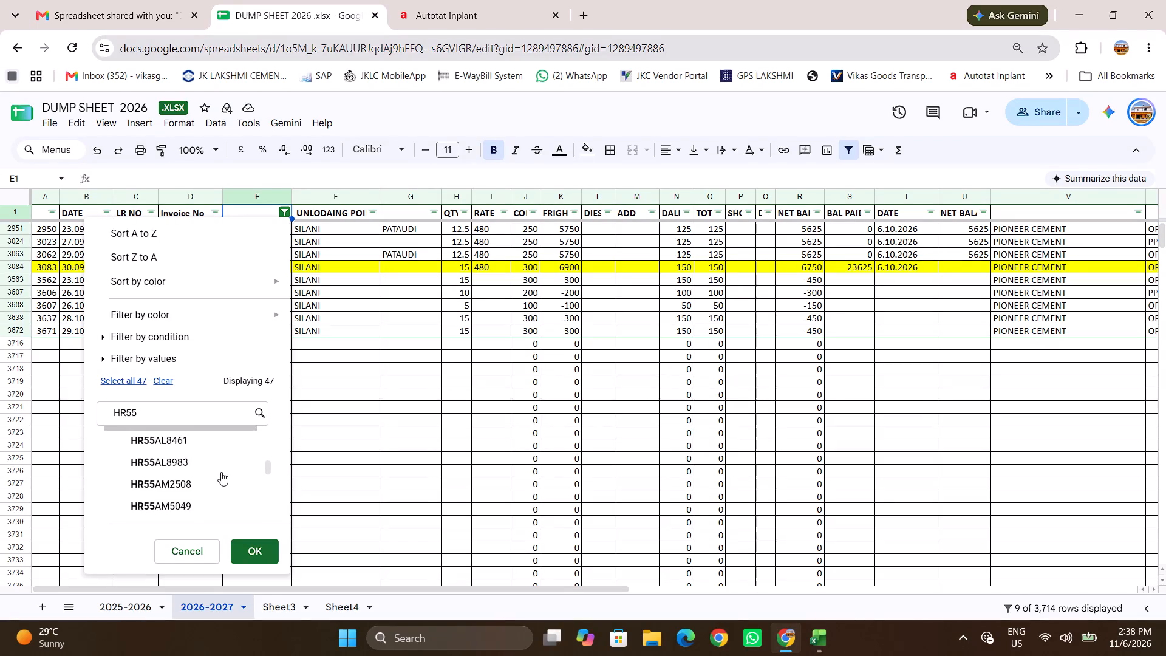
# Look through the HR55 vehicle numbers in the column E filter values for another vehicle to include.
pyautogui.scroll(-9, 221, 472)
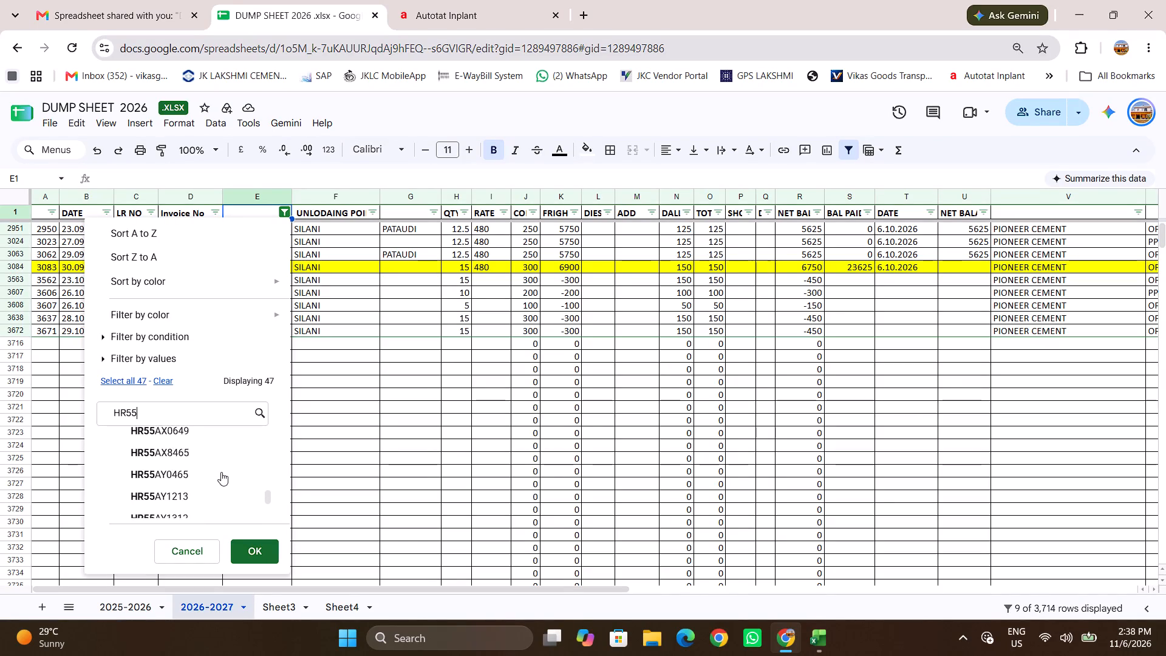
pyautogui.scroll(-5, 221, 472)
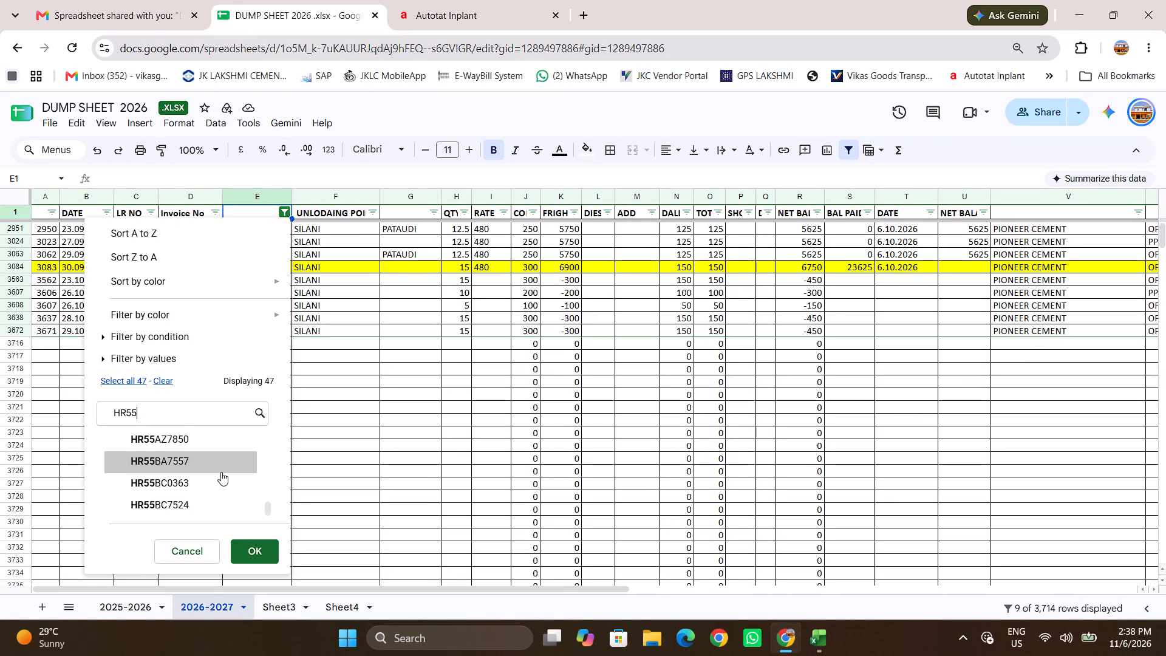
pyautogui.scroll(-1, 221, 472)
pyautogui.scroll(5, 221, 472)
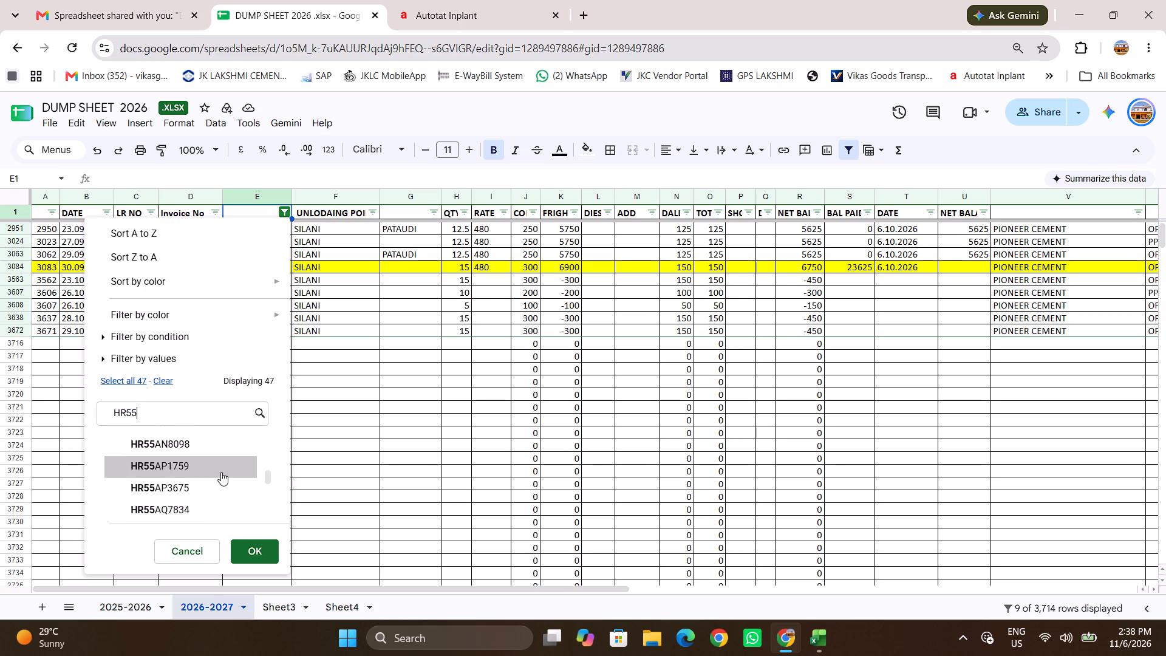
pyautogui.scroll(6, 221, 472)
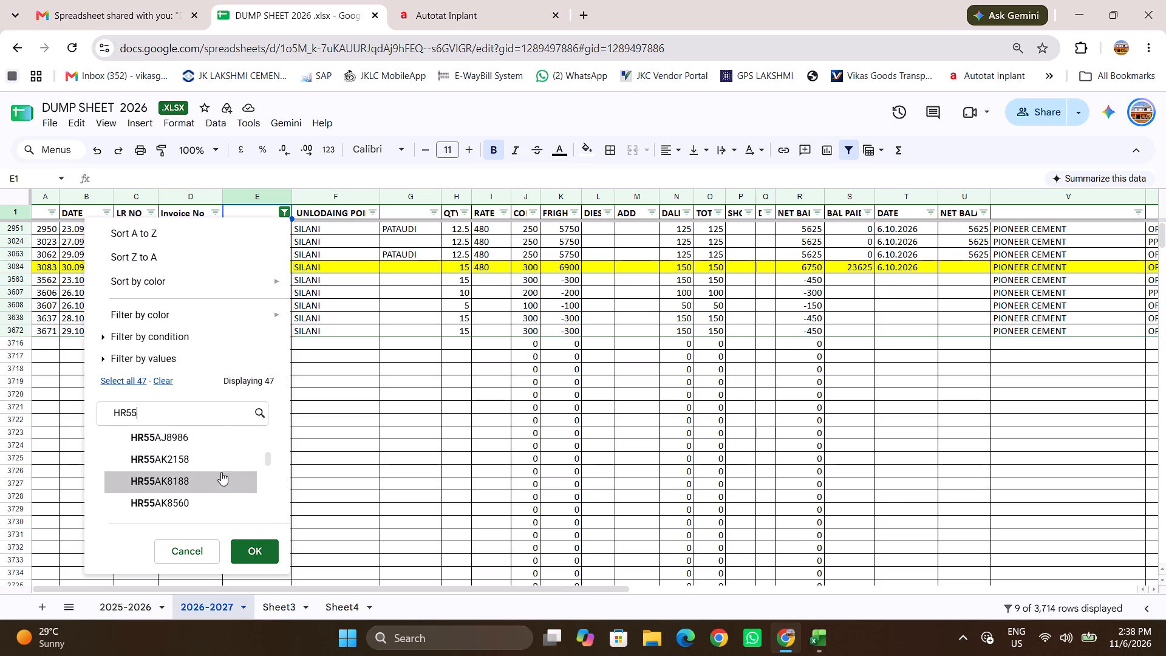
pyautogui.scroll(6, 221, 472)
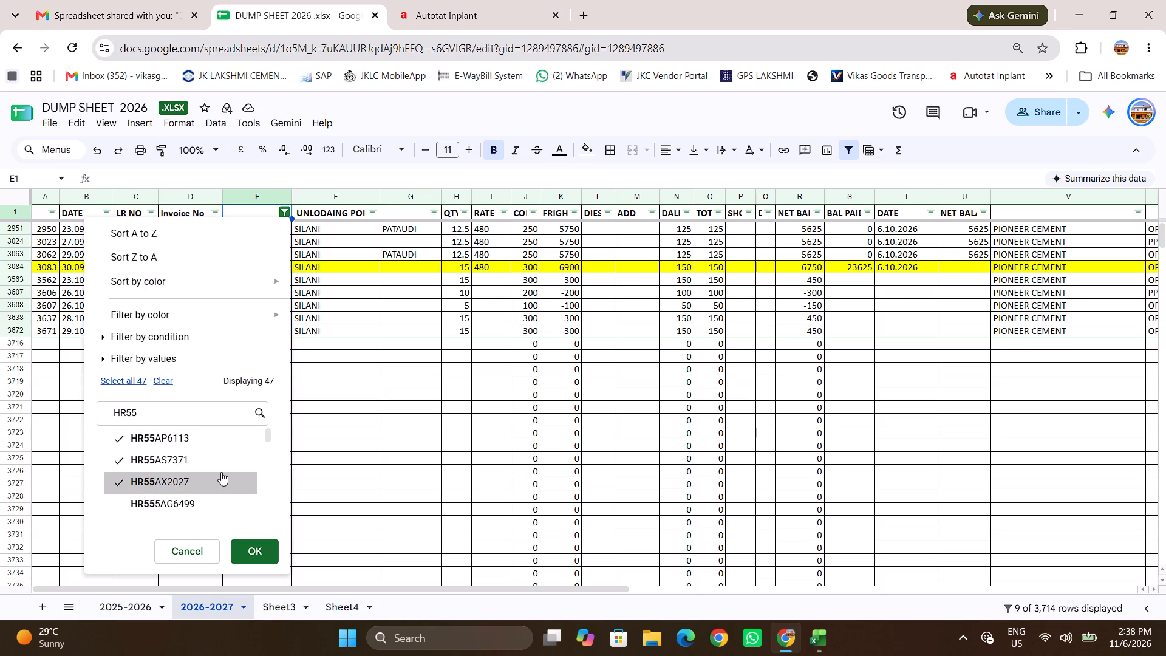
pyautogui.scroll(2, 221, 472)
pyautogui.scroll(-2, 216, 466)
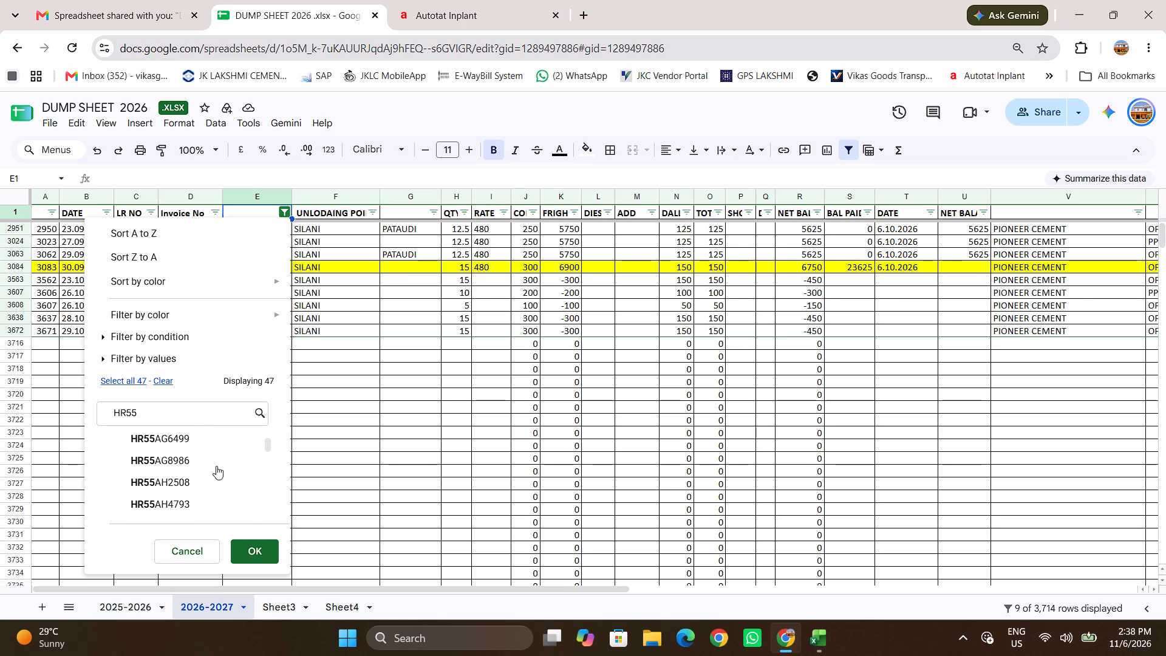
pyautogui.scroll(-4, 216, 466)
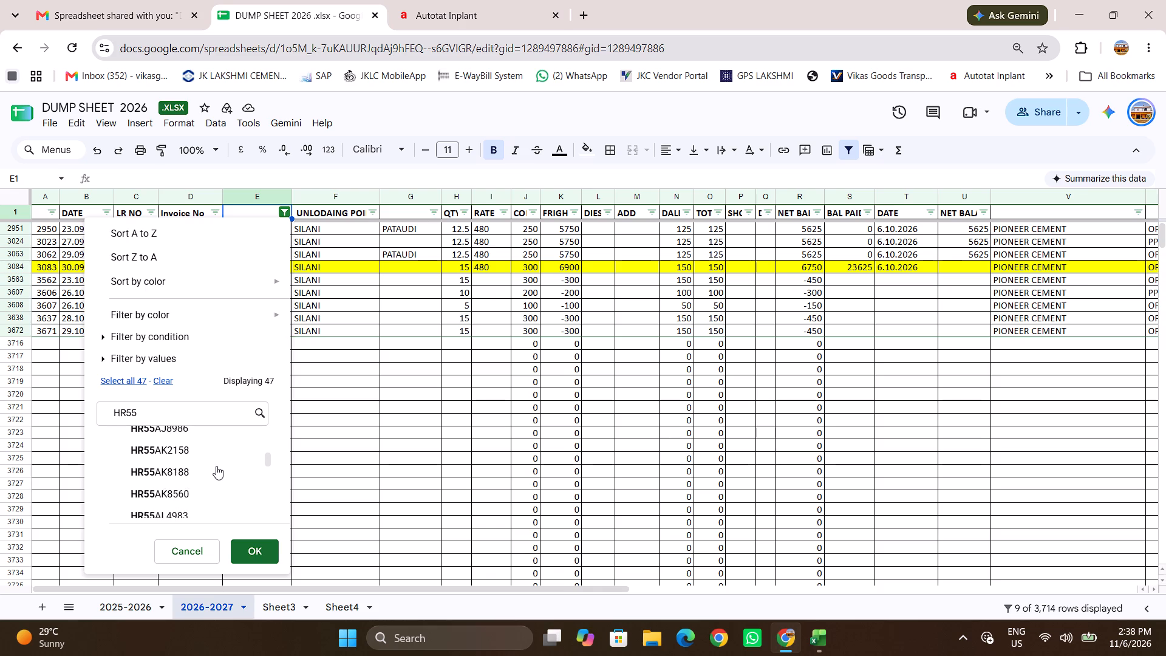
pyautogui.scroll(-5, 216, 466)
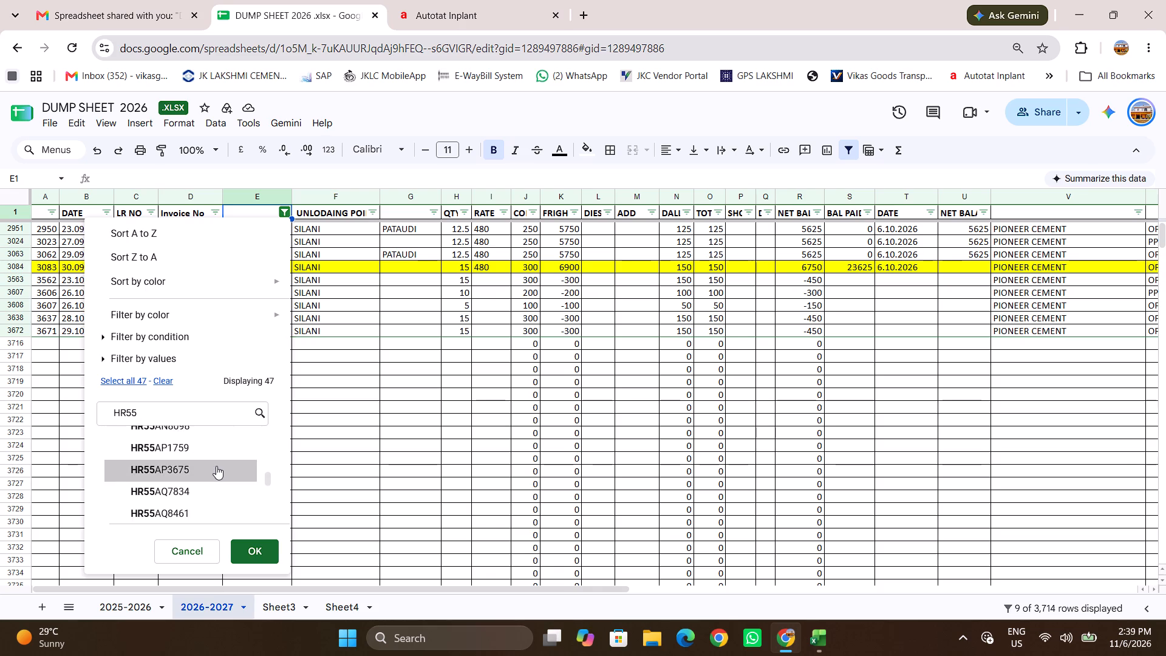
pyautogui.scroll(-5, 216, 466)
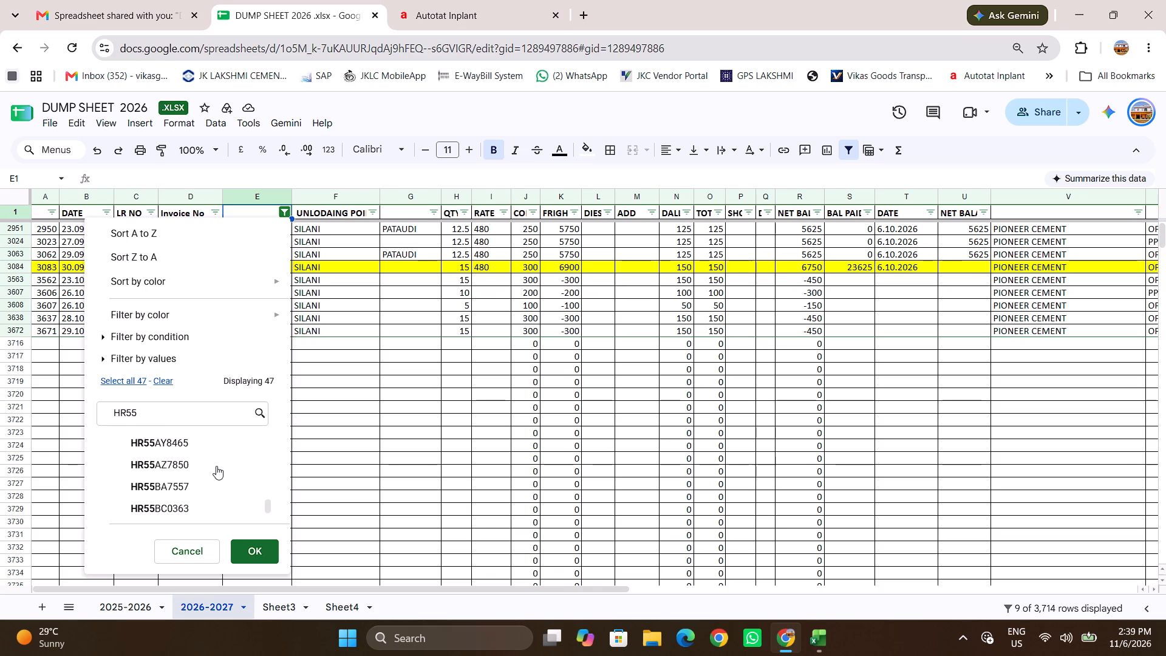
pyautogui.scroll(-4, 216, 466)
pyautogui.scroll(3, 216, 466)
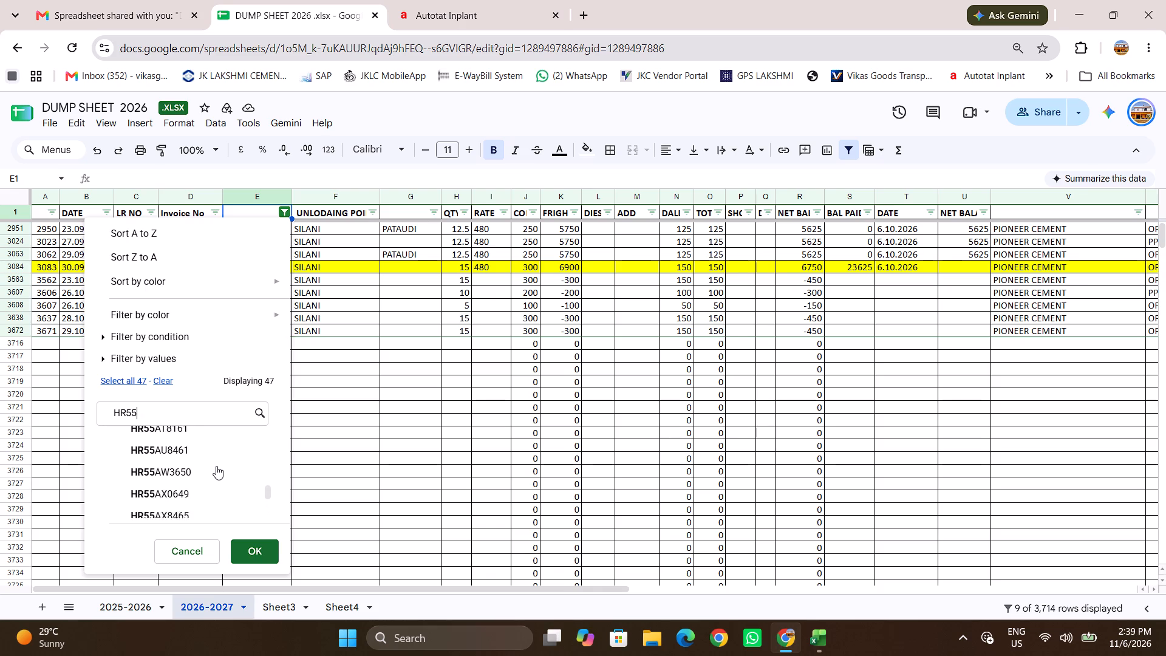
pyautogui.scroll(5, 216, 466)
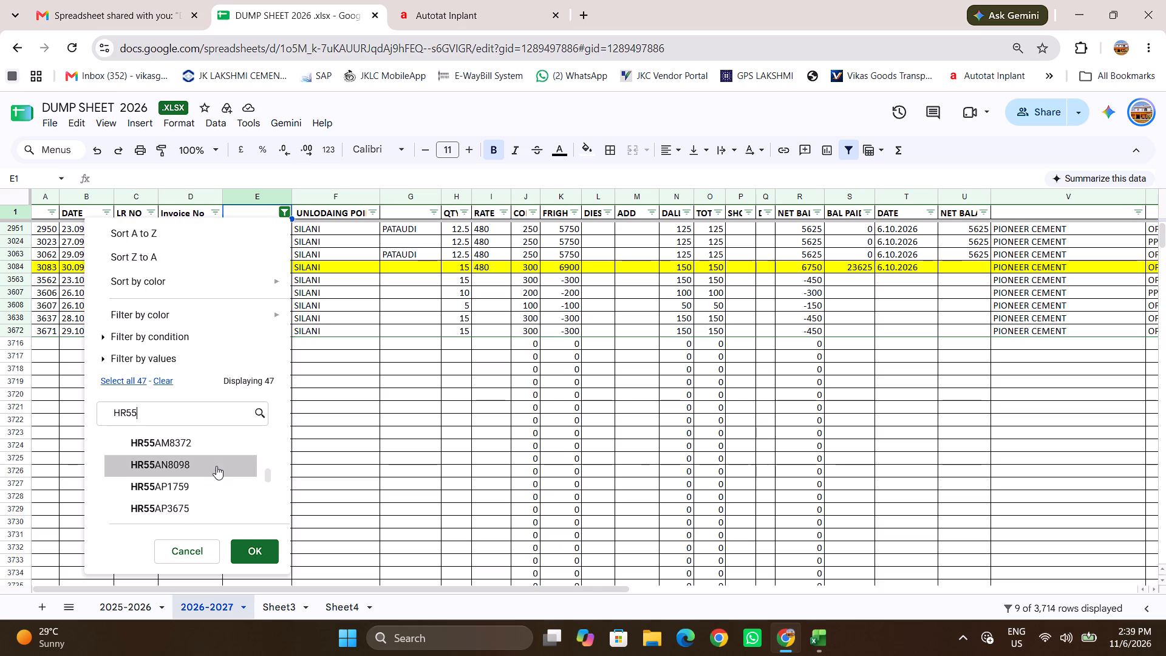
pyautogui.scroll(3, 216, 466)
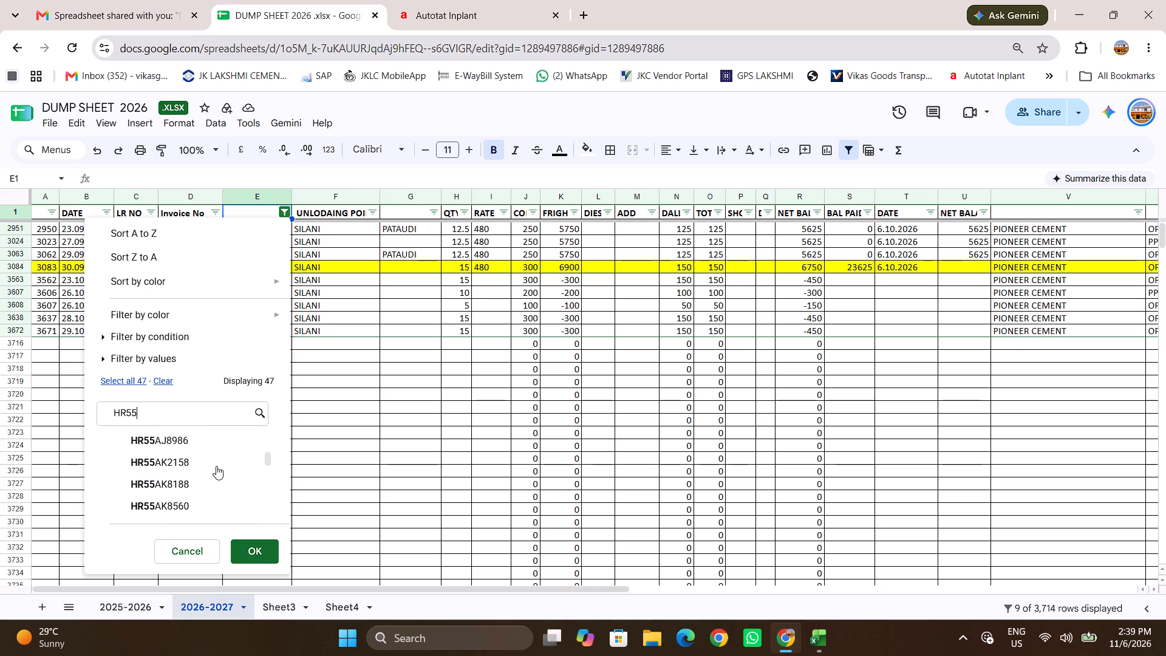
pyautogui.scroll(1, 216, 466)
# Broaden the column E filter value search to HR and look through the matching vehicle numbers for another one to include.
pyautogui.click(154, 414)
pyautogui.press('BackSpace')
pyautogui.press('BackSpace')
pyautogui.scroll(-1, 183, 482)
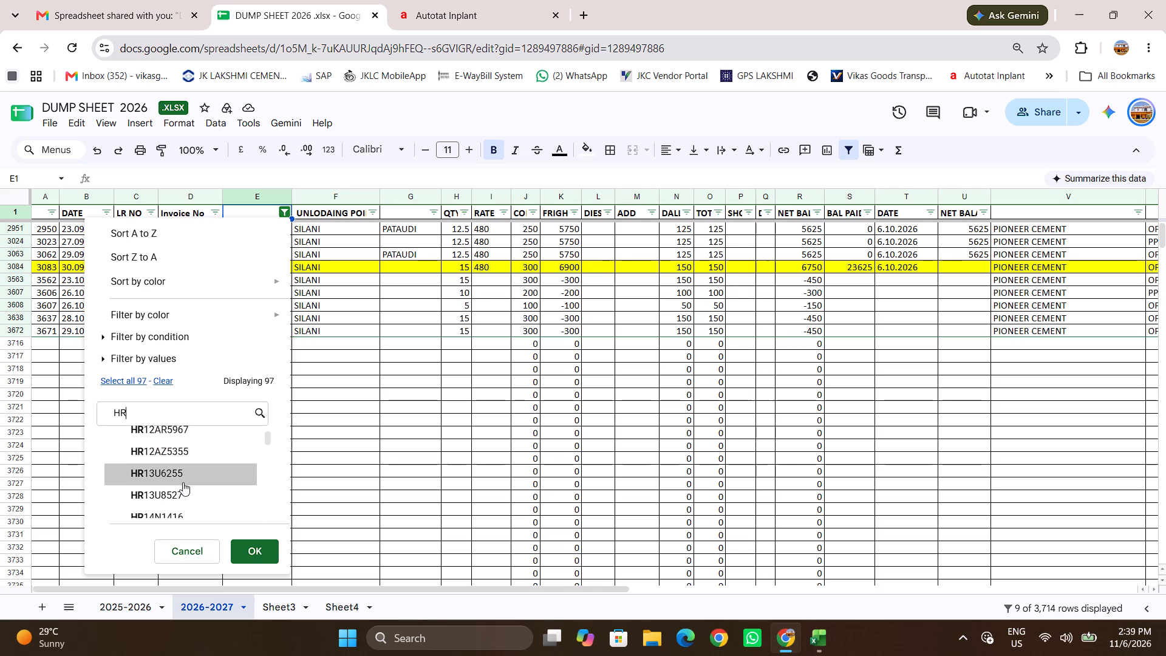
pyautogui.scroll(-2, 193, 459)
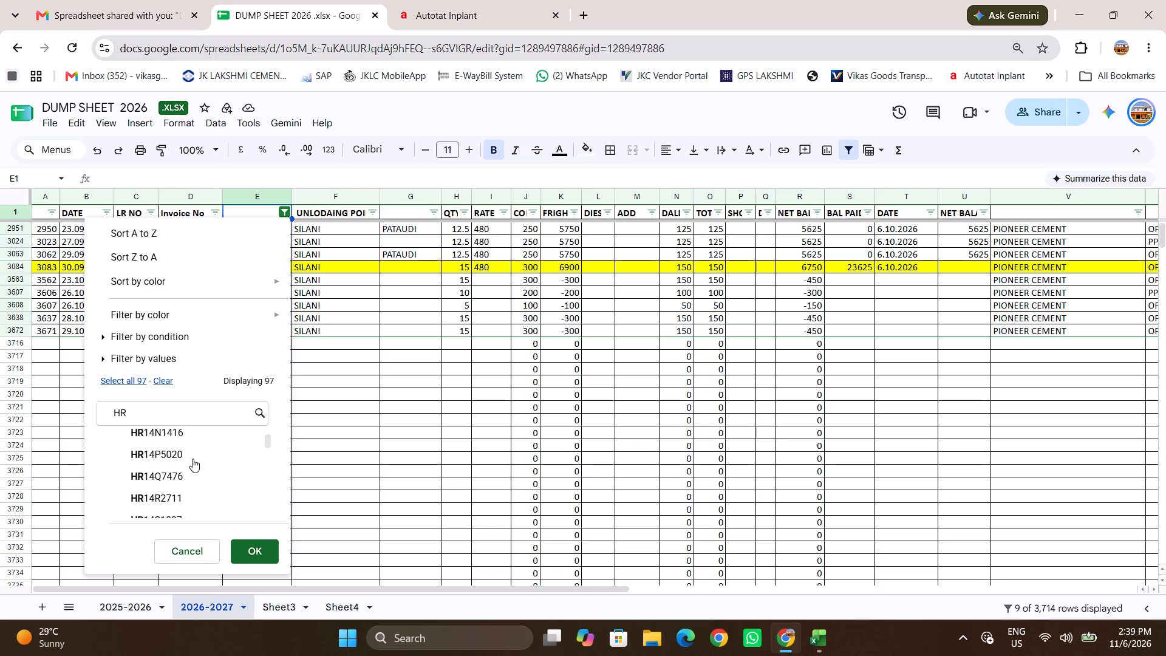
pyautogui.scroll(-1, 193, 459)
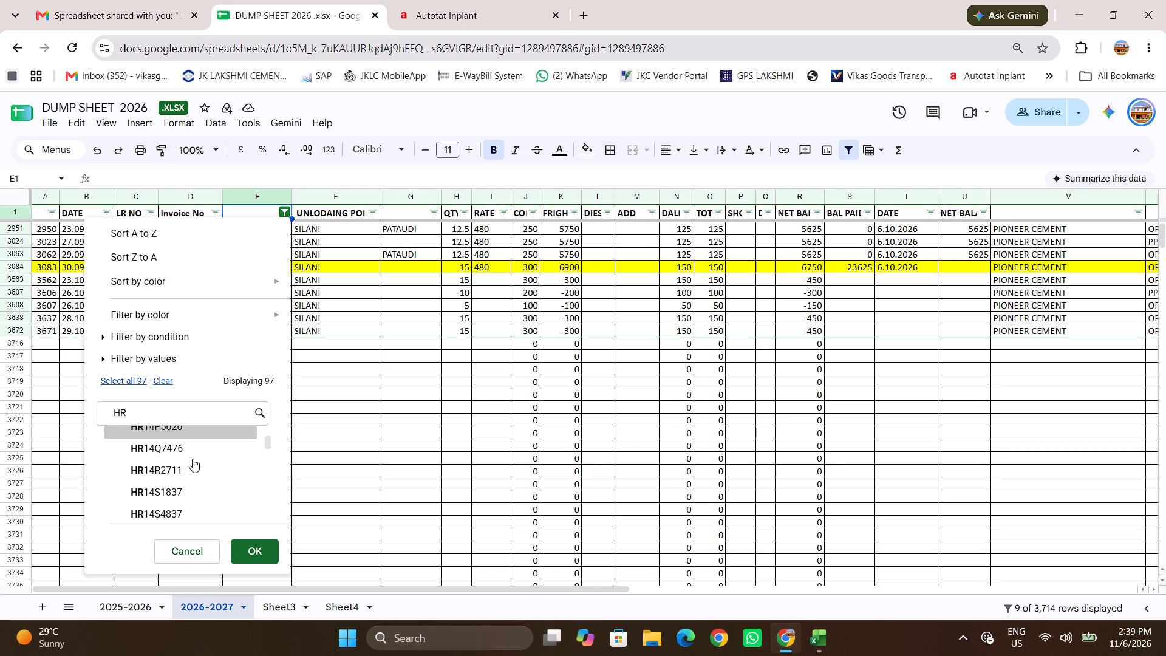
pyautogui.scroll(-1, 193, 459)
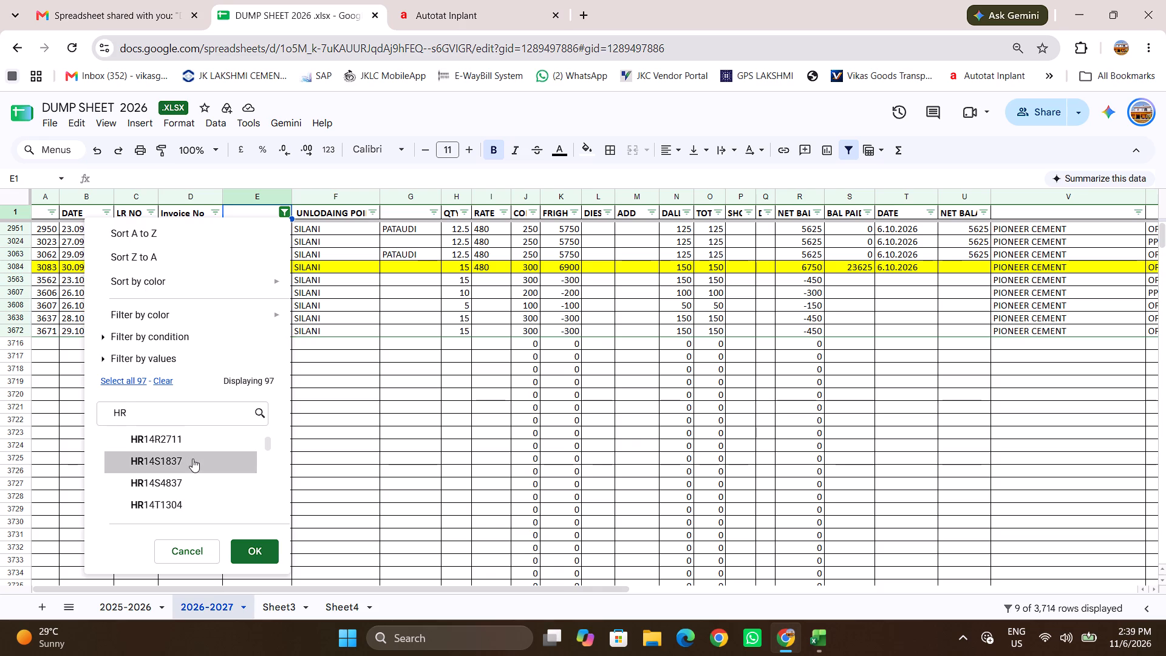
pyautogui.scroll(-4, 193, 459)
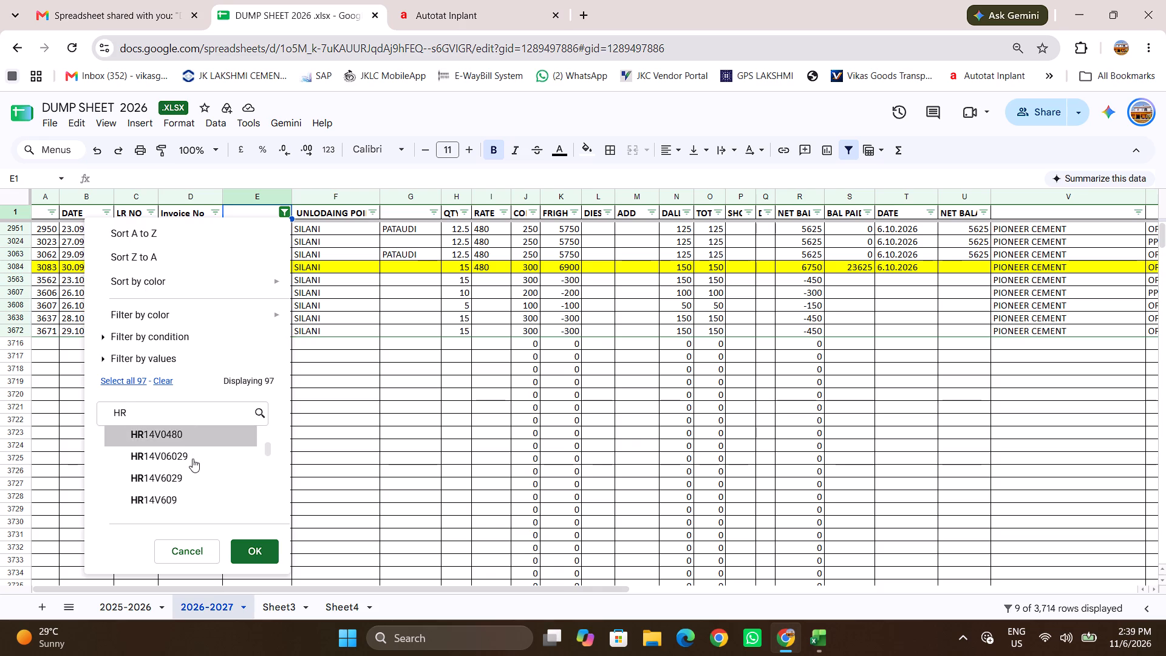
pyautogui.scroll(-5, 193, 459)
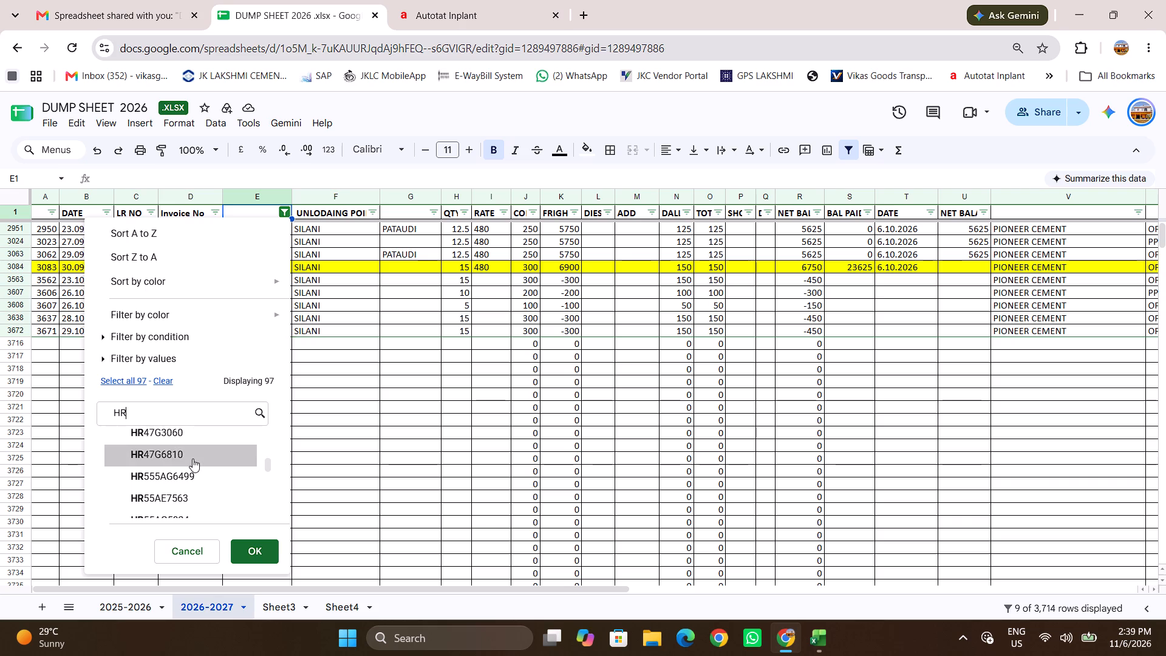
pyautogui.scroll(-3, 193, 459)
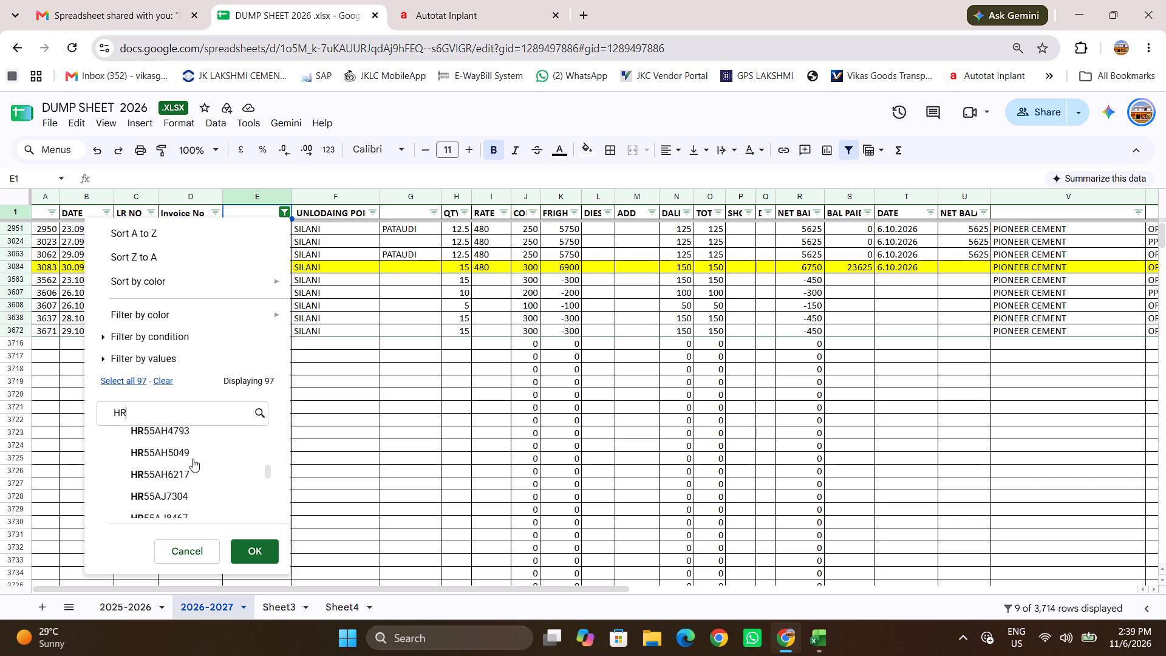
pyautogui.scroll(-2, 193, 459)
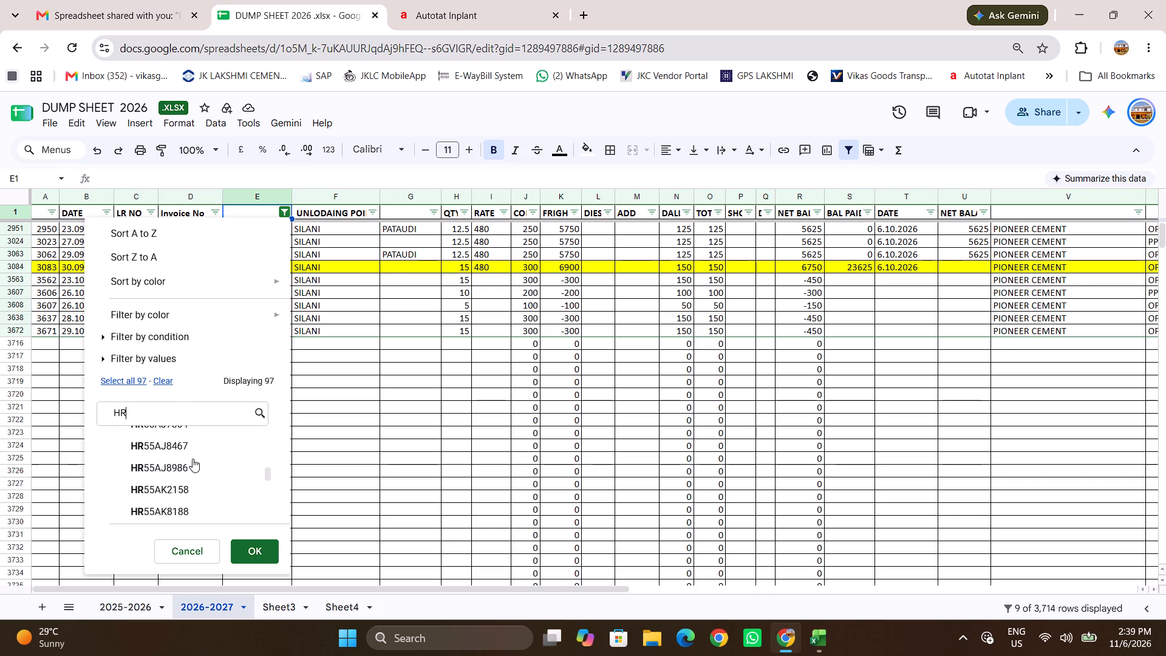
pyautogui.scroll(-5, 193, 459)
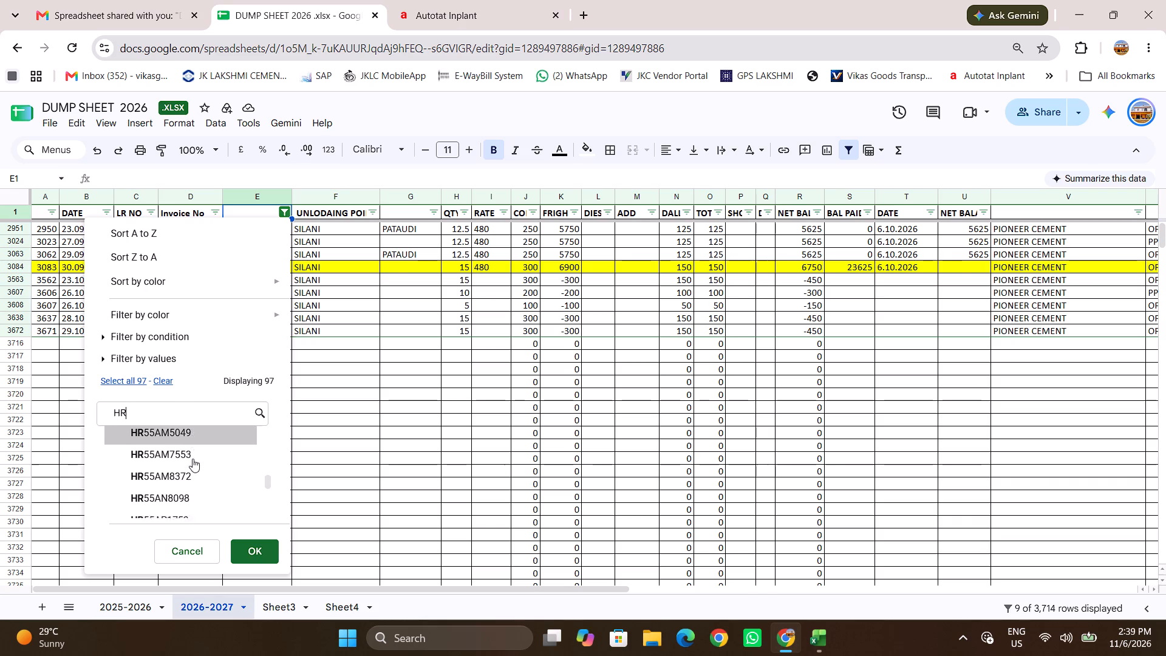
pyautogui.scroll(-5, 193, 459)
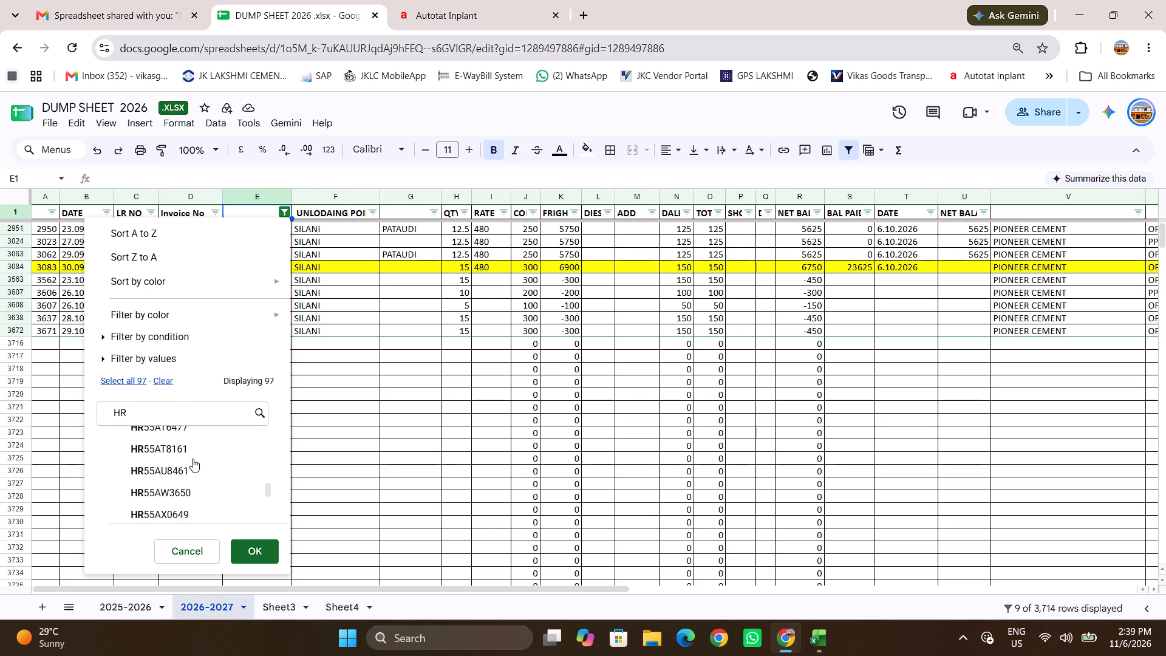
pyautogui.scroll(-4, 193, 459)
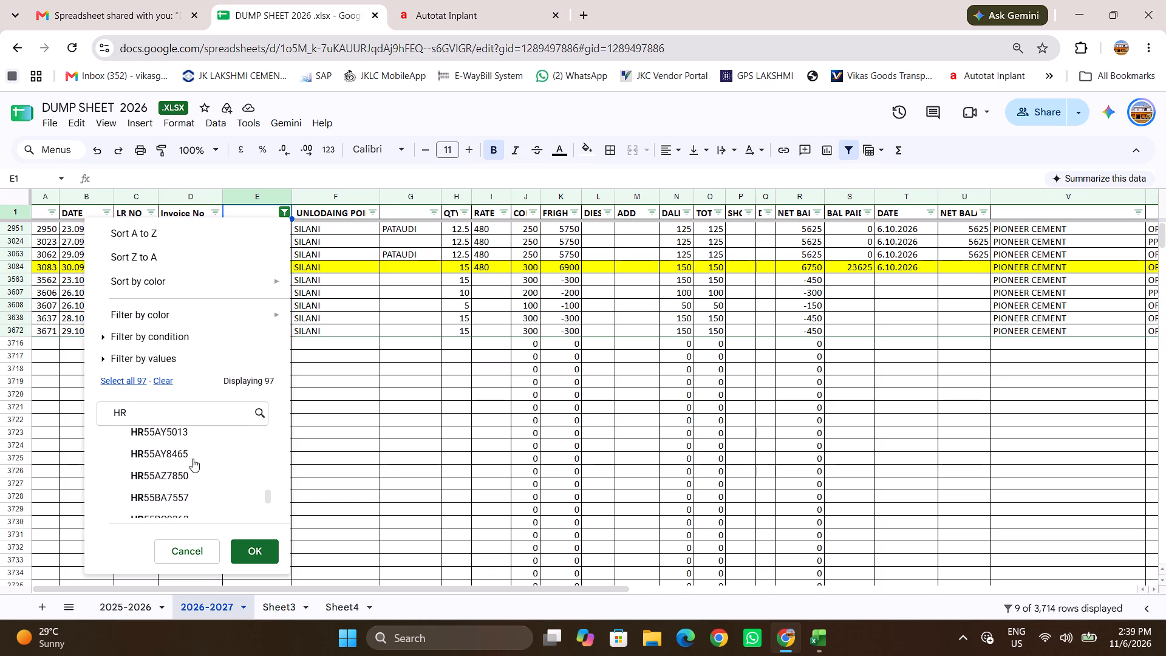
pyautogui.scroll(-4, 193, 459)
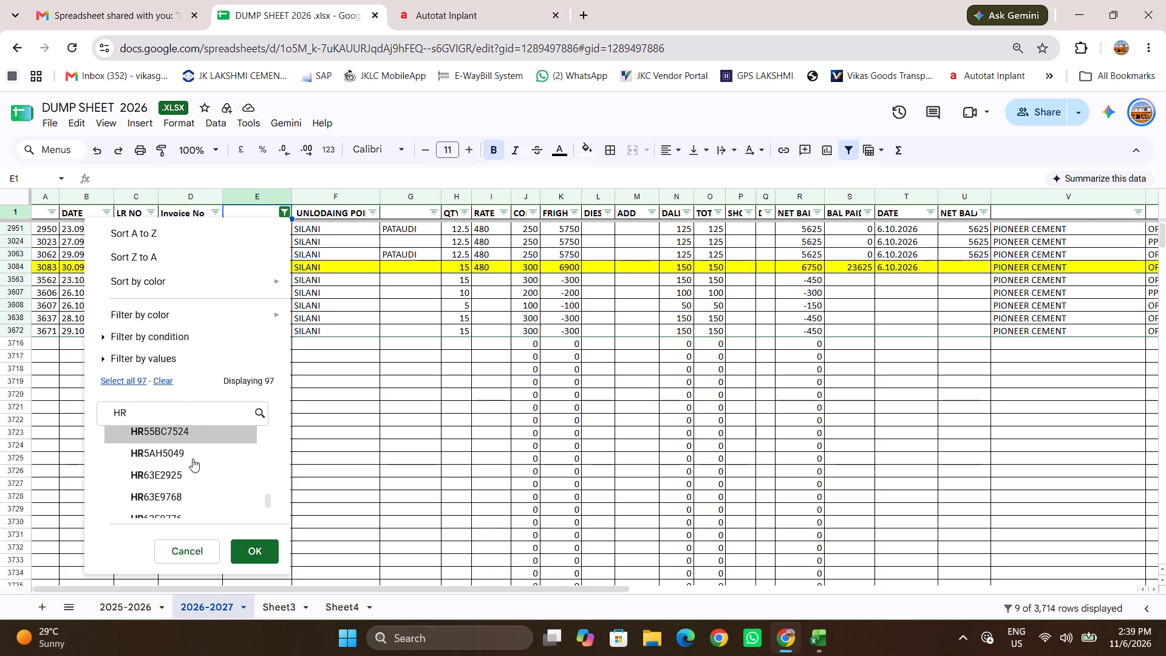
pyautogui.scroll(-2, 193, 459)
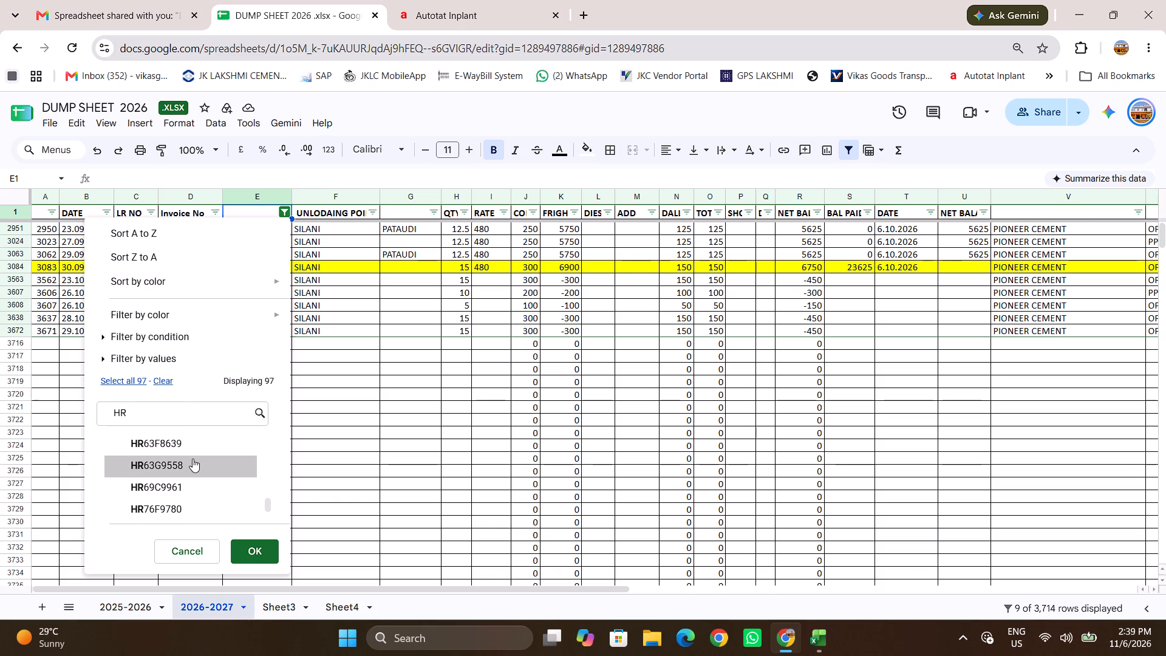
pyautogui.scroll(-5, 193, 459)
pyautogui.scroll(2, 193, 459)
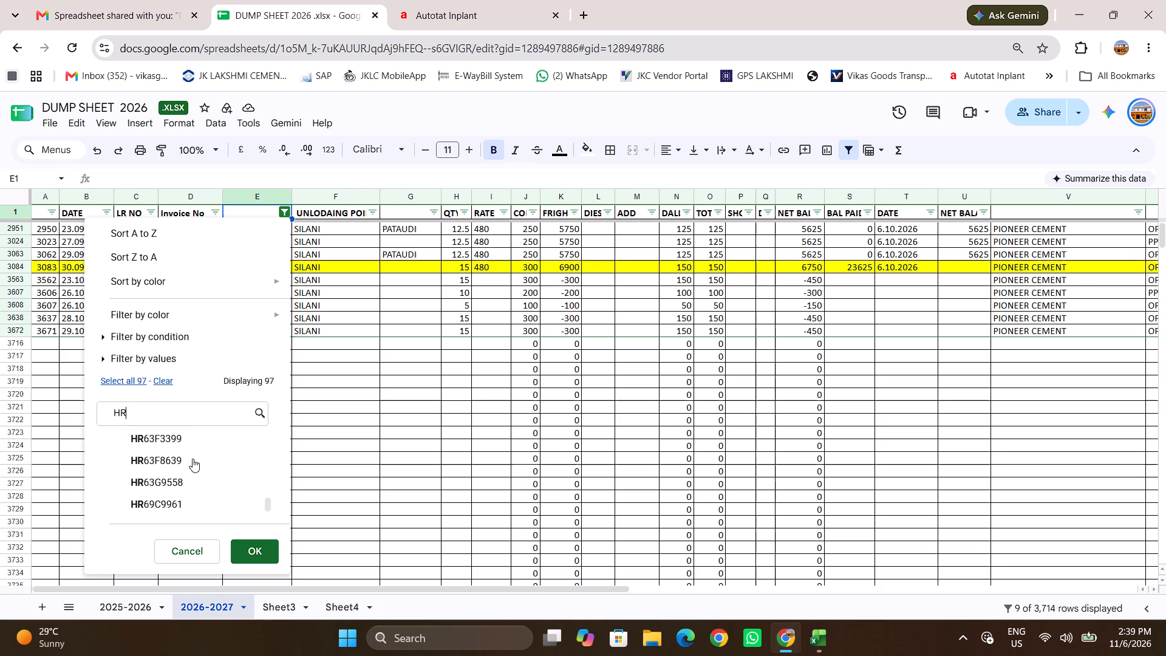
pyautogui.scroll(4, 193, 459)
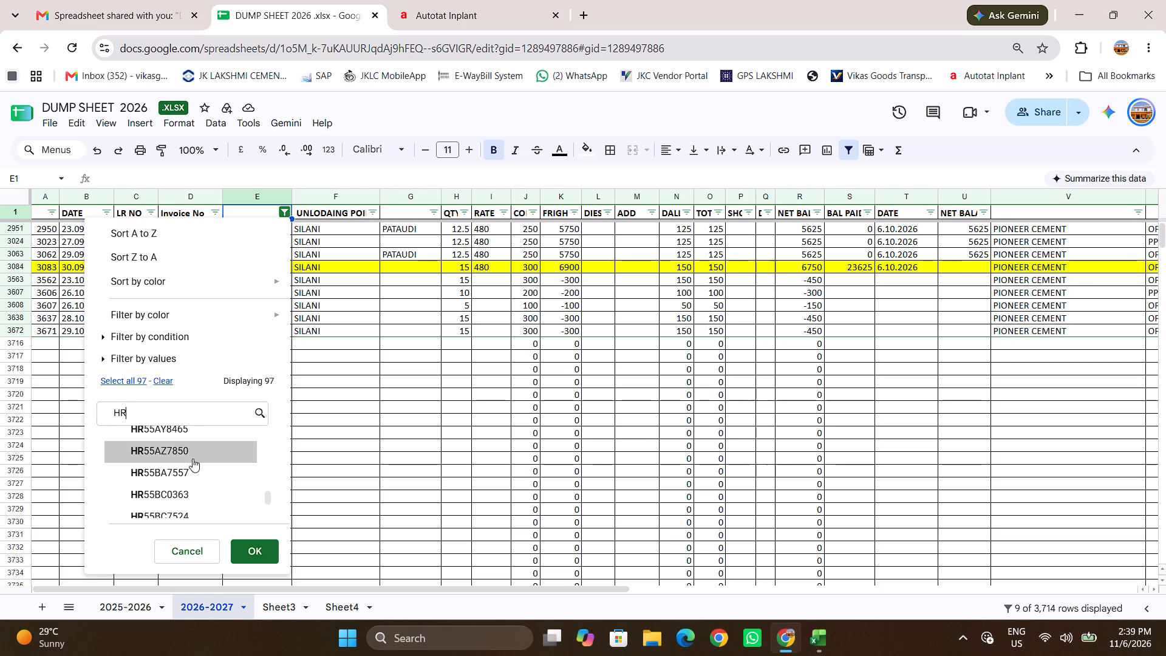
pyautogui.scroll(5, 193, 459)
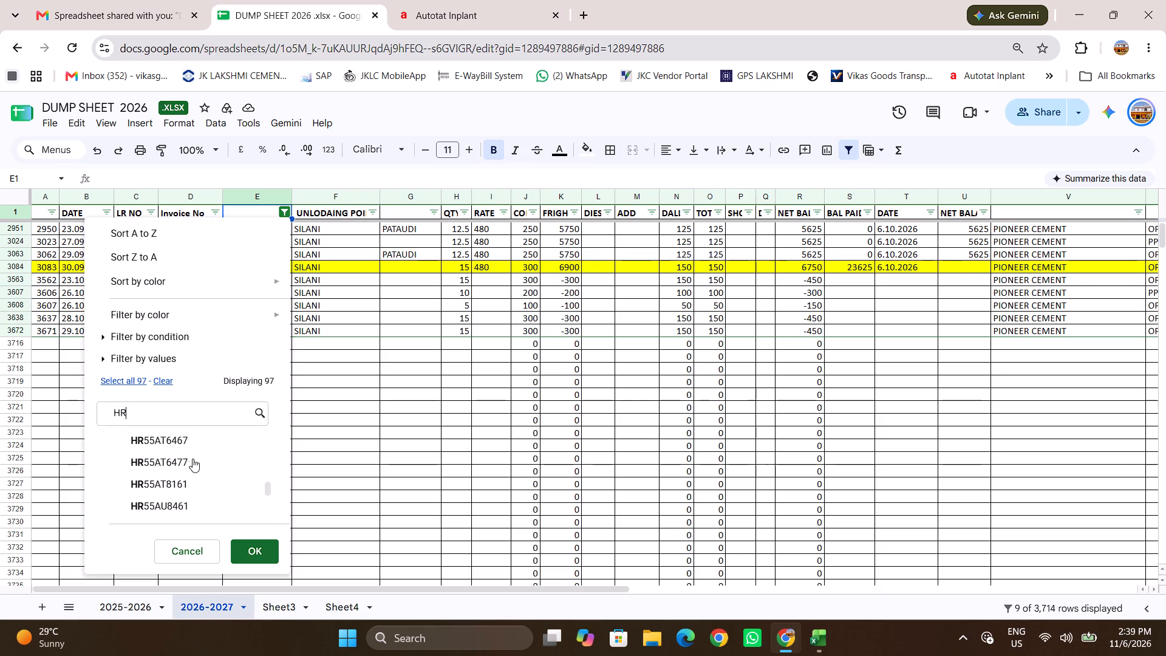
pyautogui.scroll(6, 193, 459)
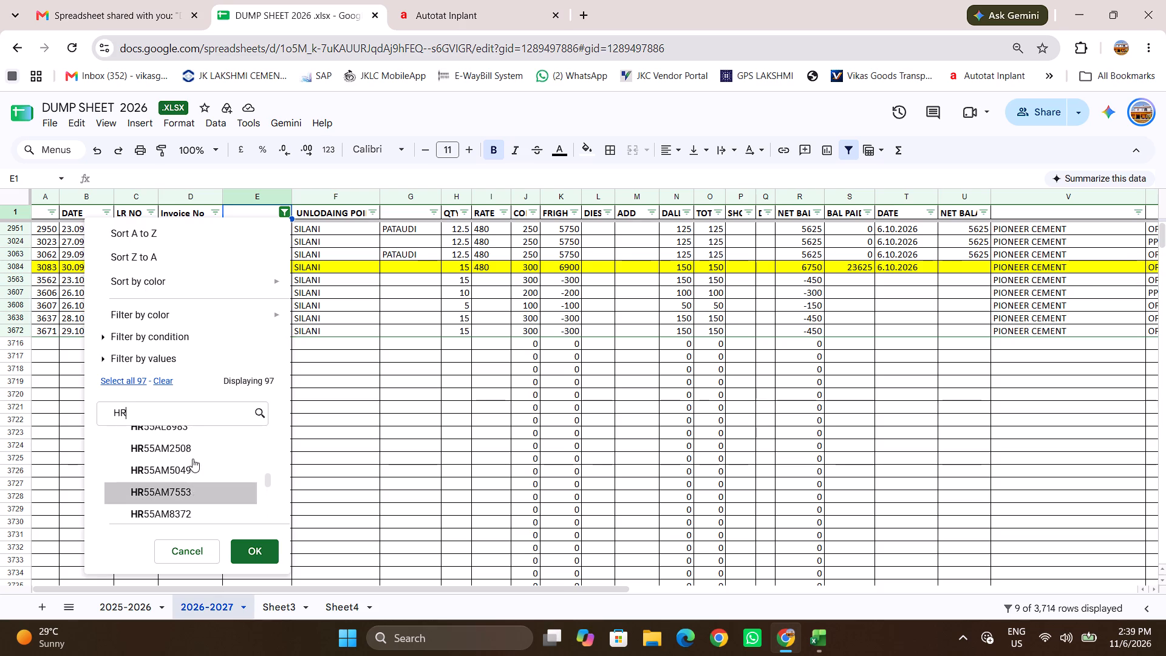
pyautogui.scroll(3, 193, 459)
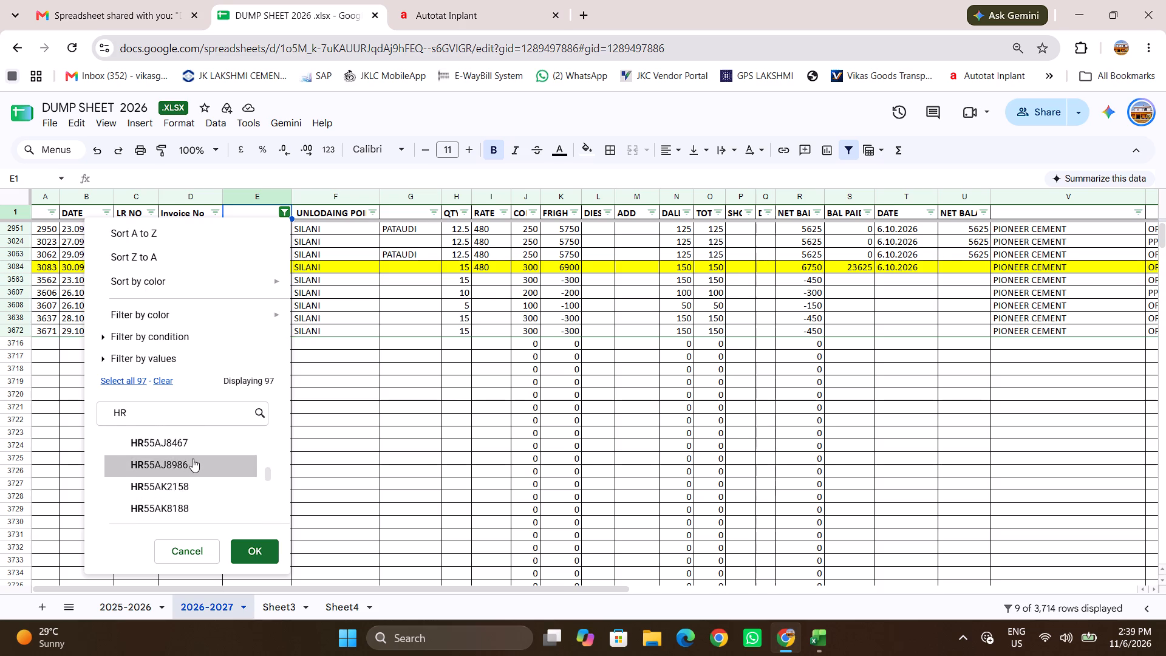
pyautogui.scroll(5, 193, 459)
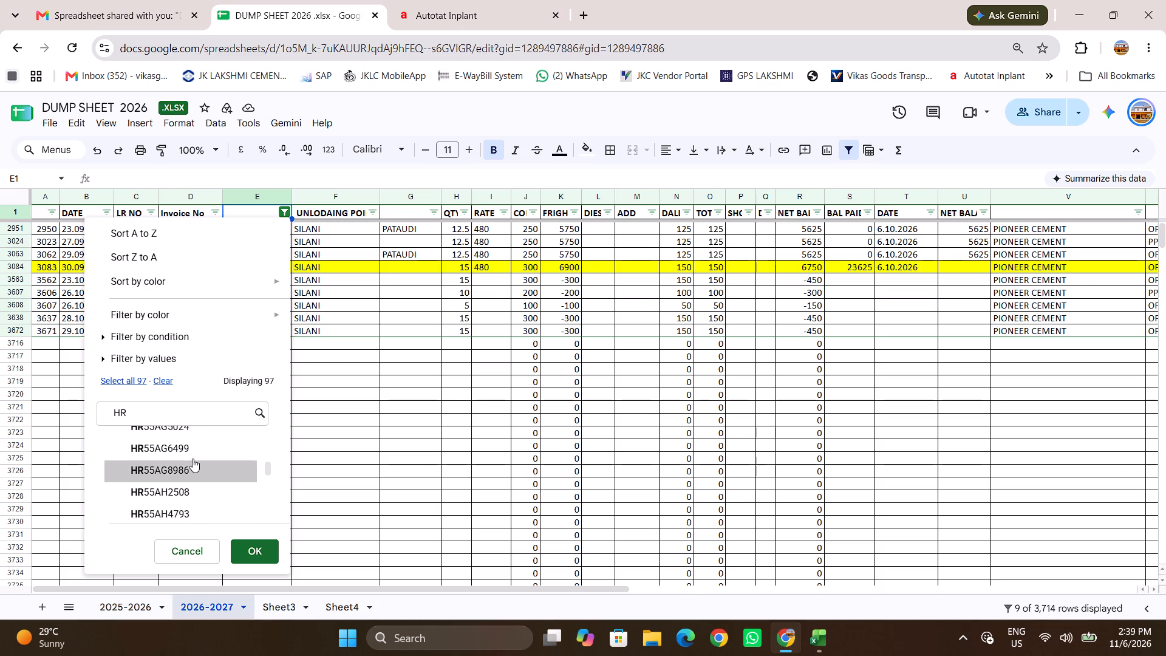
pyautogui.scroll(3, 193, 459)
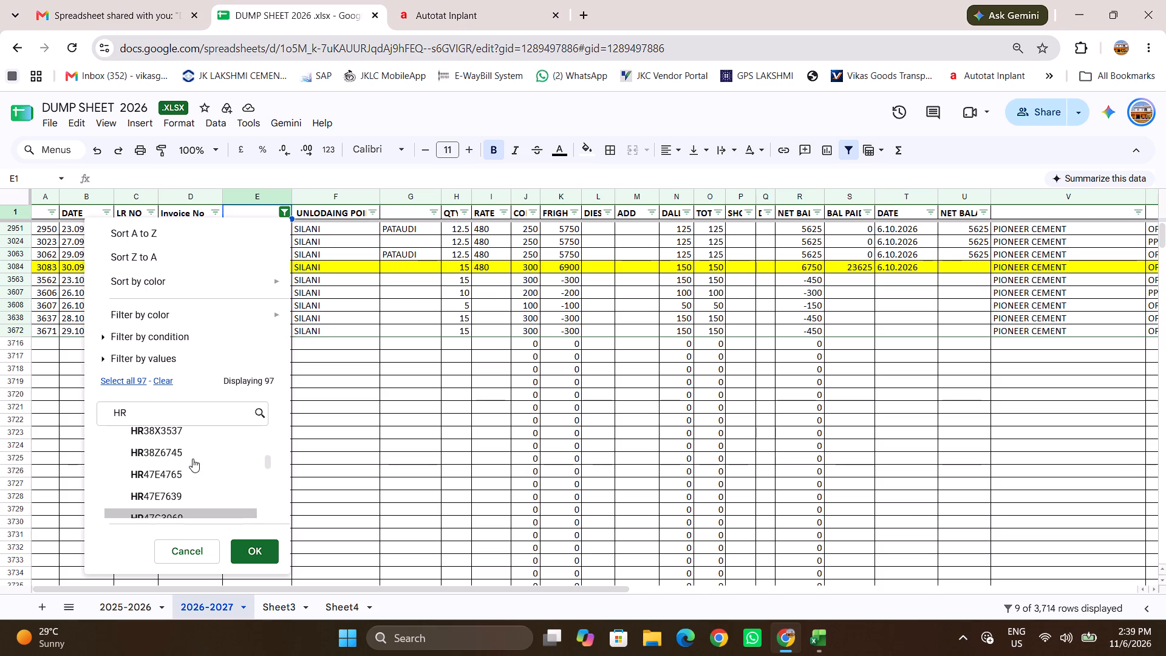
pyautogui.scroll(3, 193, 459)
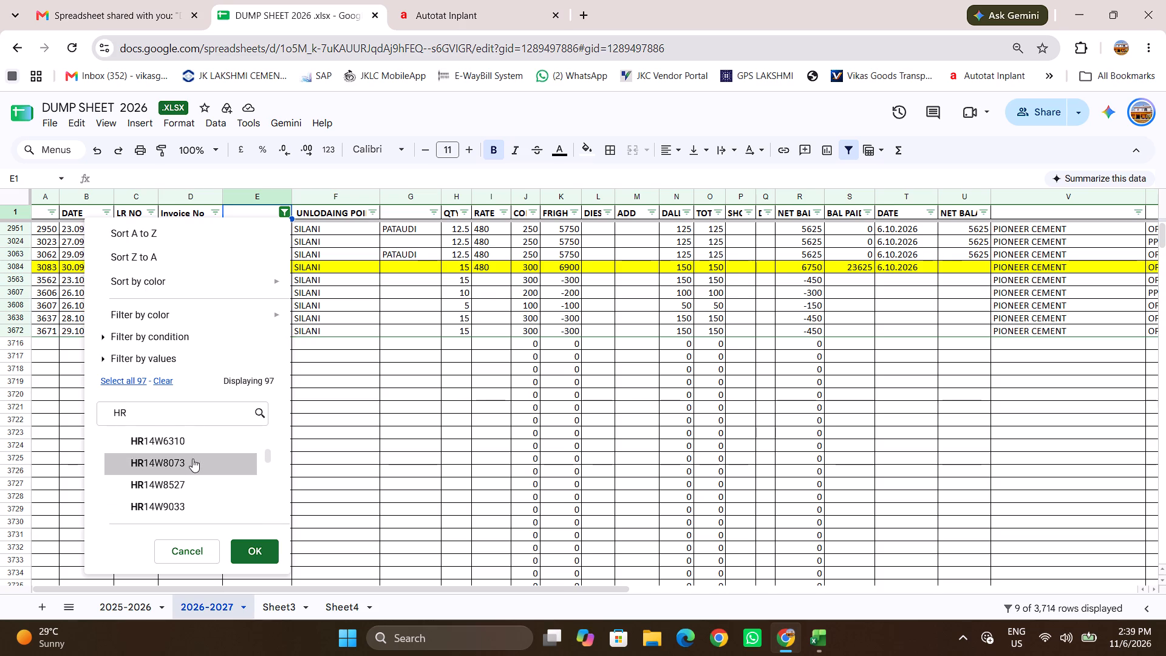
pyautogui.scroll(5, 193, 459)
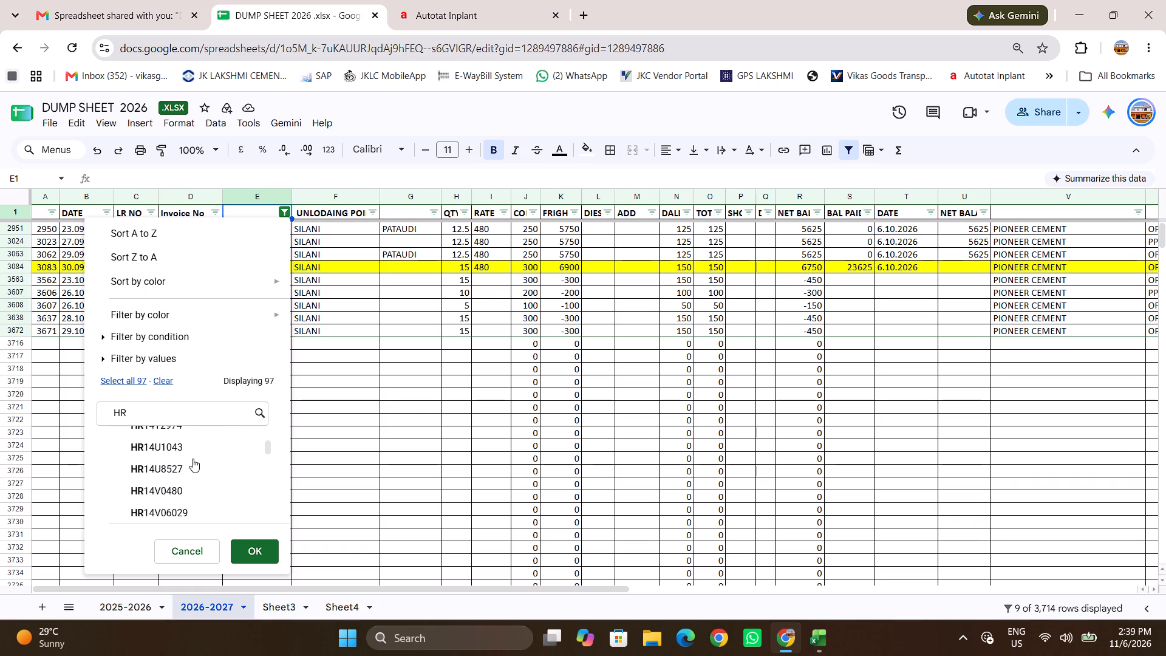
# Return to the start of the HR matches in the column E filter values and review the vehicles already selected.
pyautogui.scroll(4, 193, 459)
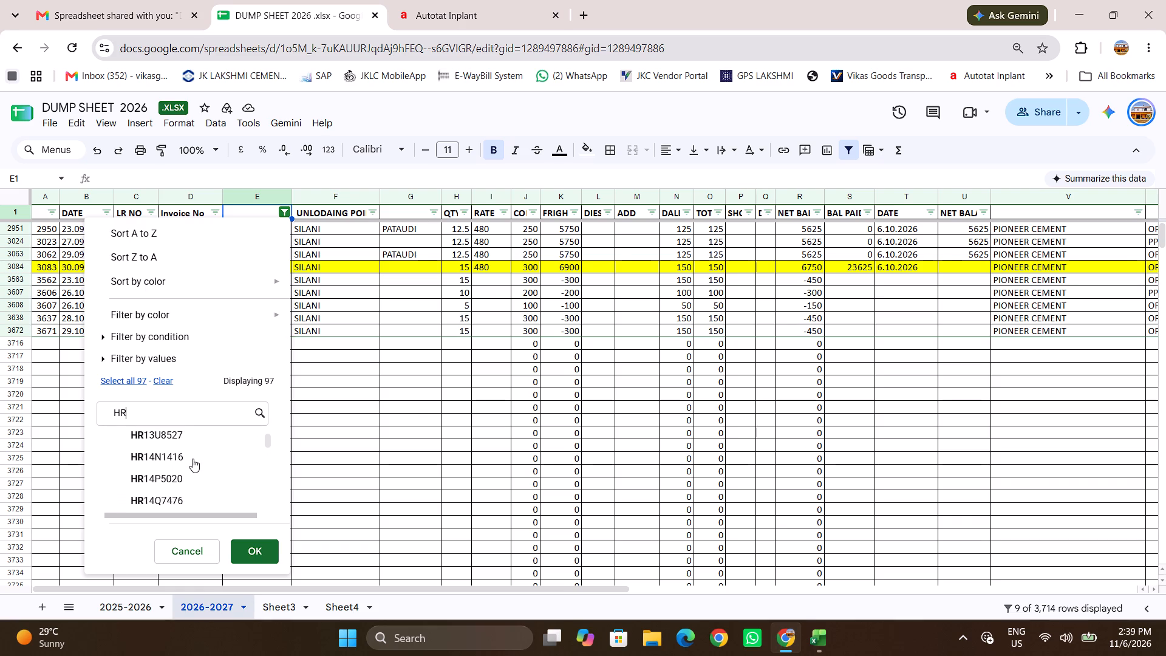
pyautogui.scroll(3, 193, 459)
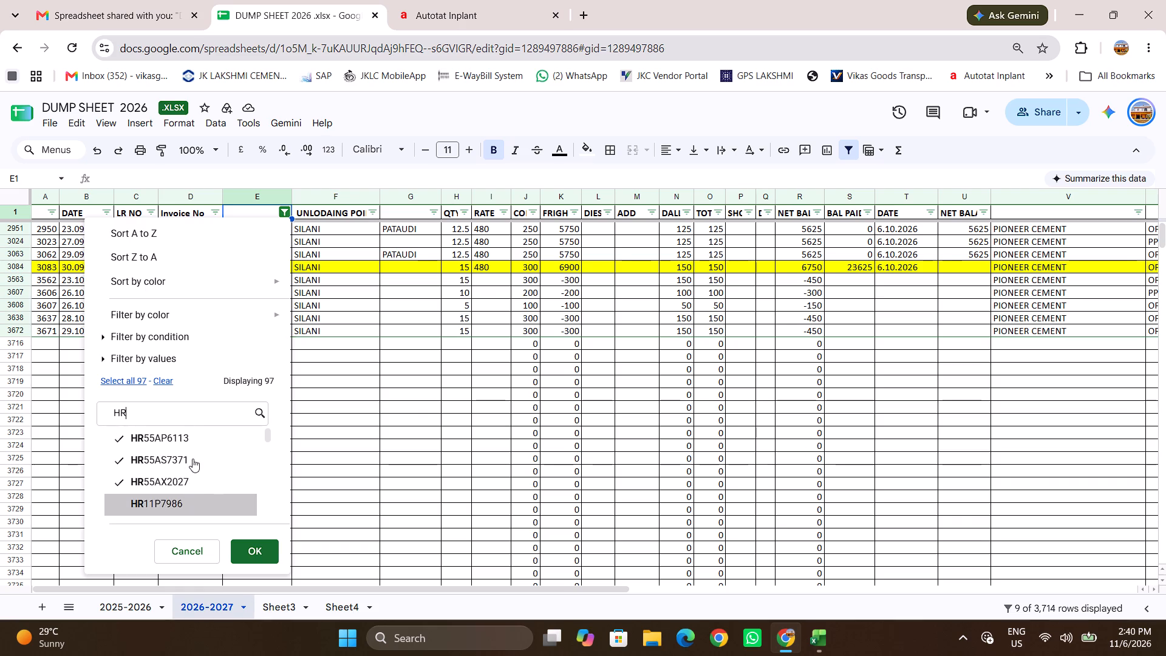
pyautogui.scroll(1, 193, 459)
# Look through the HR11 to HR47 vehicle numbers in the column E filter values for another one to include.
pyautogui.scroll(-5, 193, 459)
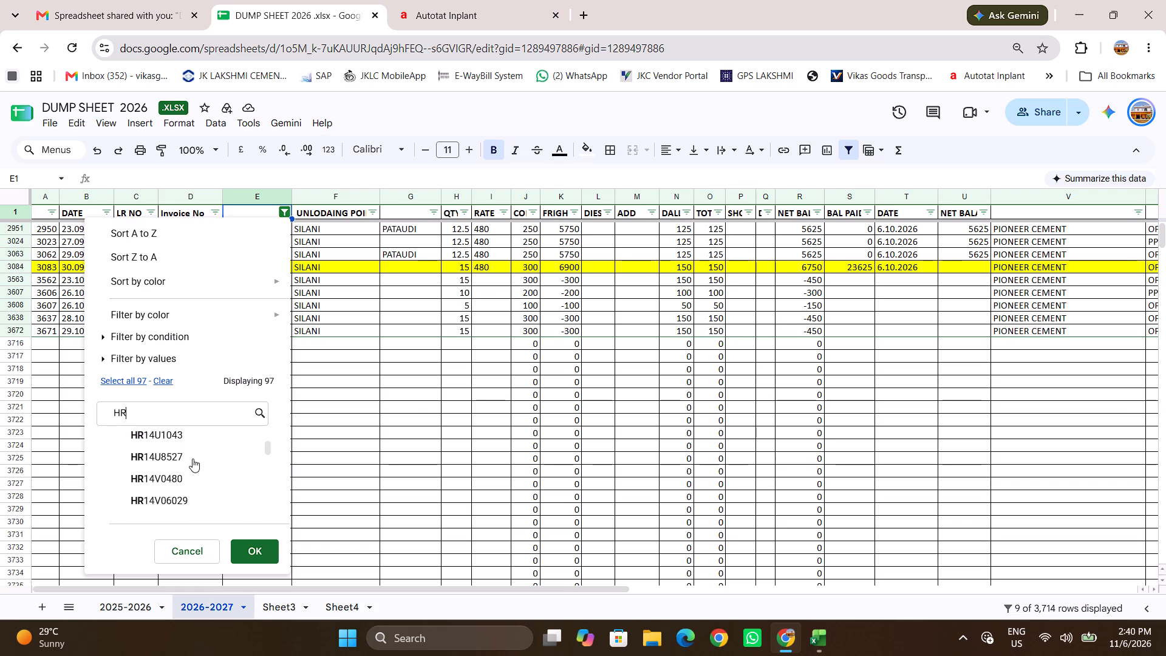
pyautogui.scroll(-4, 193, 459)
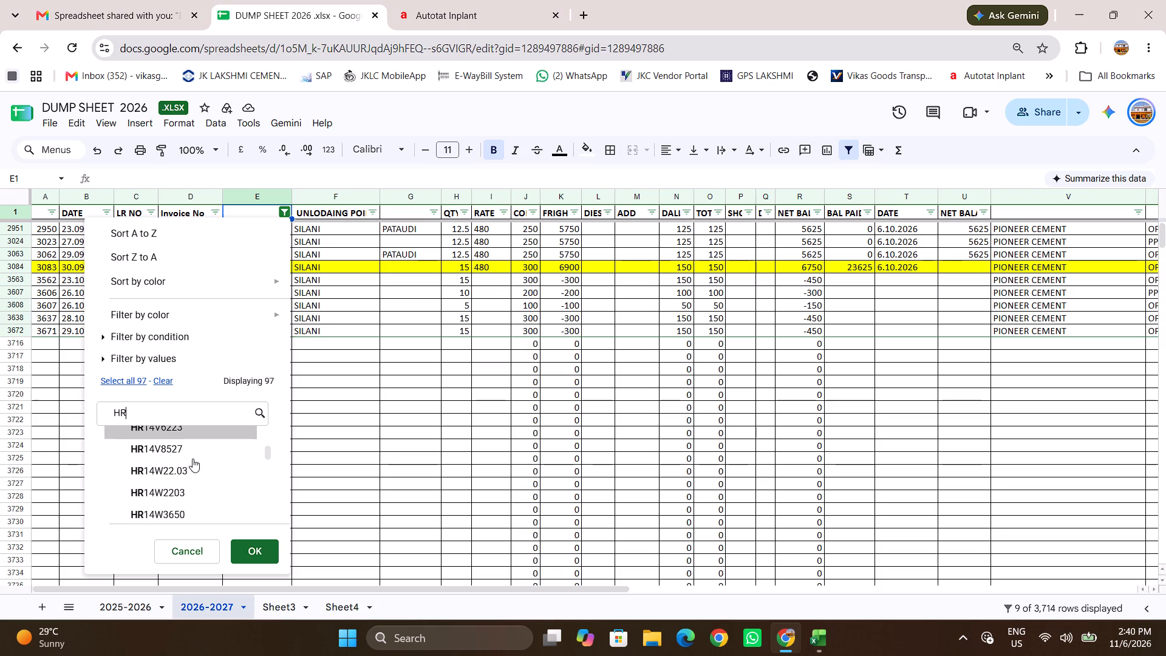
pyautogui.scroll(-3, 193, 459)
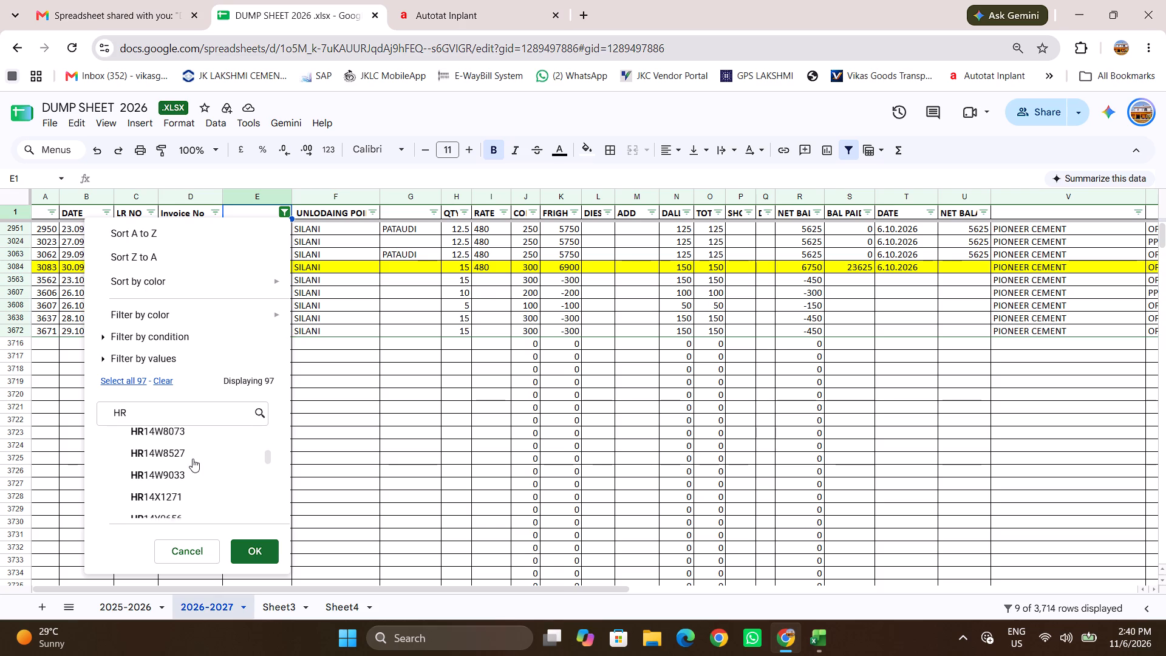
pyautogui.scroll(-6, 193, 459)
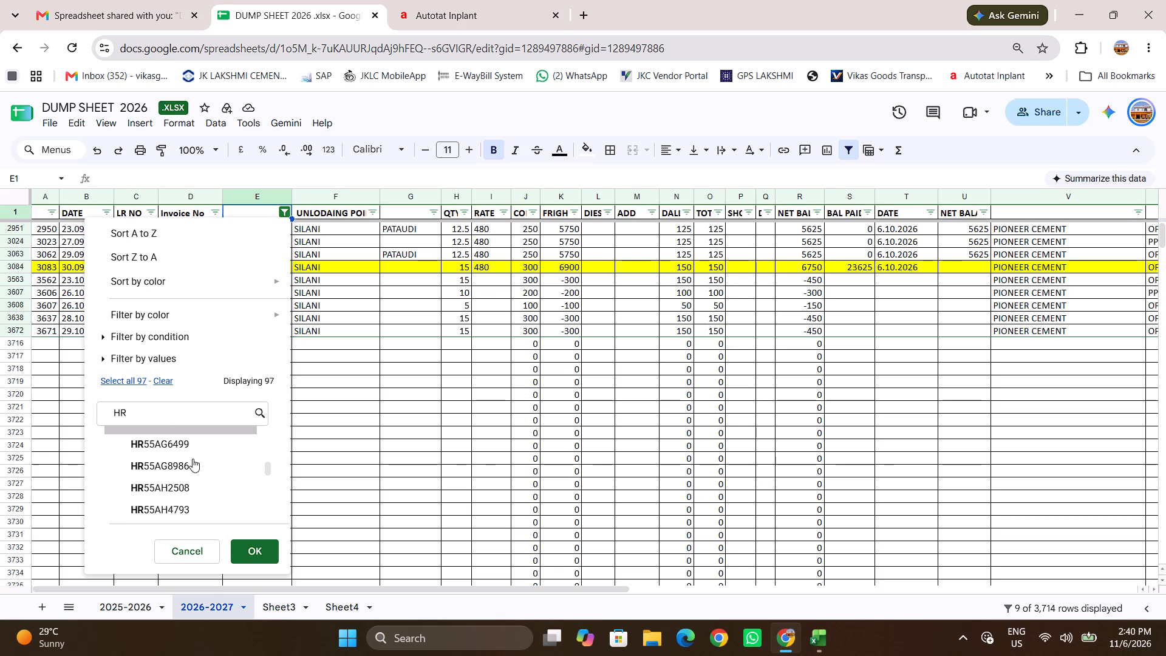
# Look through the HR55 vehicle numbers in the column E filter values, from the HR55AG to the HR55AZ series, for another one to include.
pyautogui.scroll(-4, 193, 459)
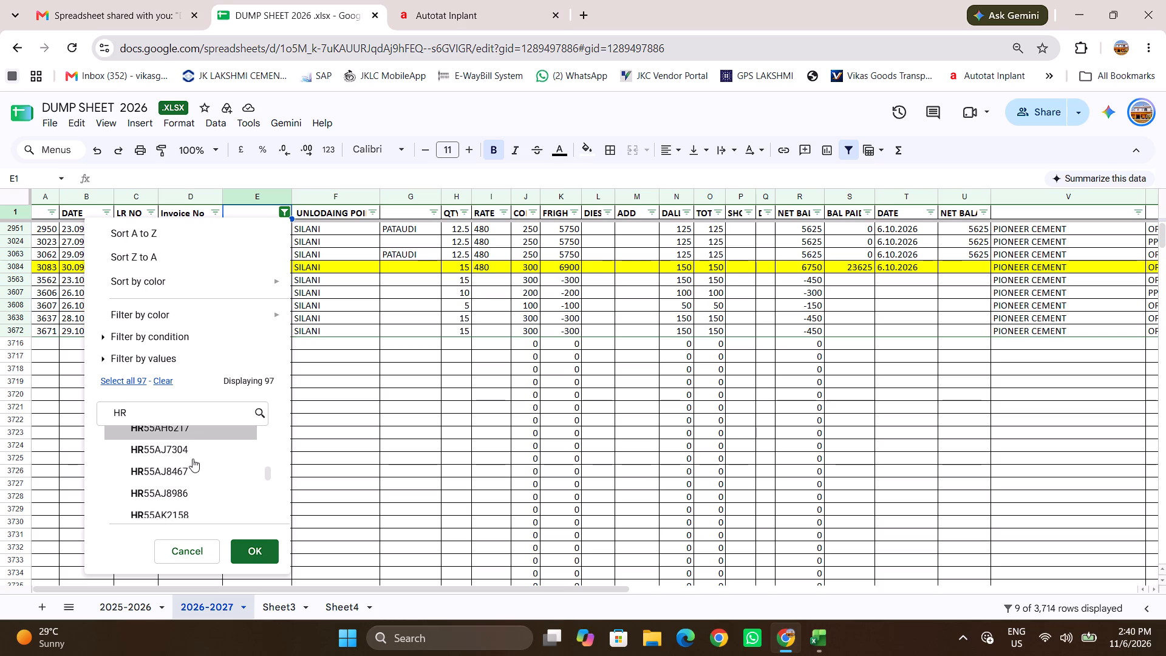
pyautogui.scroll(-3, 193, 459)
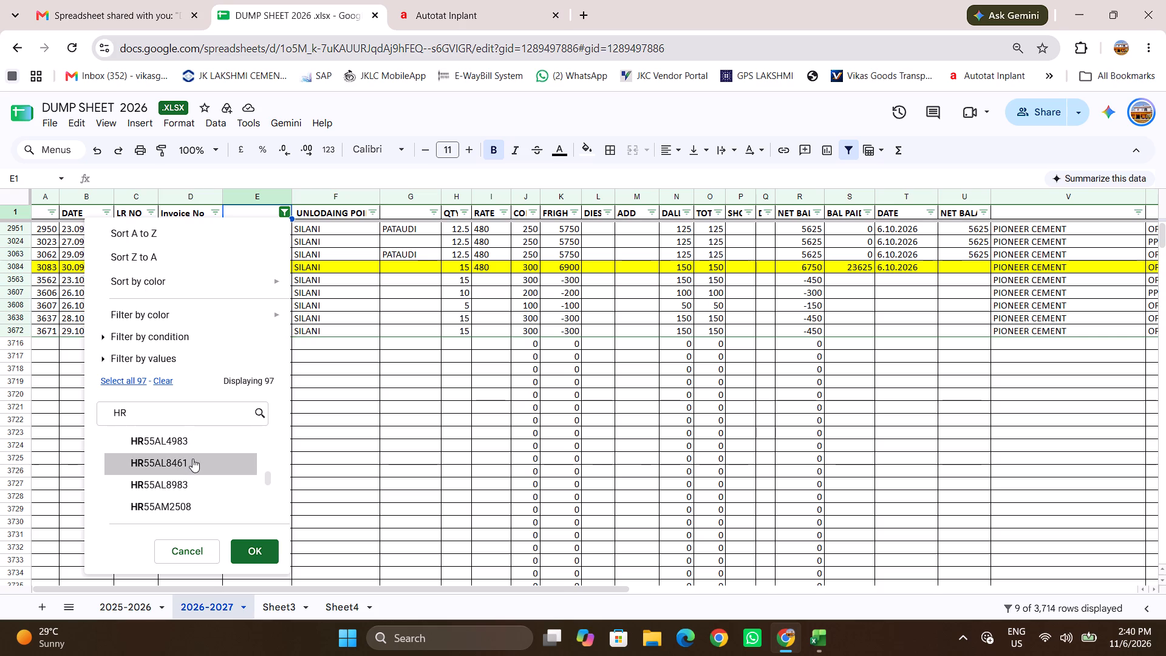
pyautogui.scroll(-3, 193, 459)
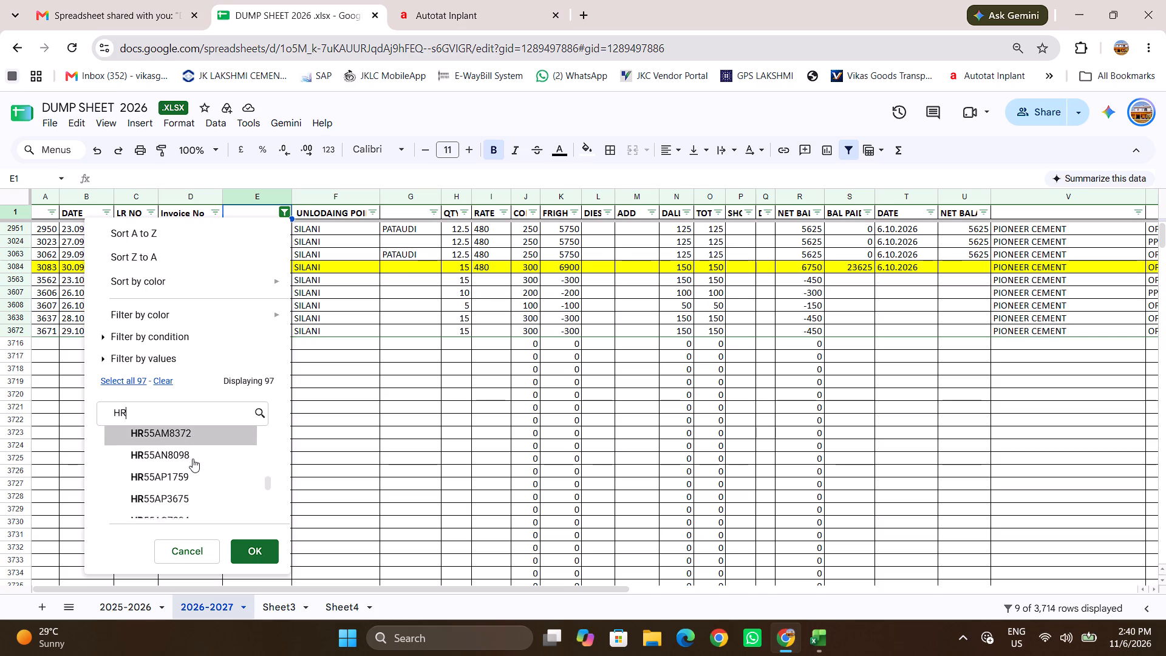
pyautogui.scroll(-2, 193, 459)
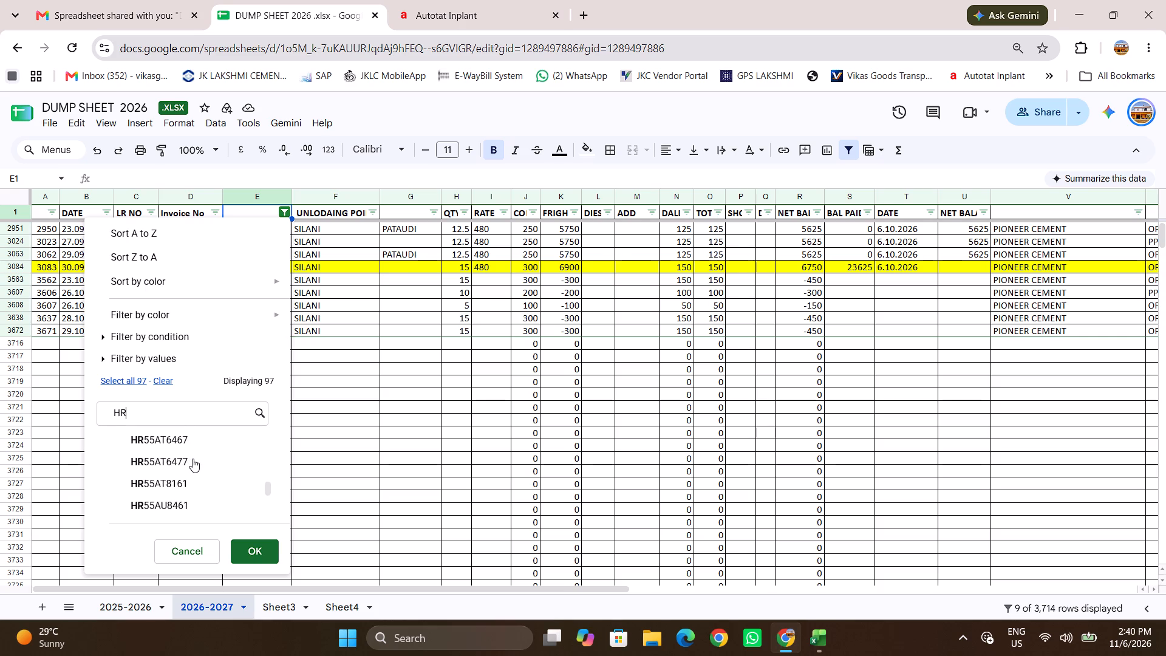
pyautogui.scroll(-3, 193, 459)
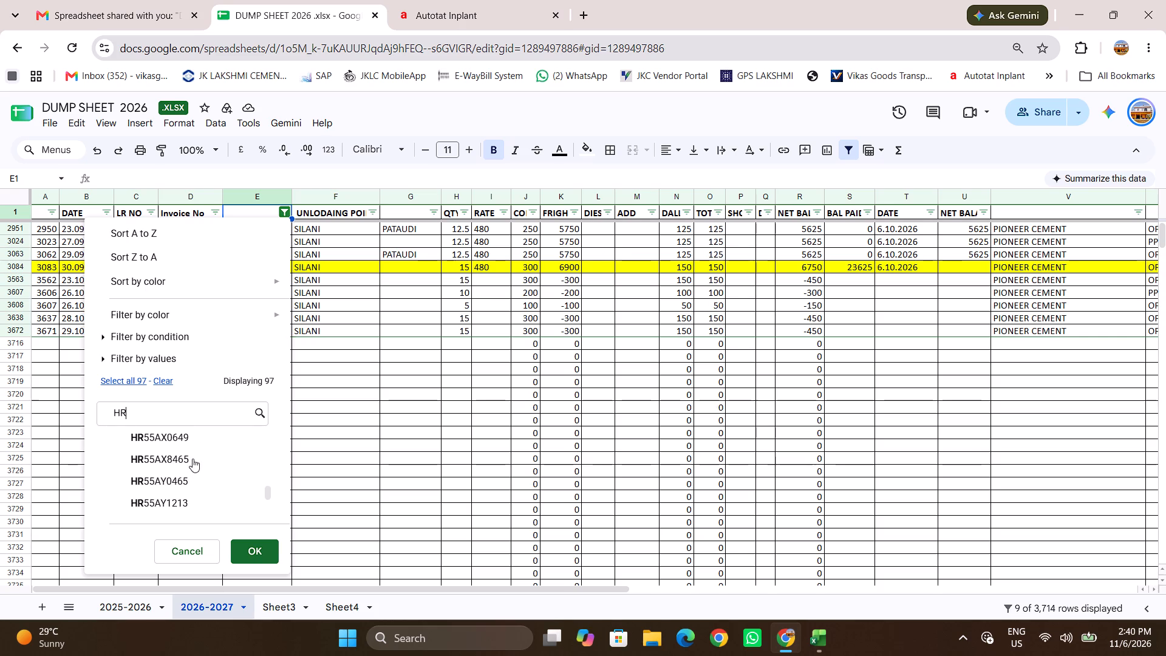
pyautogui.scroll(-3, 193, 459)
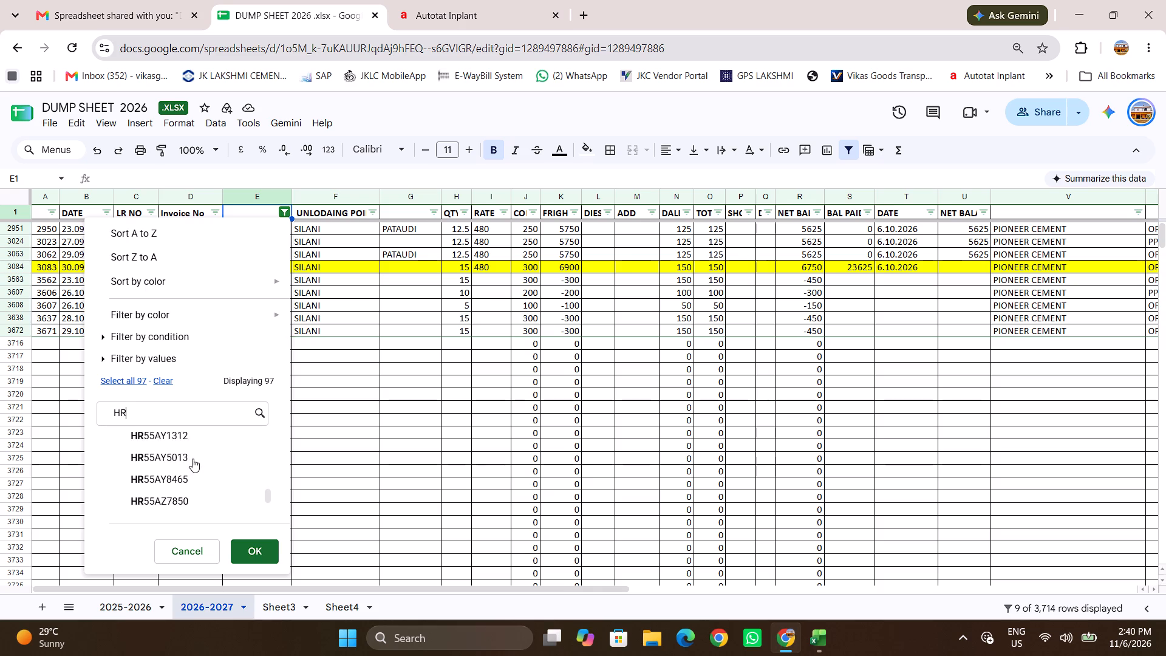
# Check the HR63 to HR77 vehicle numbers in the column E filter values for another one to include.
pyautogui.scroll(-3, 193, 459)
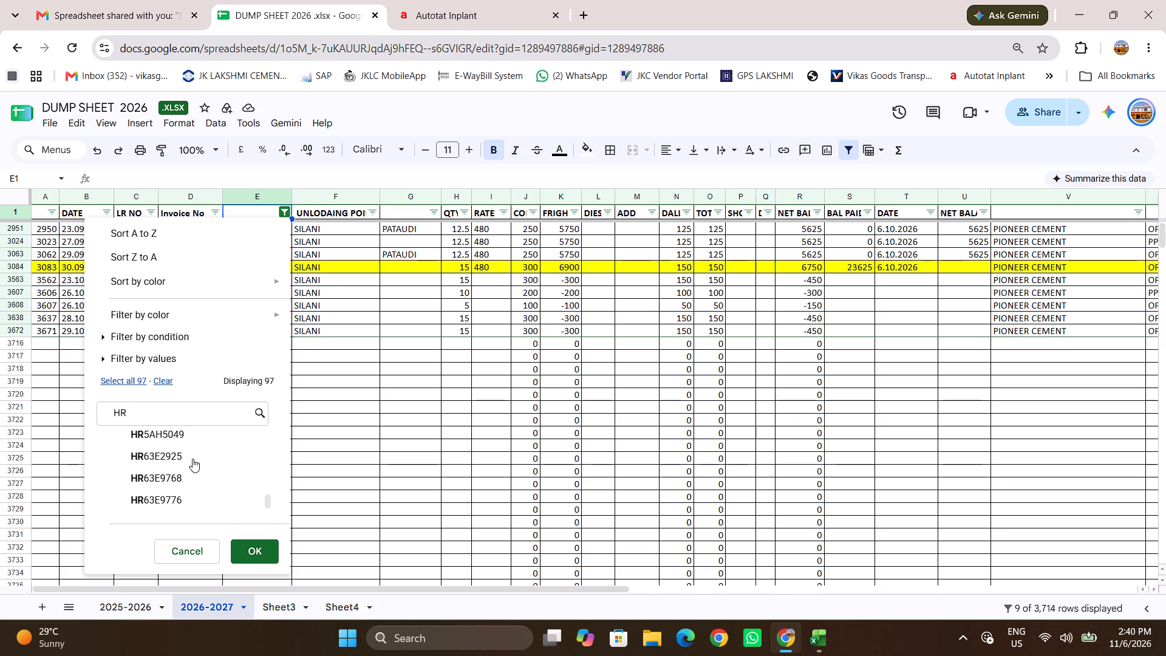
pyautogui.scroll(-4, 193, 459)
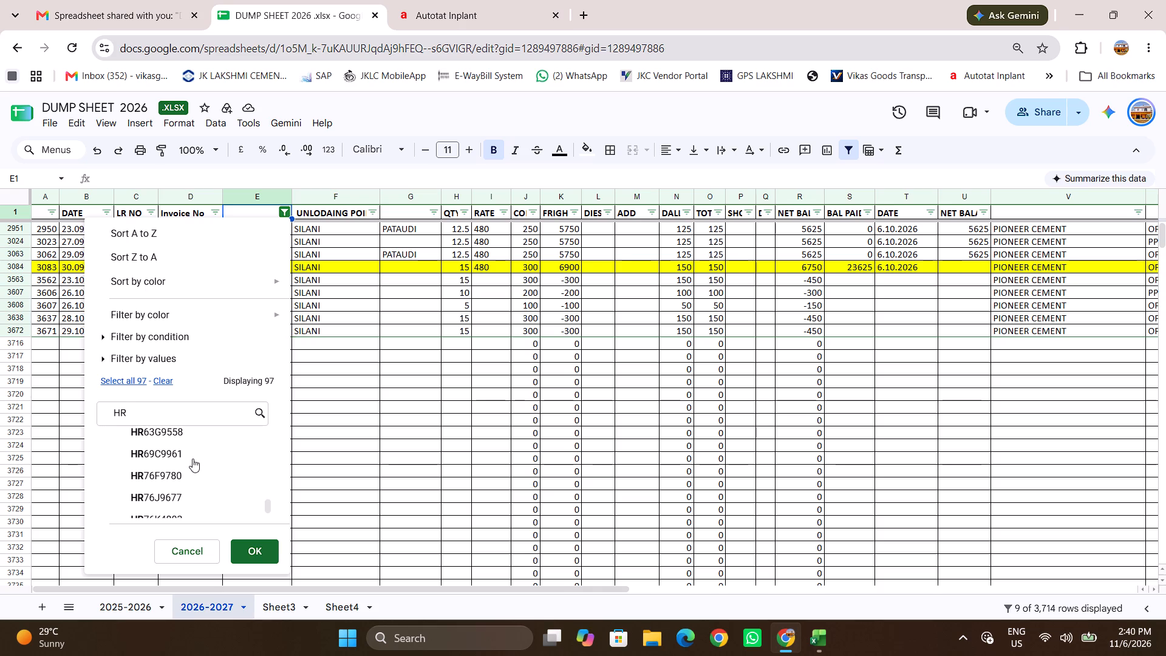
pyautogui.scroll(-2, 193, 459)
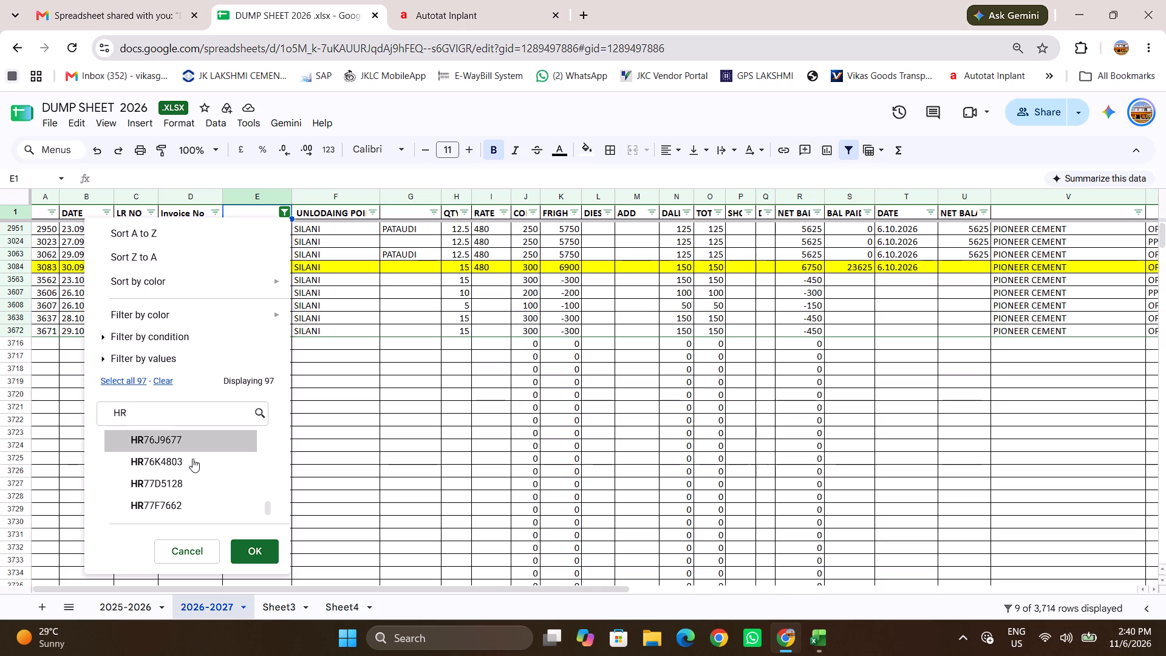
pyautogui.scroll(3, 193, 459)
pyautogui.scroll(-1, 193, 459)
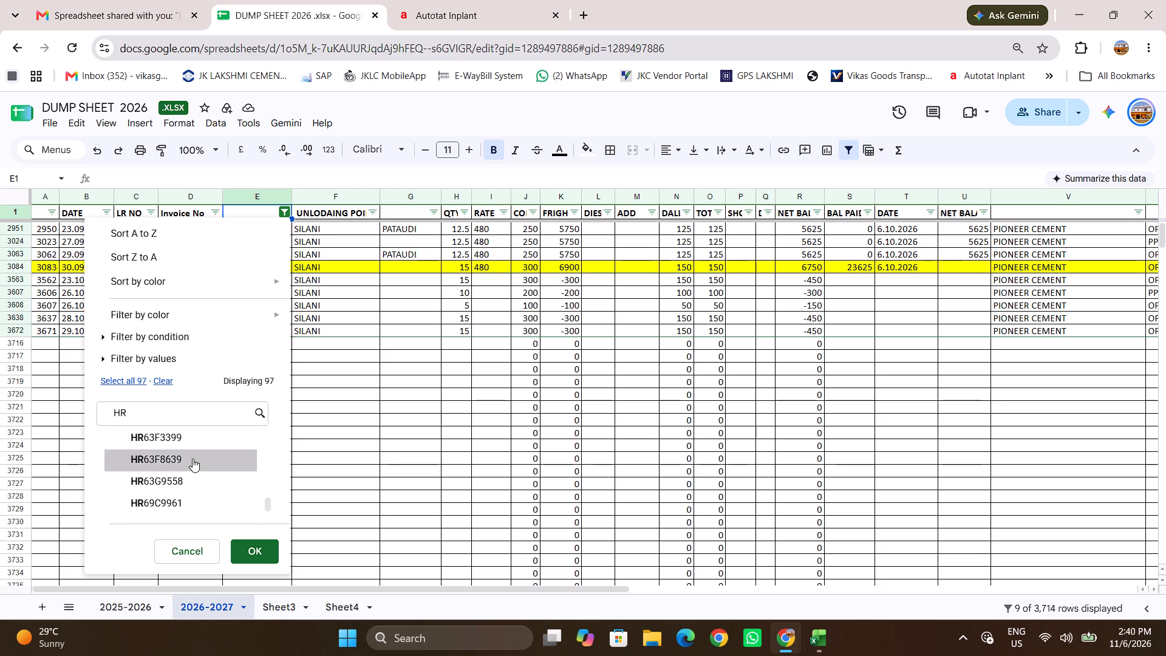
pyautogui.scroll(2, 193, 459)
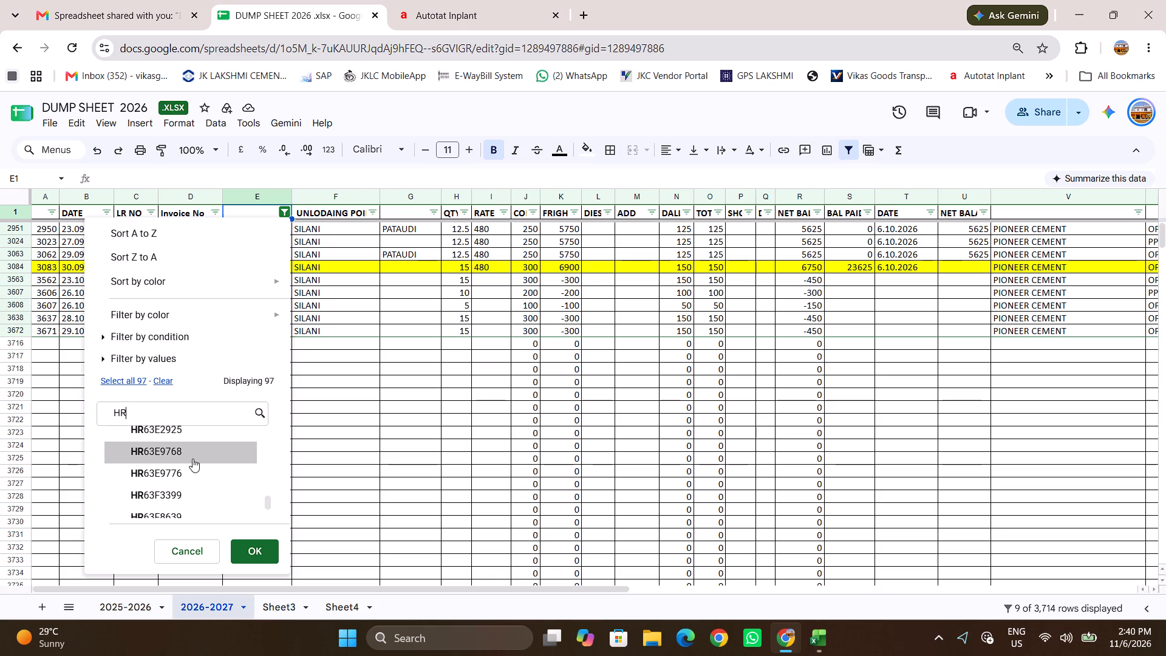
pyautogui.scroll(1, 193, 459)
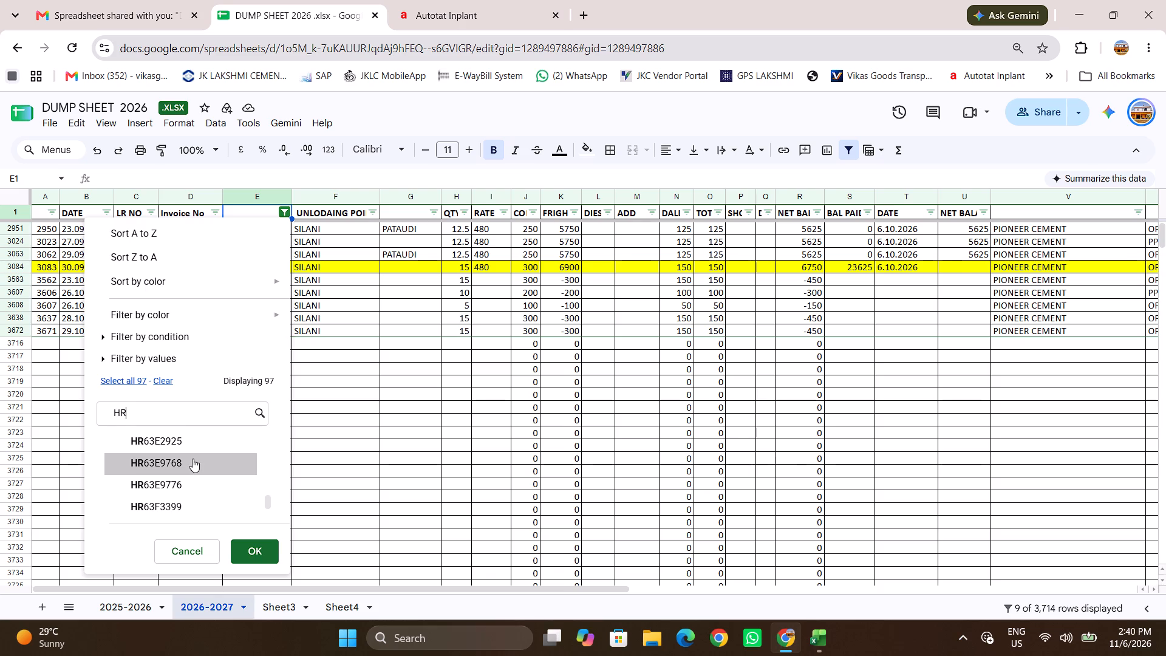
# Recheck the HR55 vehicle numbers in reverse order in the column E filter values for a missed vehicle.
pyautogui.scroll(3, 193, 459)
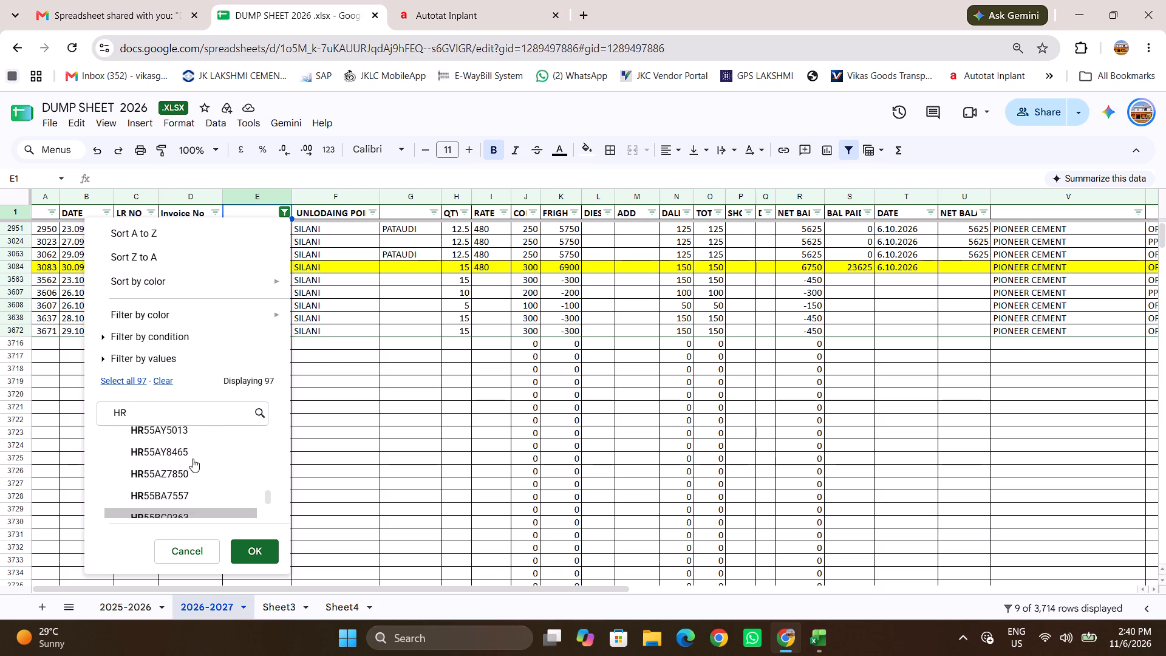
pyautogui.scroll(2, 193, 459)
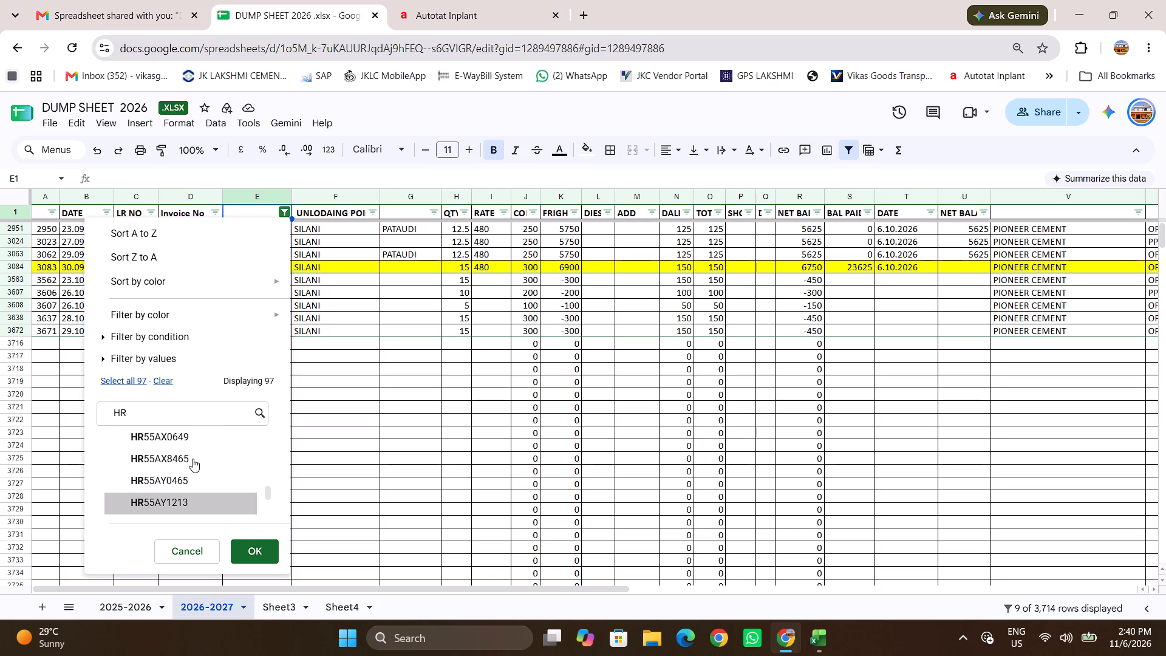
pyautogui.scroll(5, 193, 459)
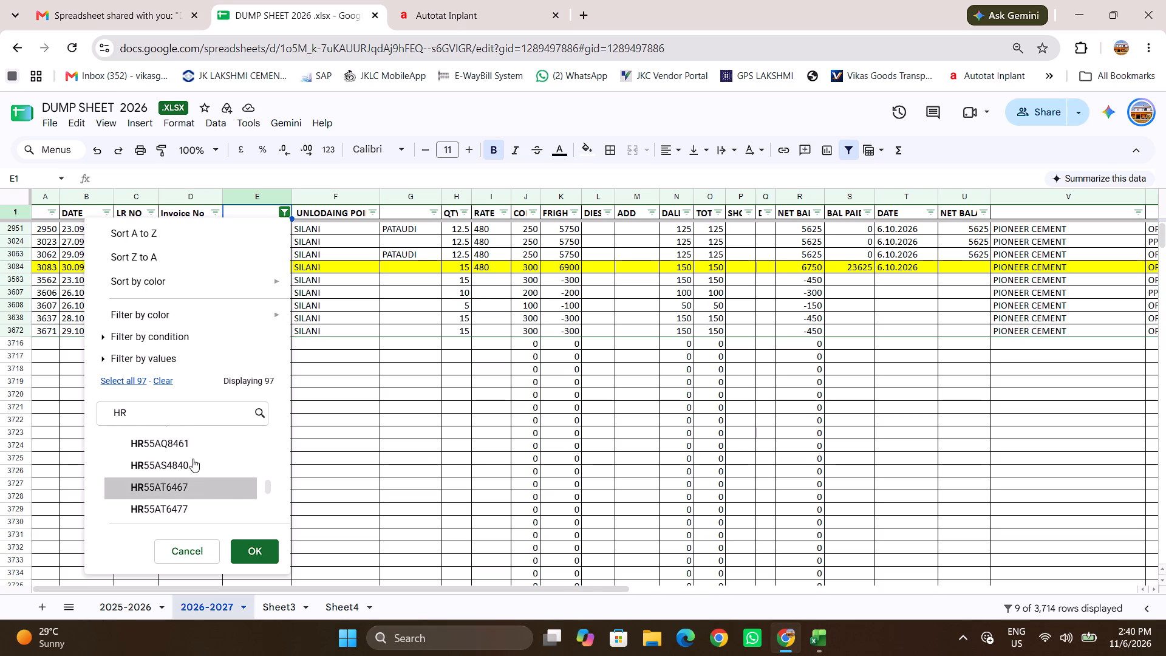
pyautogui.scroll(3, 193, 459)
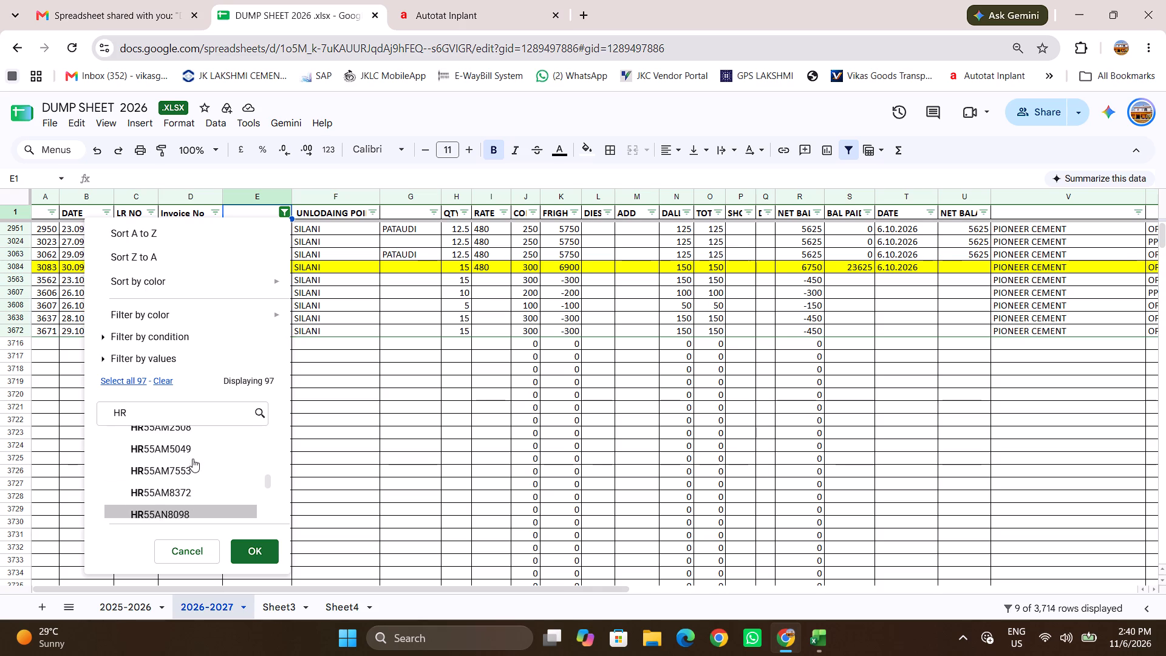
pyautogui.scroll(2, 193, 459)
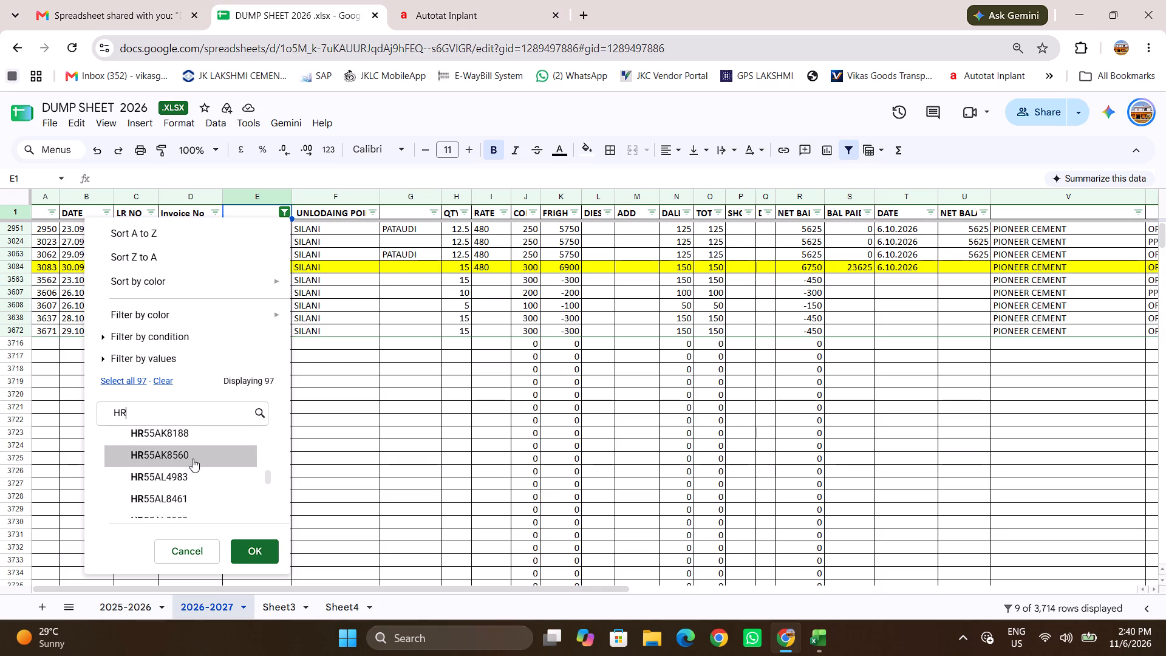
pyautogui.scroll(3, 193, 459)
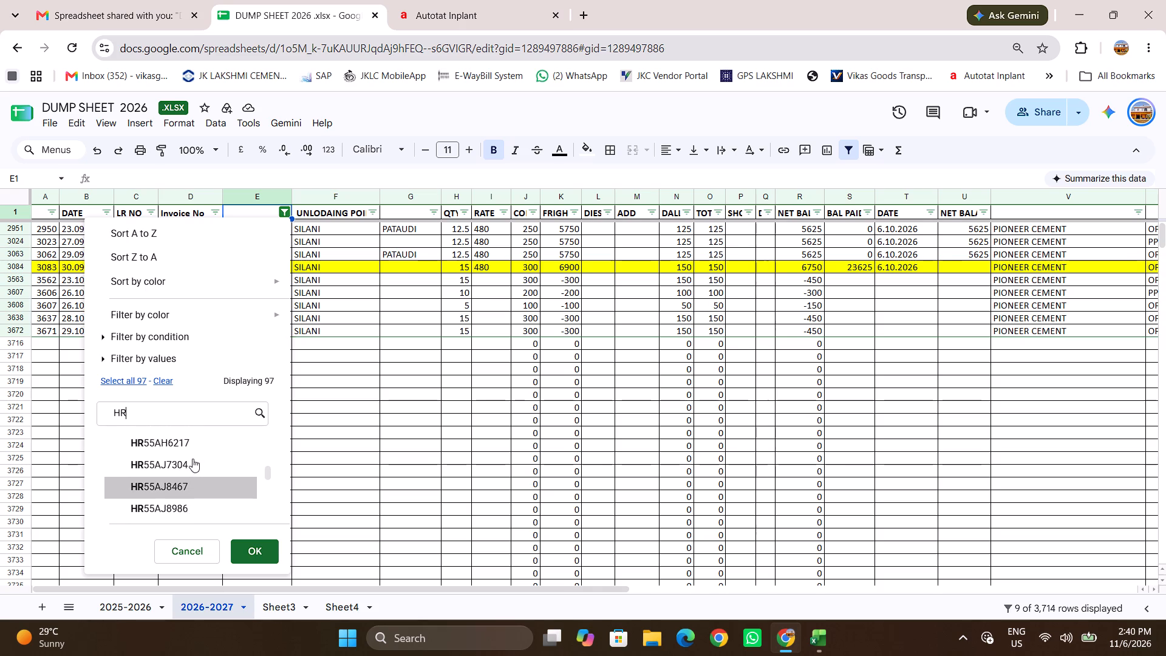
pyautogui.scroll(1, 193, 459)
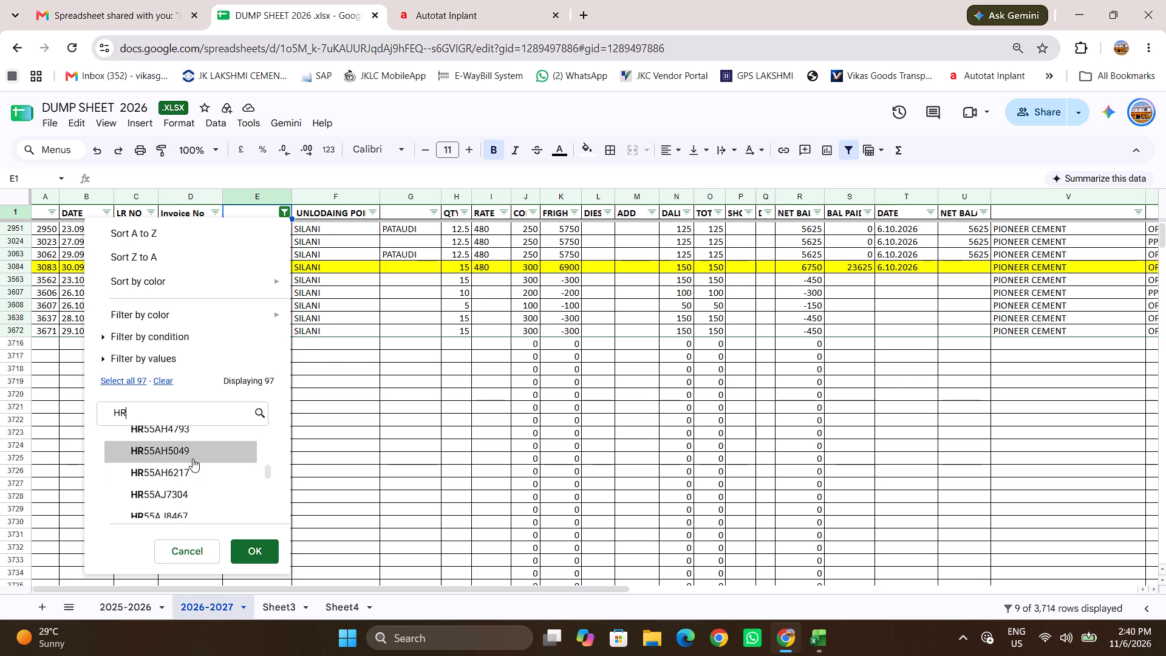
pyautogui.scroll(3, 193, 459)
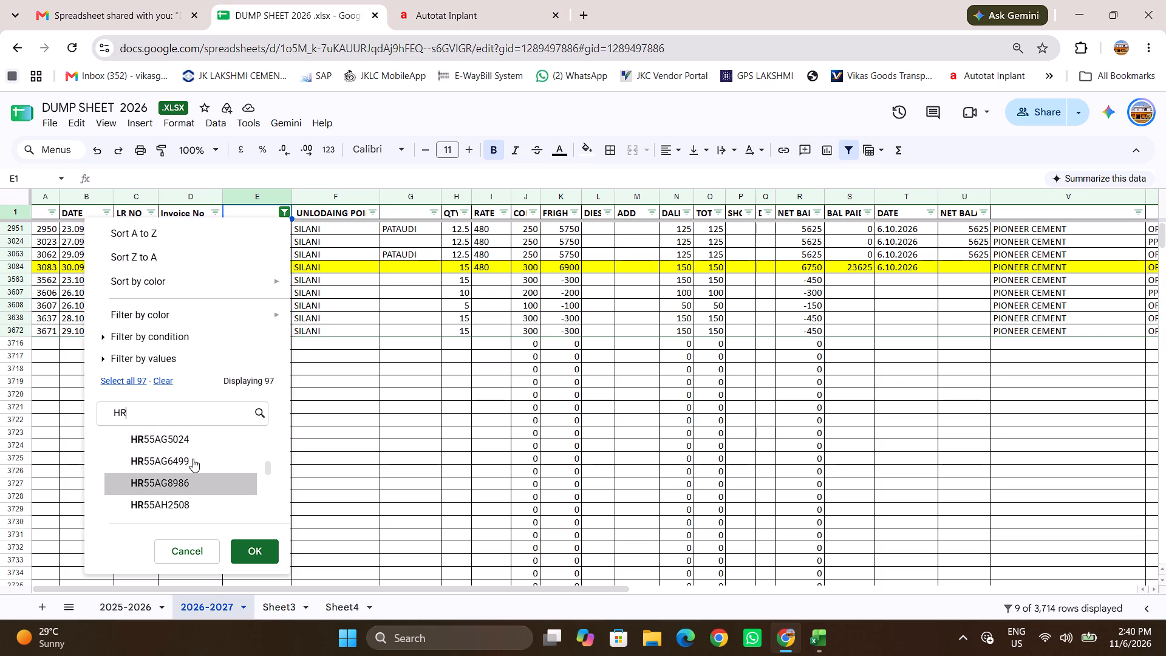
pyautogui.scroll(1, 193, 459)
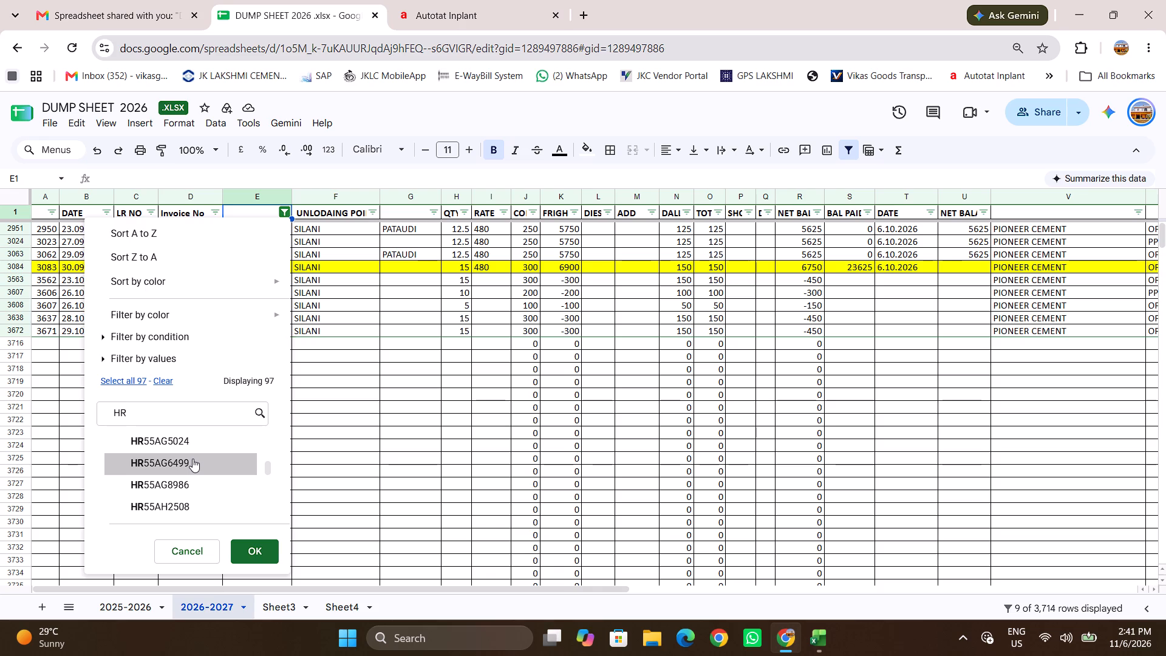
pyautogui.scroll(1, 193, 459)
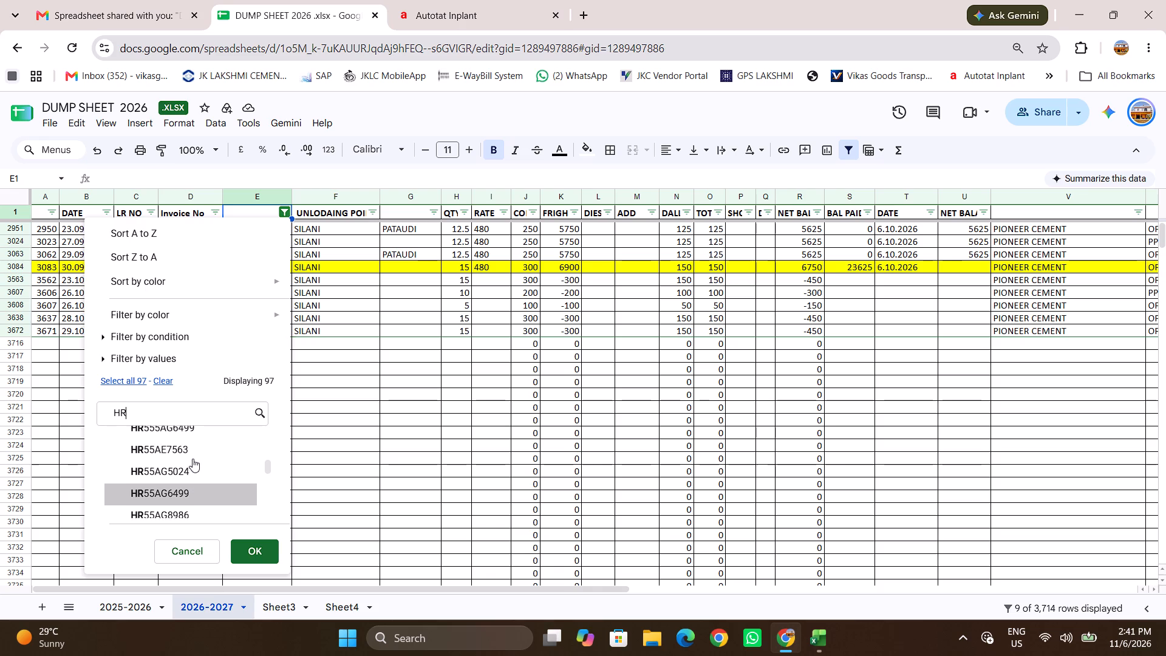
# Recheck the HR47 down to HR11 vehicle numbers in the column E filter values, ending at the vehicles already selected.
pyautogui.scroll(2, 193, 459)
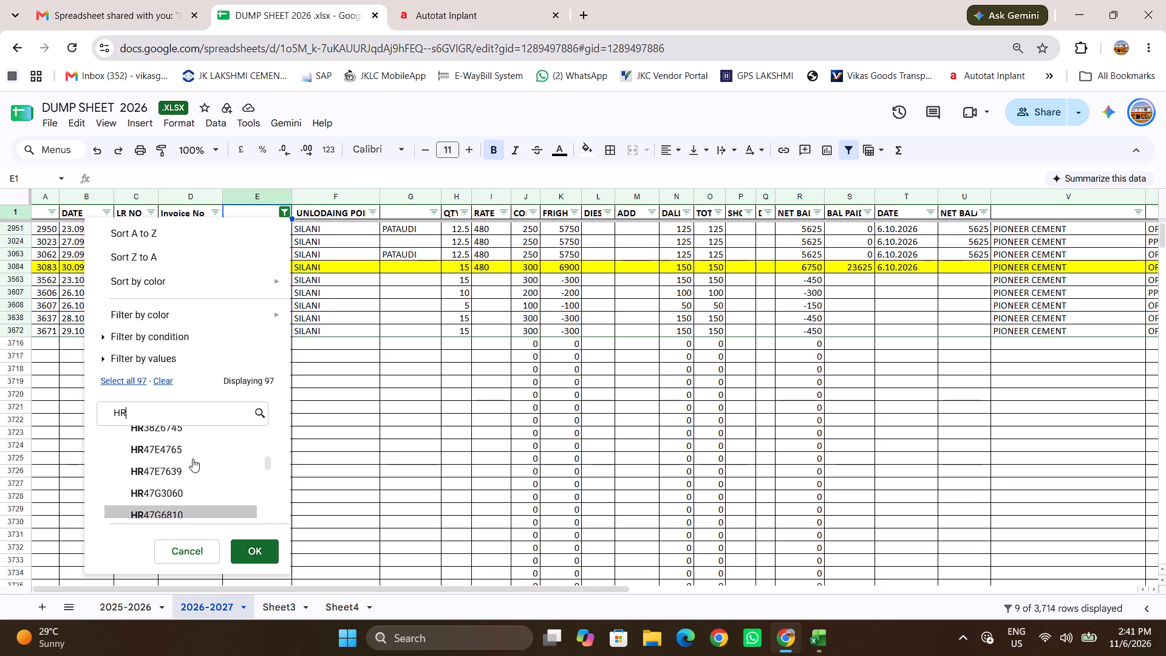
pyautogui.scroll(4, 193, 459)
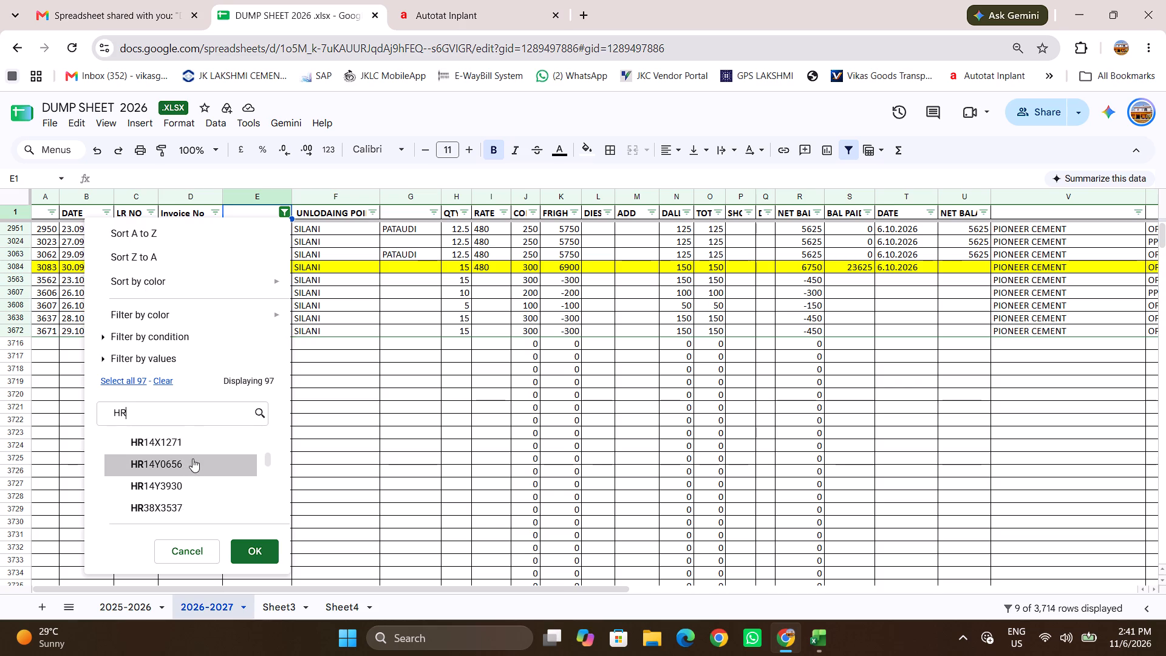
pyautogui.scroll(2, 193, 459)
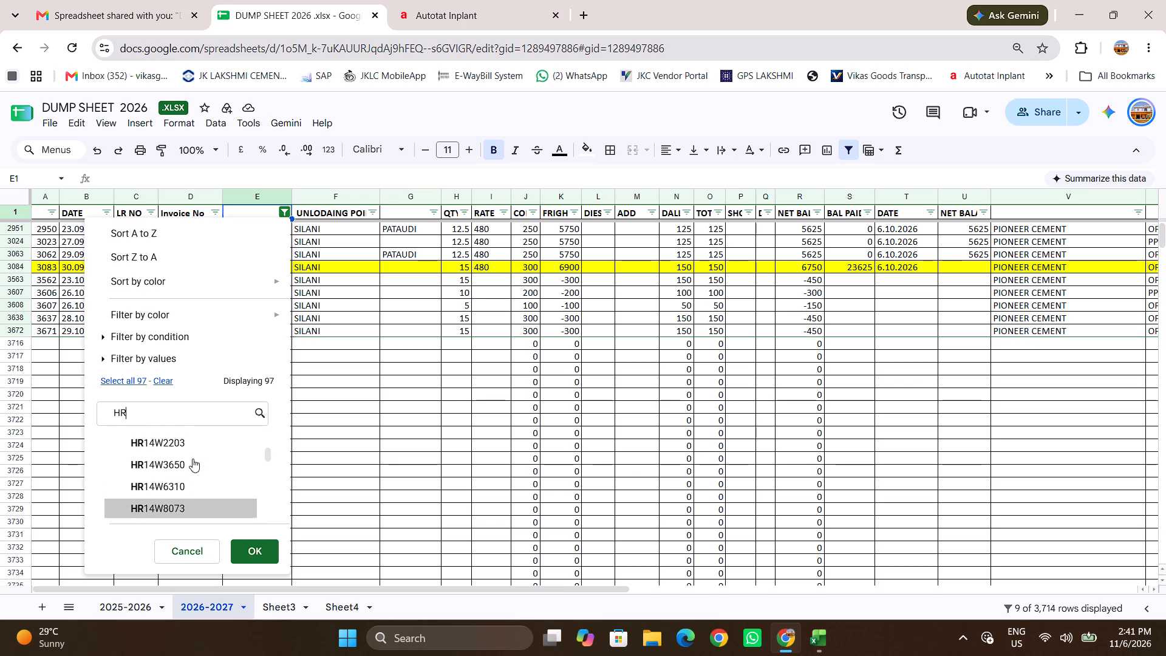
pyautogui.scroll(4, 193, 459)
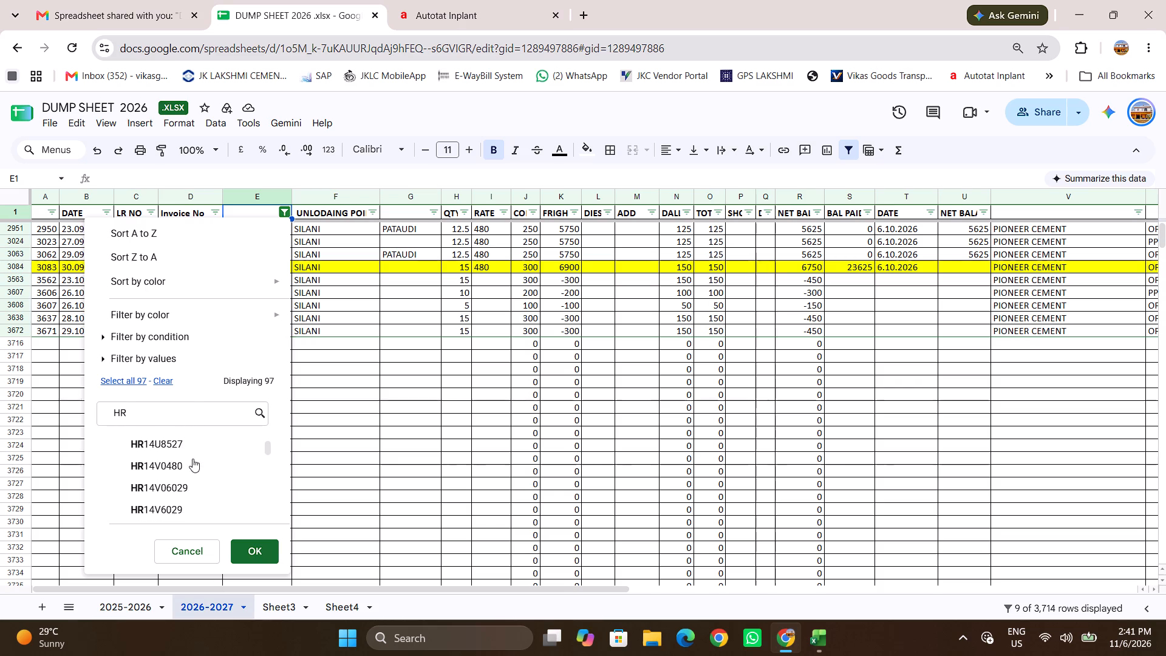
pyautogui.scroll(3, 193, 459)
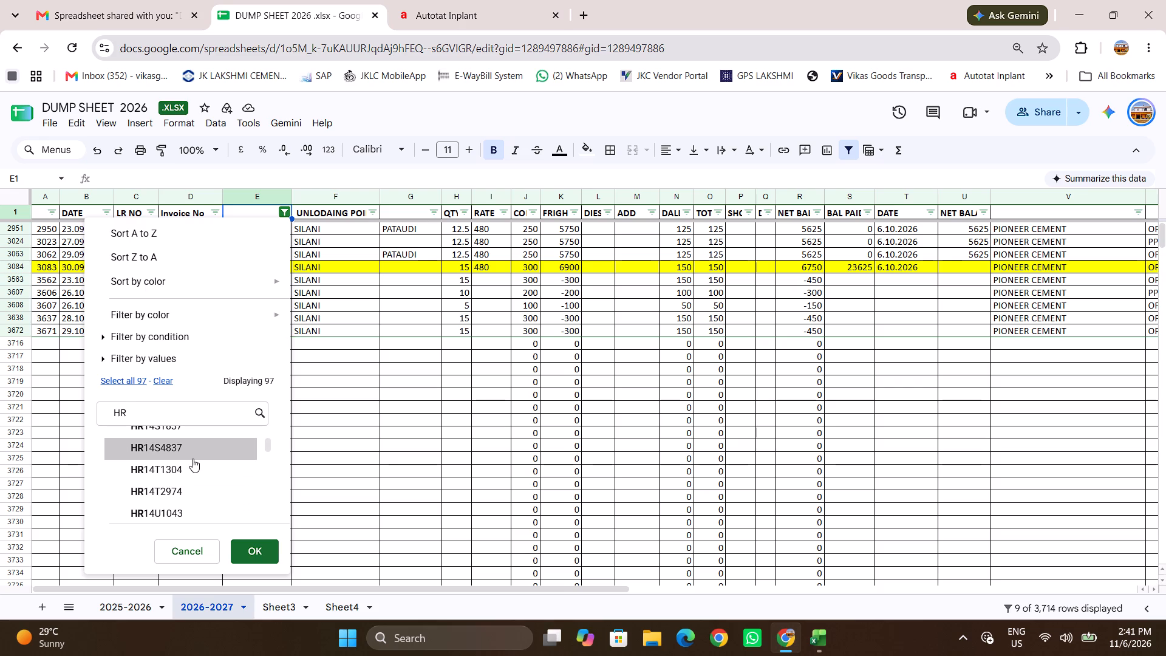
pyautogui.scroll(4, 174, 475)
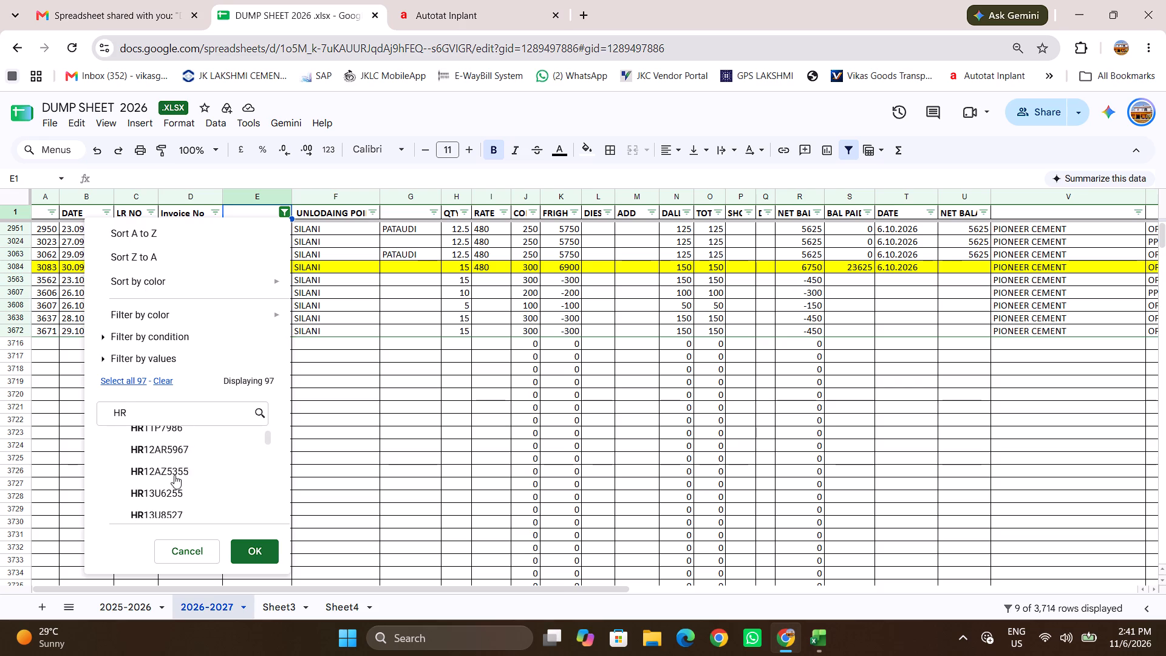
pyautogui.scroll(4, 174, 475)
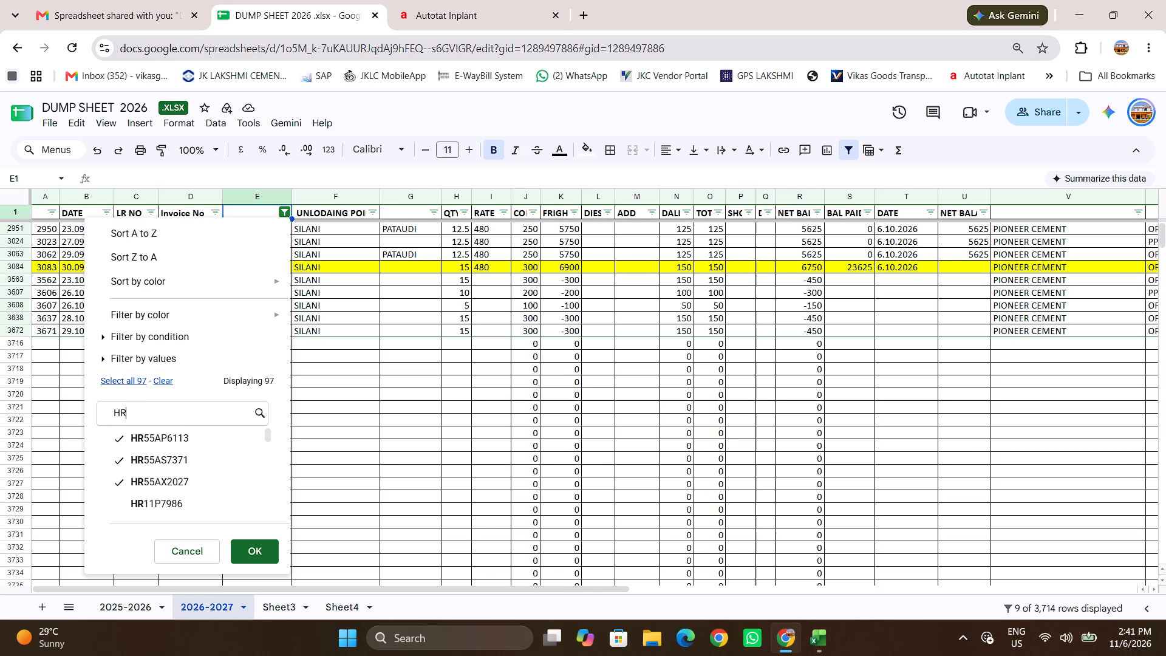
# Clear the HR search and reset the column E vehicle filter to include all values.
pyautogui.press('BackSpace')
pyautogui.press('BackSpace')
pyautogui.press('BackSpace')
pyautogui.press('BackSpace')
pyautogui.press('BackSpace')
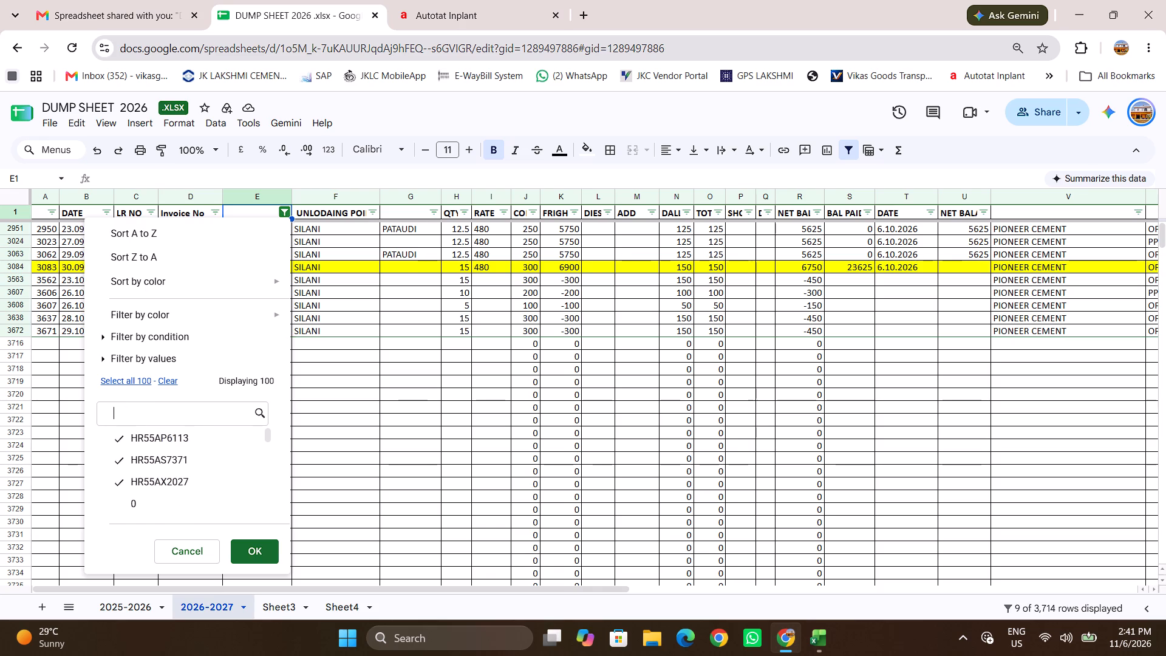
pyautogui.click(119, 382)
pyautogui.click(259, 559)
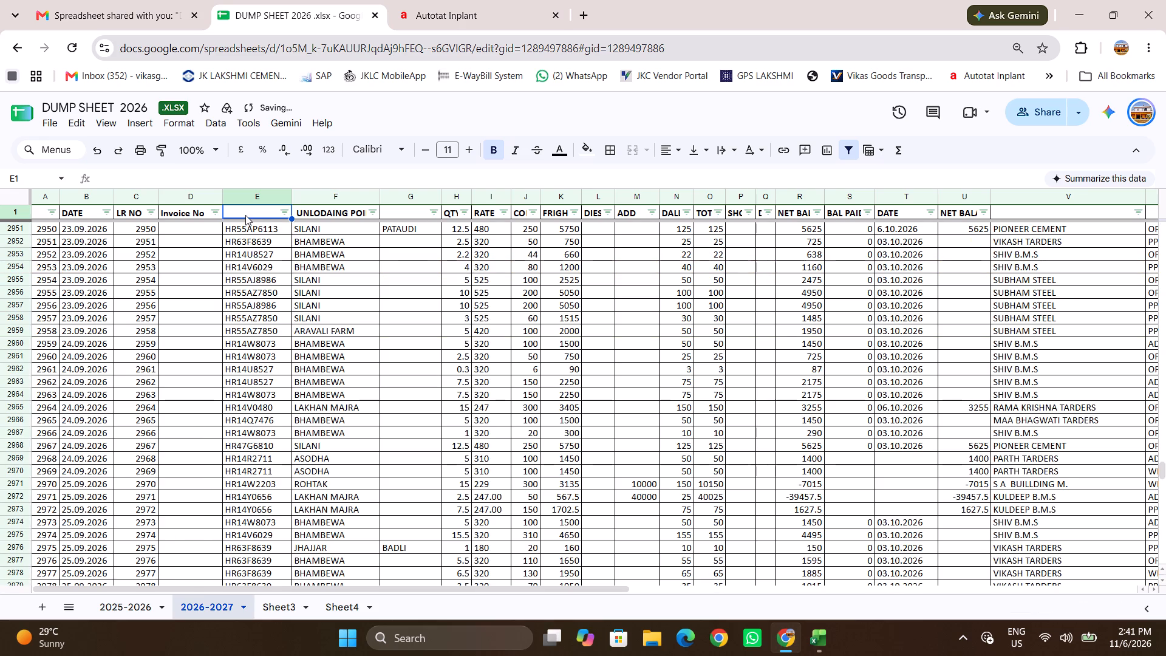
# Search the column E filter values for vehicle number 9796, then clear the search.
pyautogui.click(281, 214)
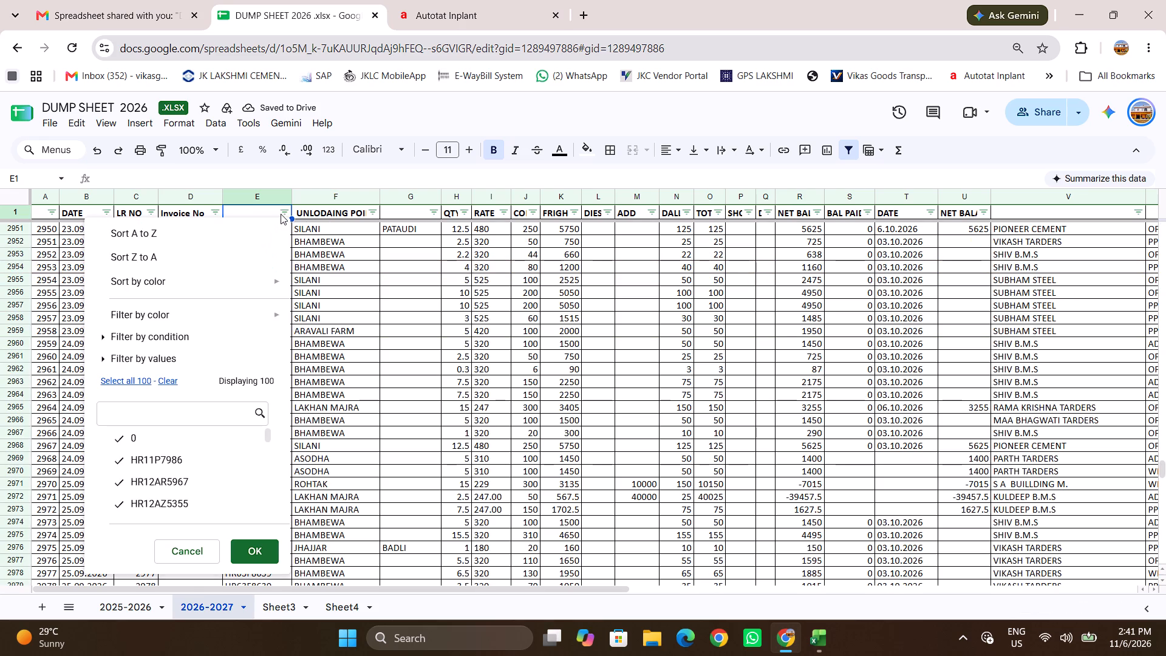
pyautogui.click(148, 405)
pyautogui.write('9796')
pyautogui.press('BackSpace')
pyautogui.press('BackSpace')
pyautogui.press('BackSpace')
pyautogui.press('BackSpace')
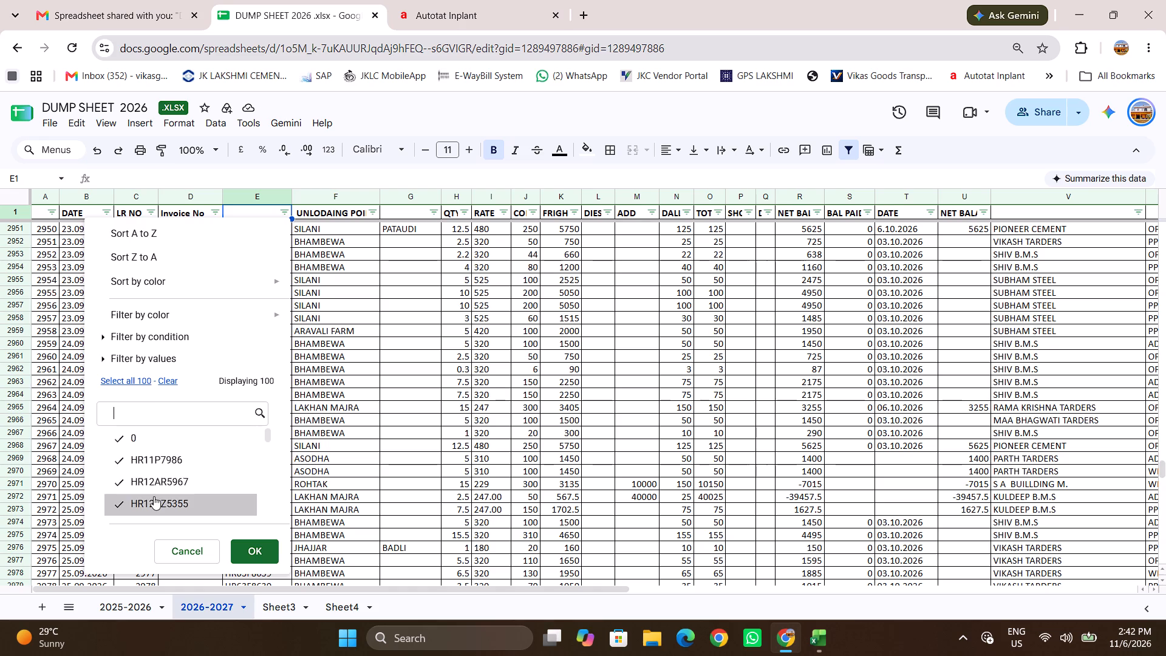
# Look through the full list of column E vehicle numbers from the start to the HR55AK series for the missing vehicle.
pyautogui.scroll(-7, 154, 496)
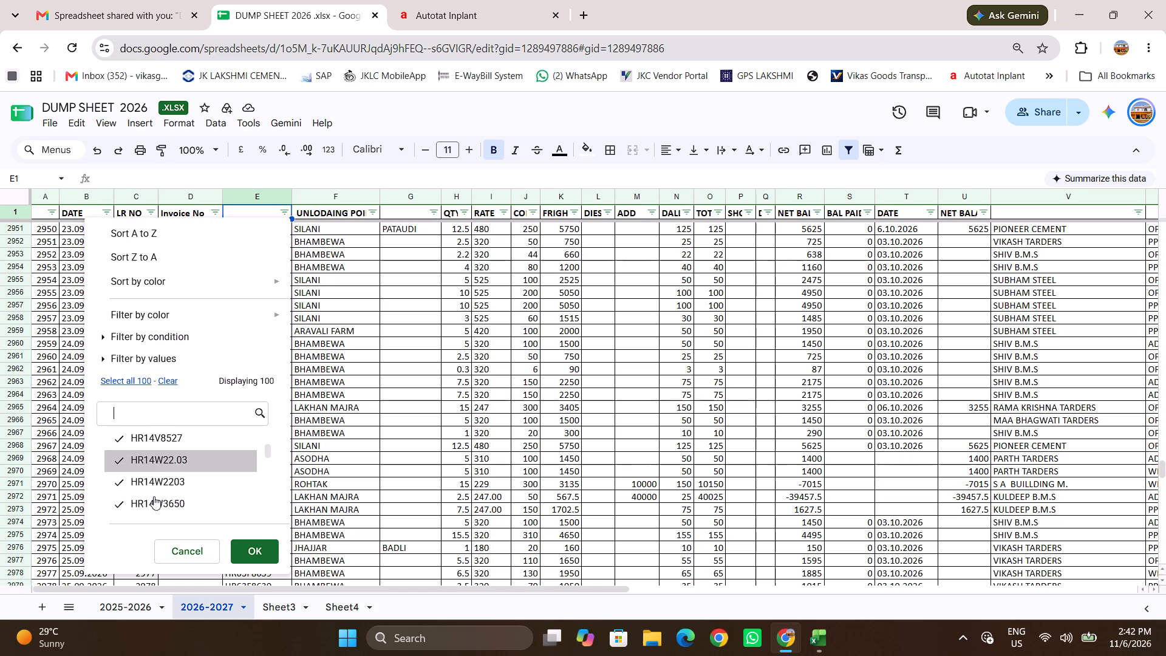
pyautogui.scroll(-5, 154, 496)
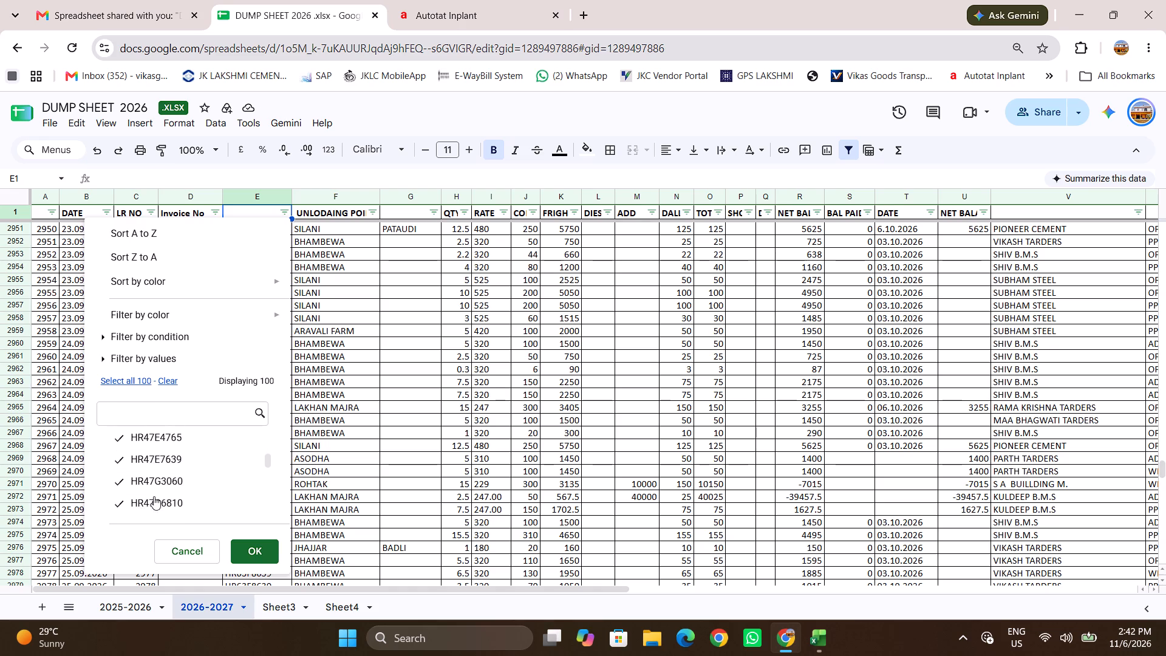
pyautogui.scroll(-4, 154, 496)
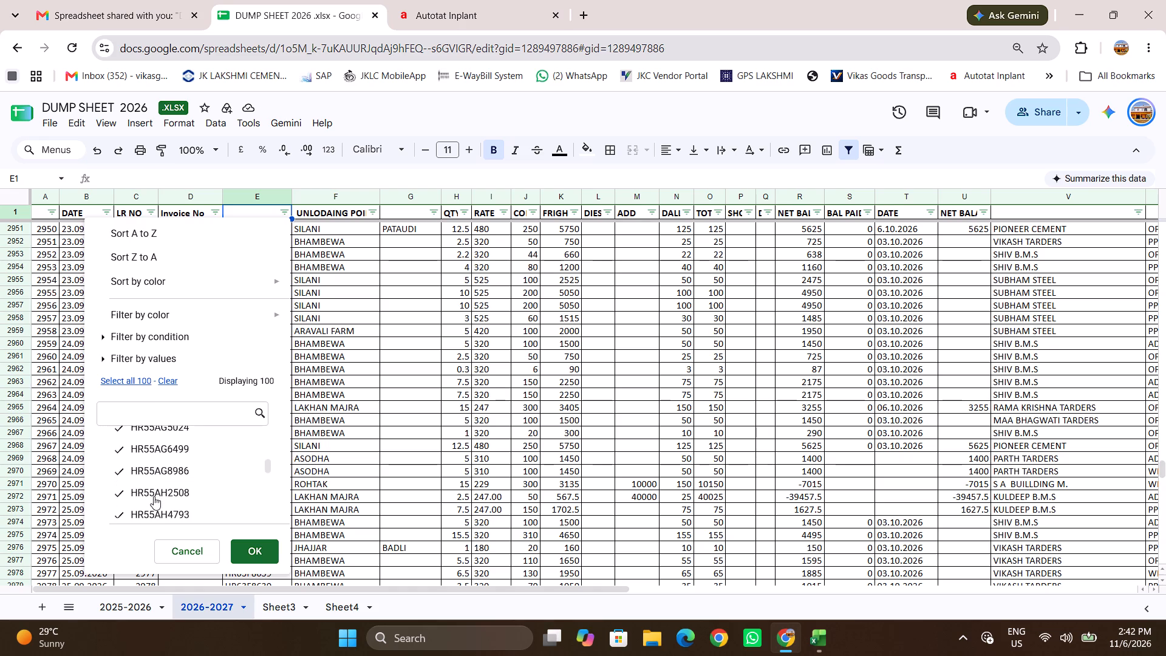
pyautogui.scroll(-3, 154, 496)
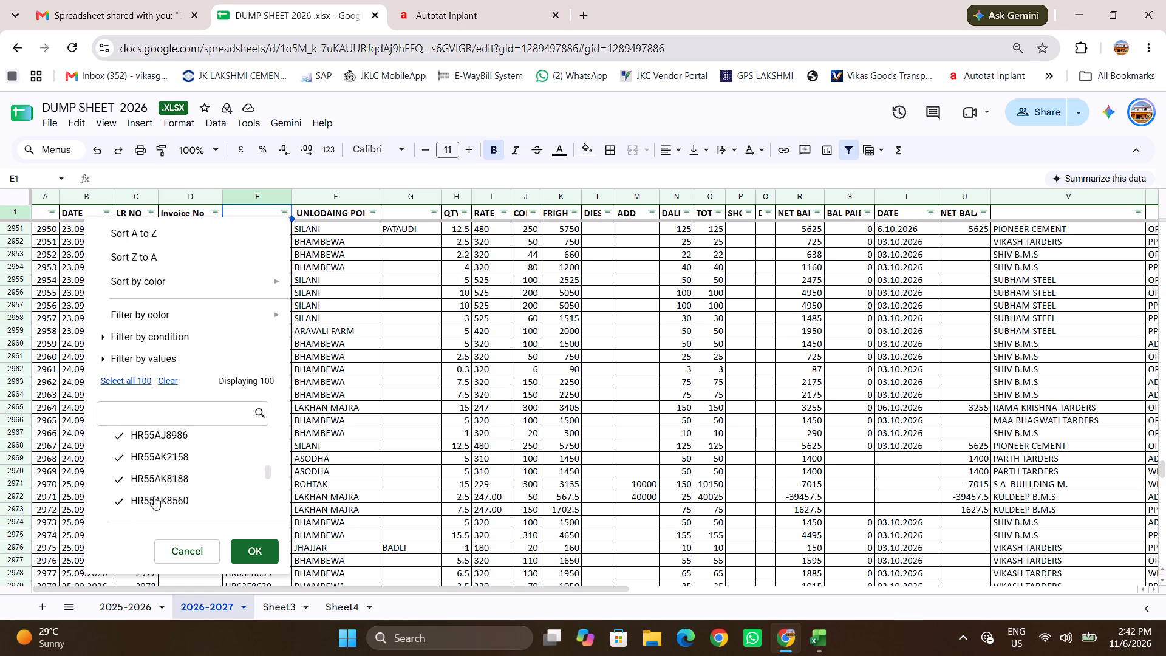
# Continue checking the column E filter values from the HR55AM series to the end of the HR55 numbers.
pyautogui.scroll(-5, 154, 496)
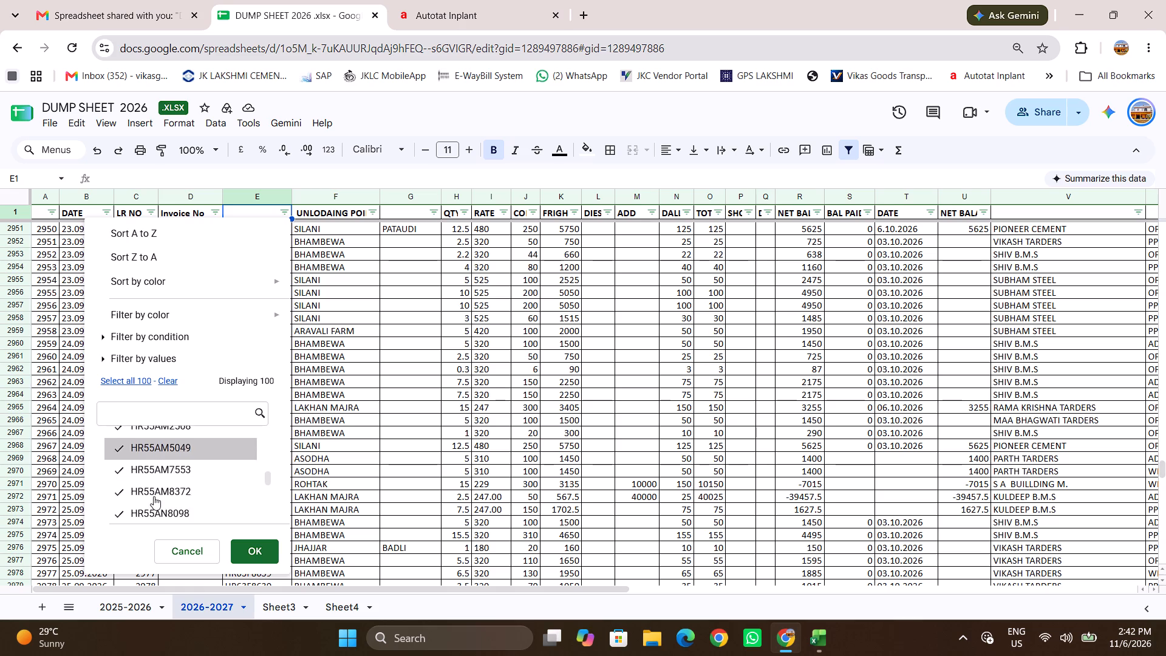
pyautogui.scroll(-4, 154, 496)
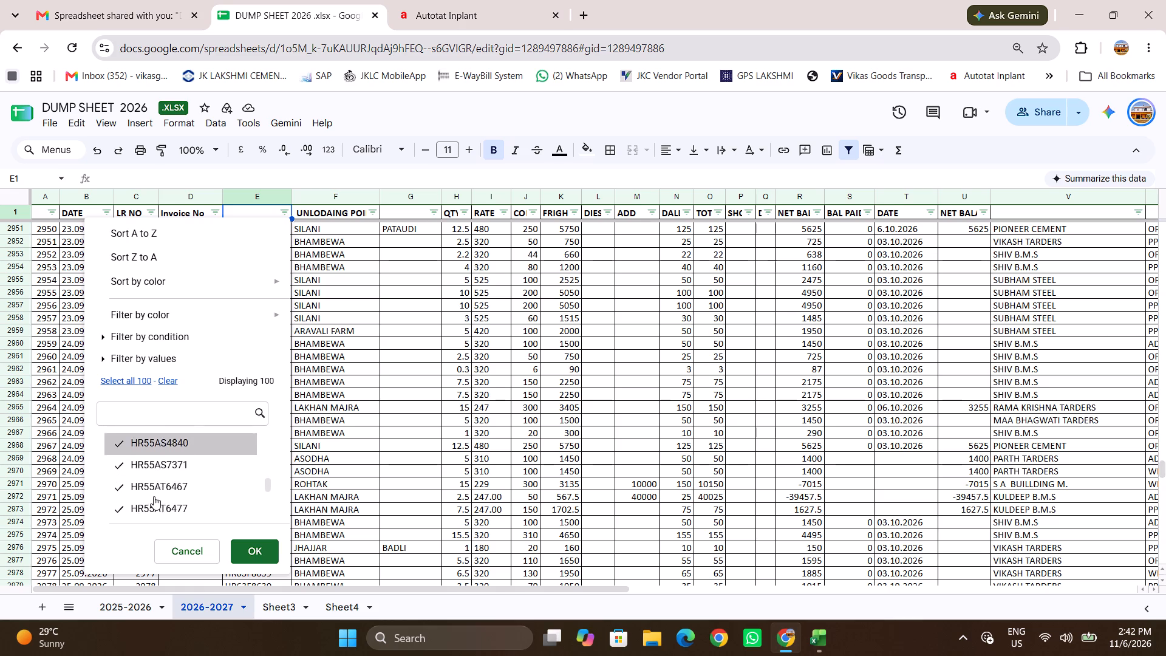
pyautogui.scroll(-3, 154, 496)
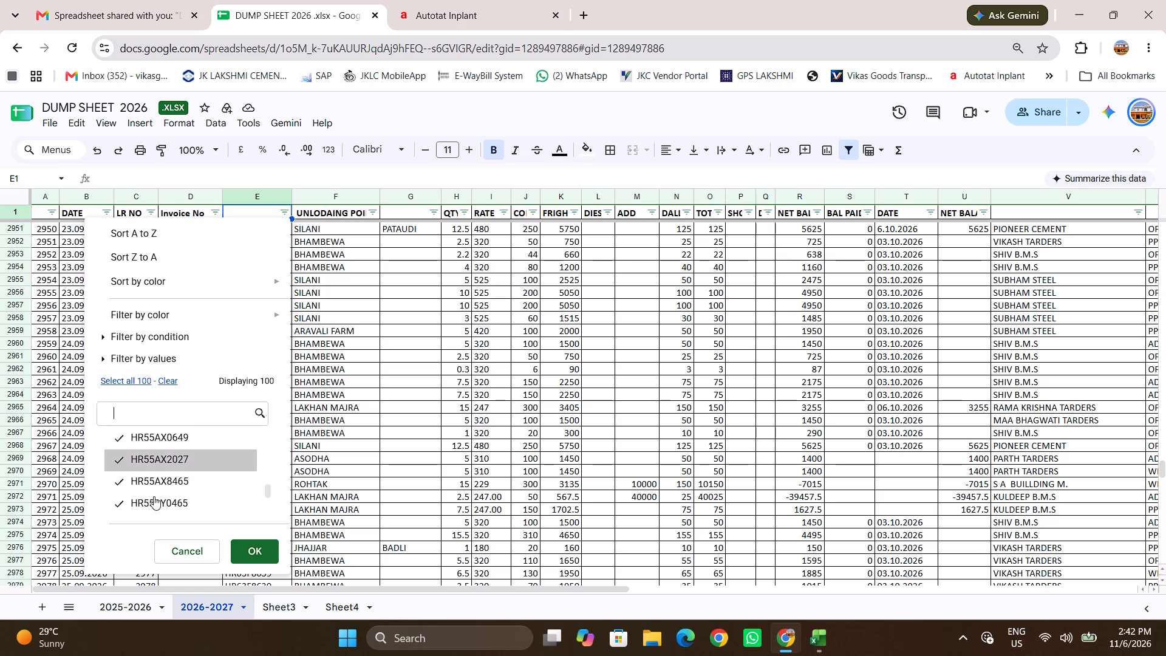
pyautogui.scroll(-4, 154, 496)
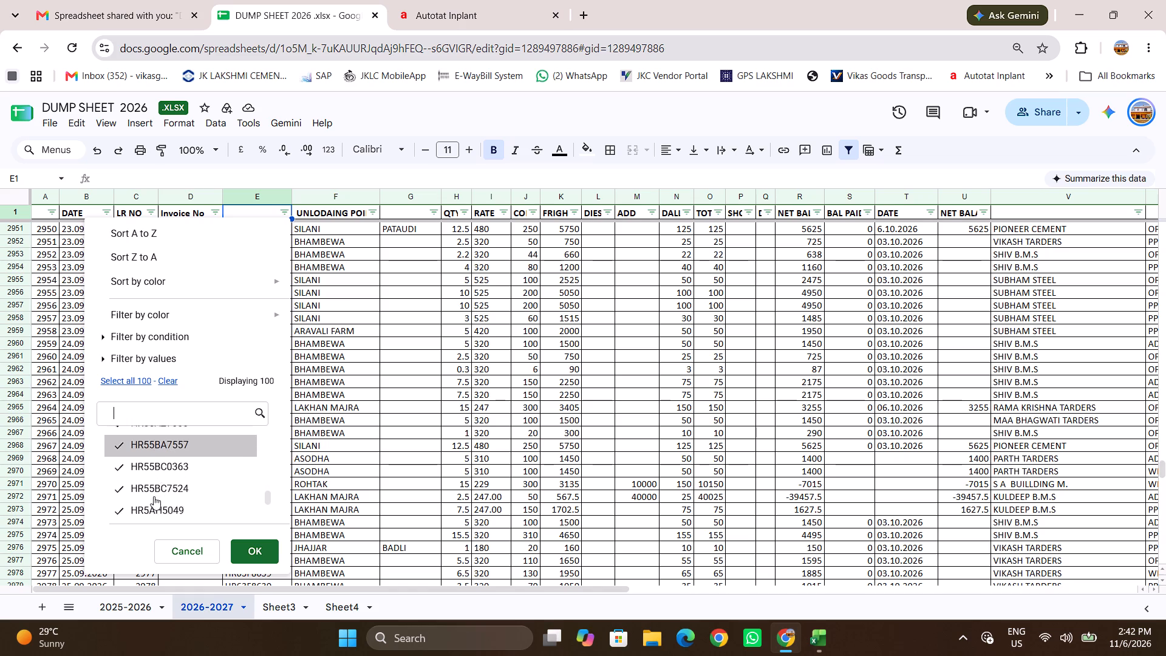
pyautogui.scroll(-2, 154, 496)
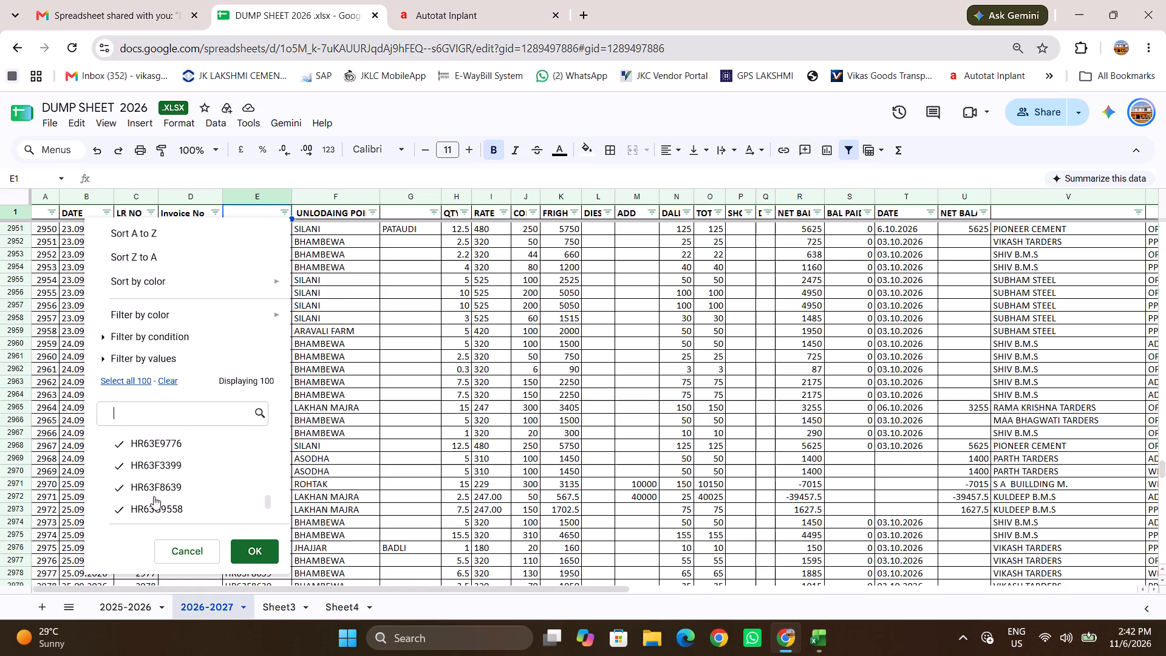
pyautogui.scroll(-3, 154, 496)
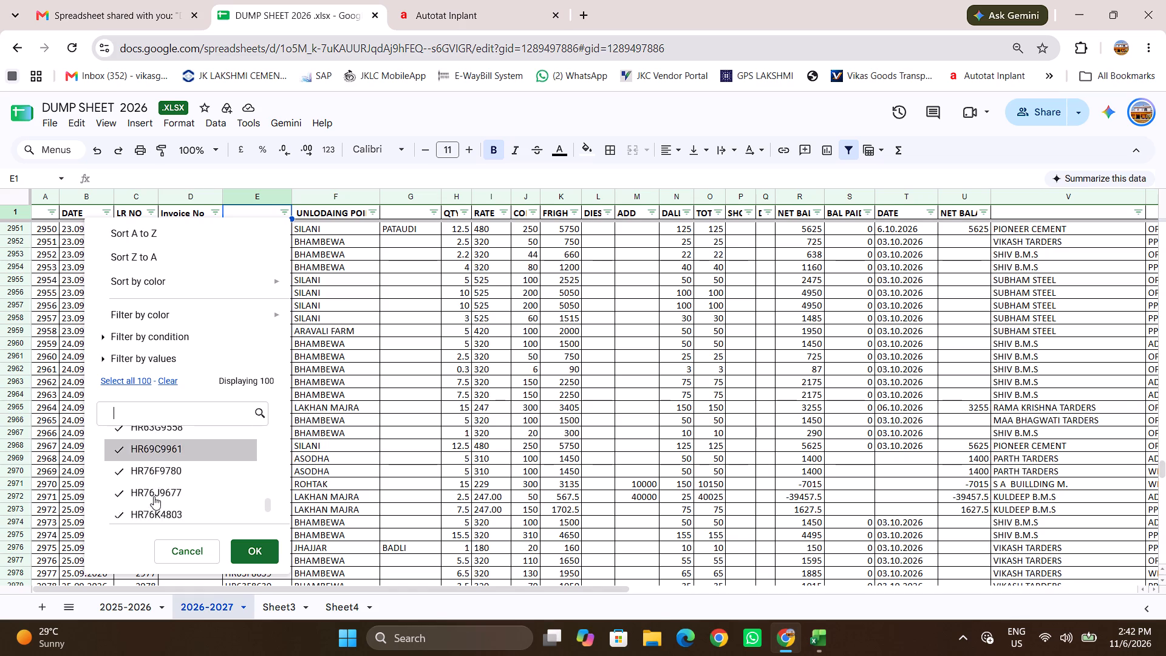
pyautogui.scroll(-2, 154, 496)
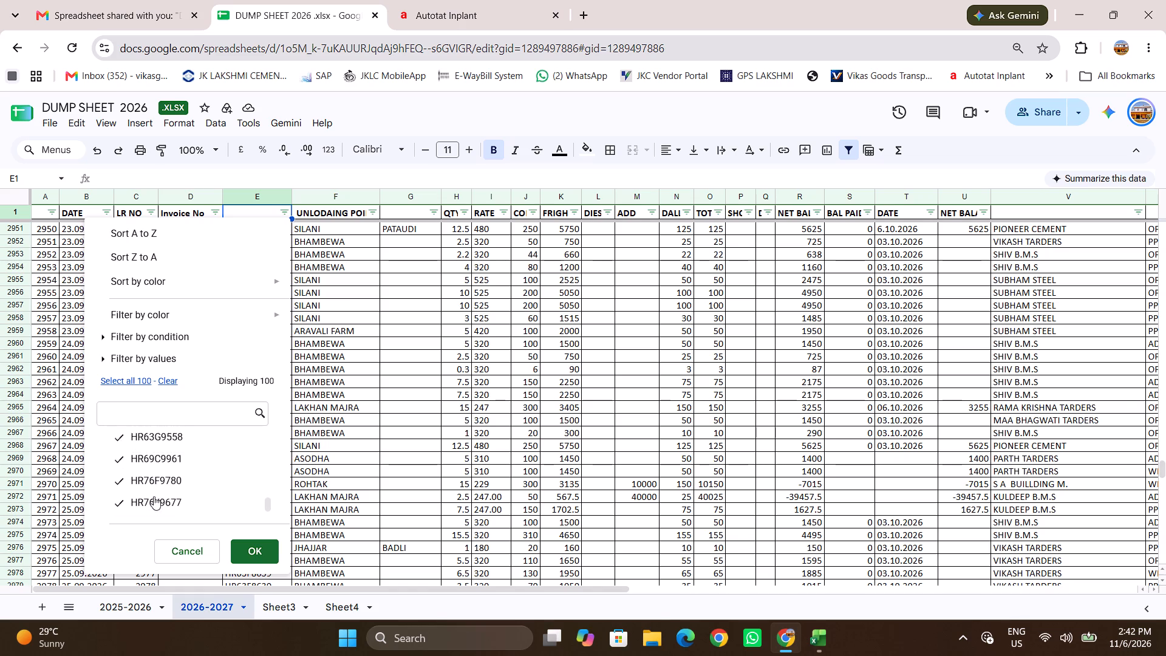
pyautogui.scroll(-1, 154, 496)
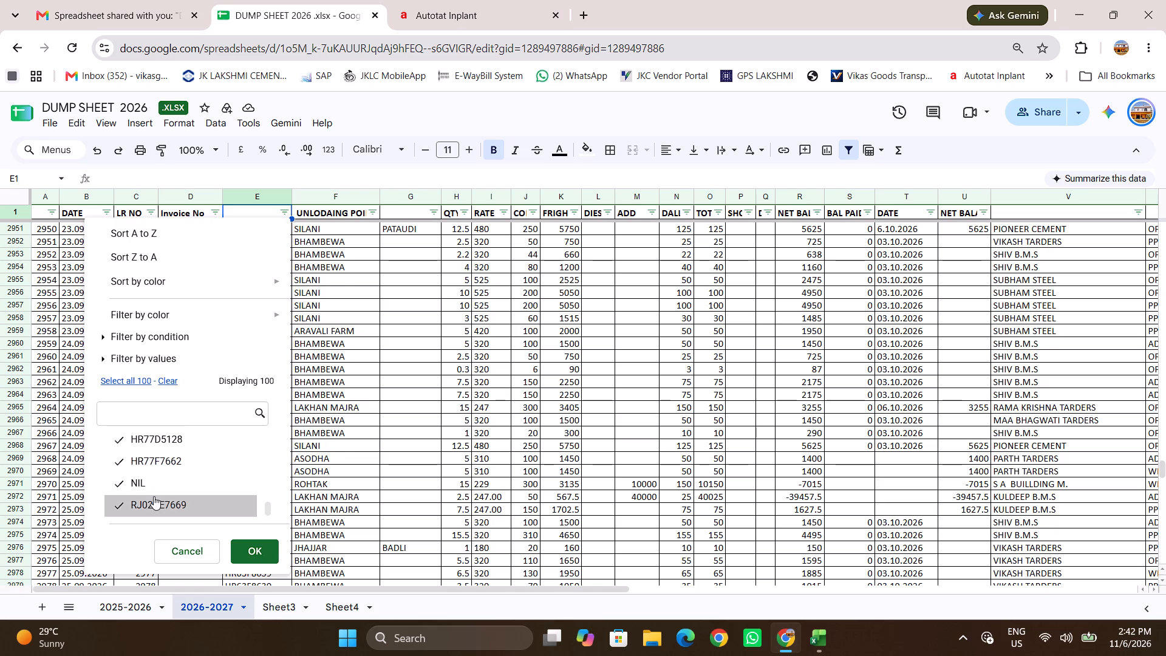
pyautogui.scroll(11, 154, 496)
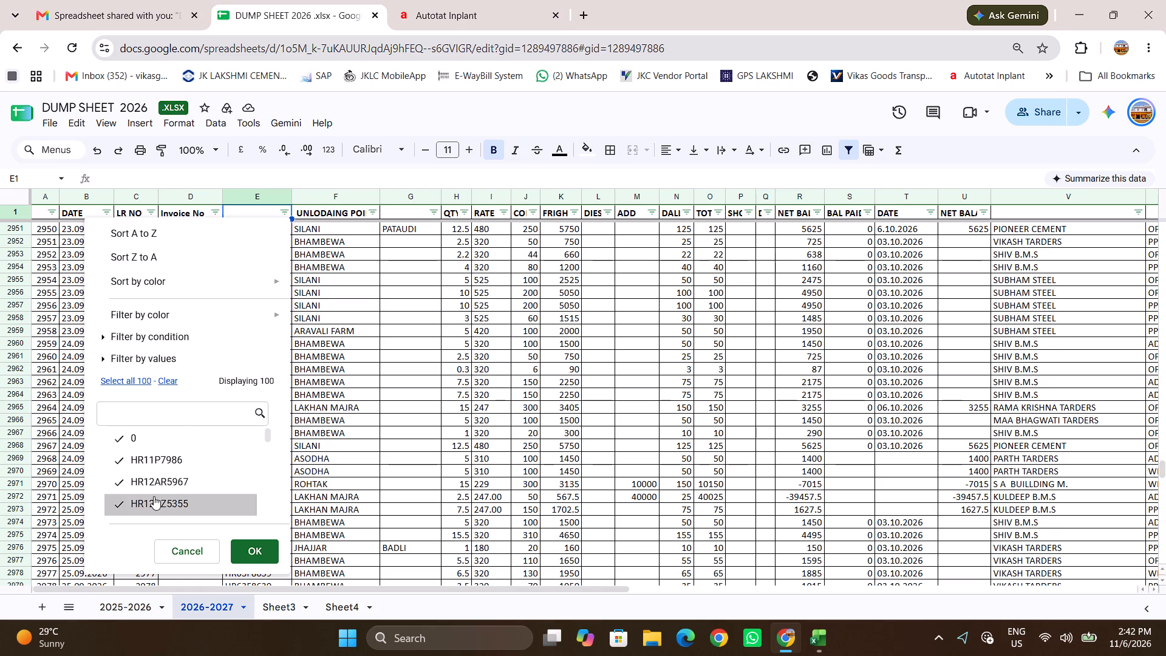
pyautogui.scroll(10, 154, 496)
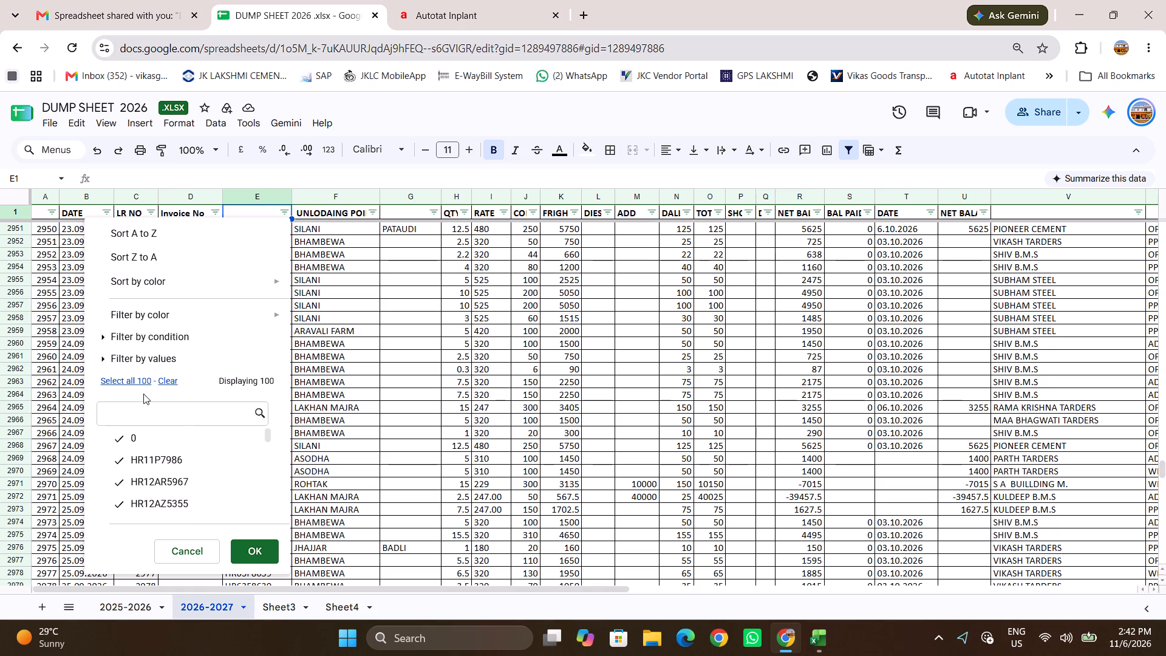
pyautogui.click(143, 423)
pyautogui.write('HR')
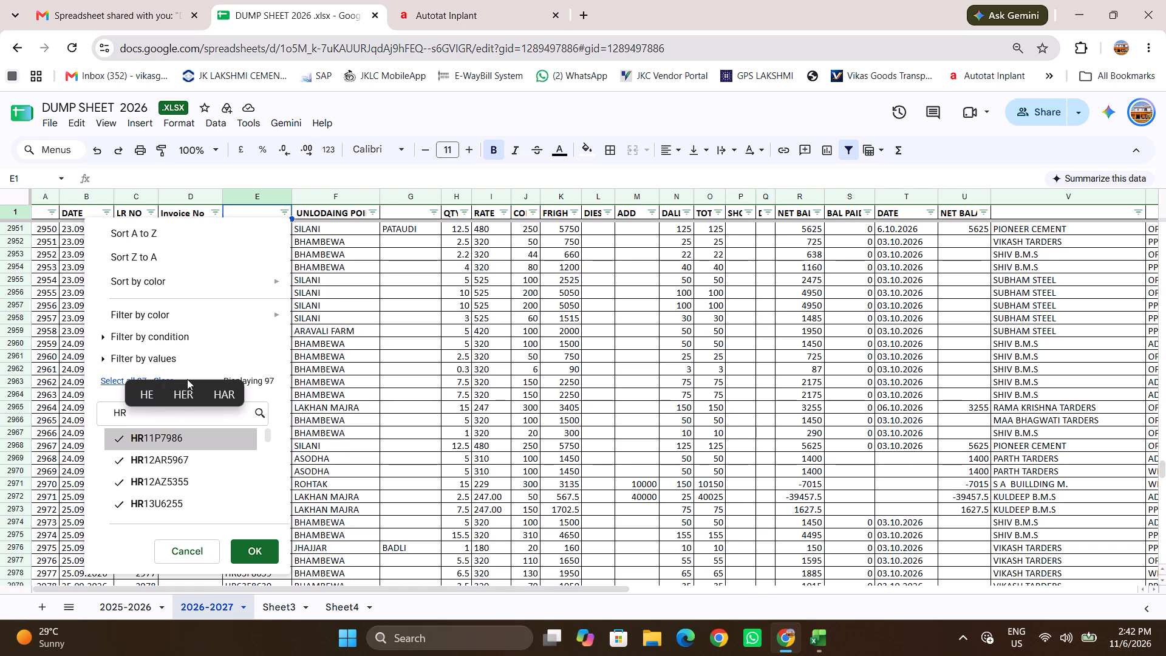
pyautogui.click(190, 343)
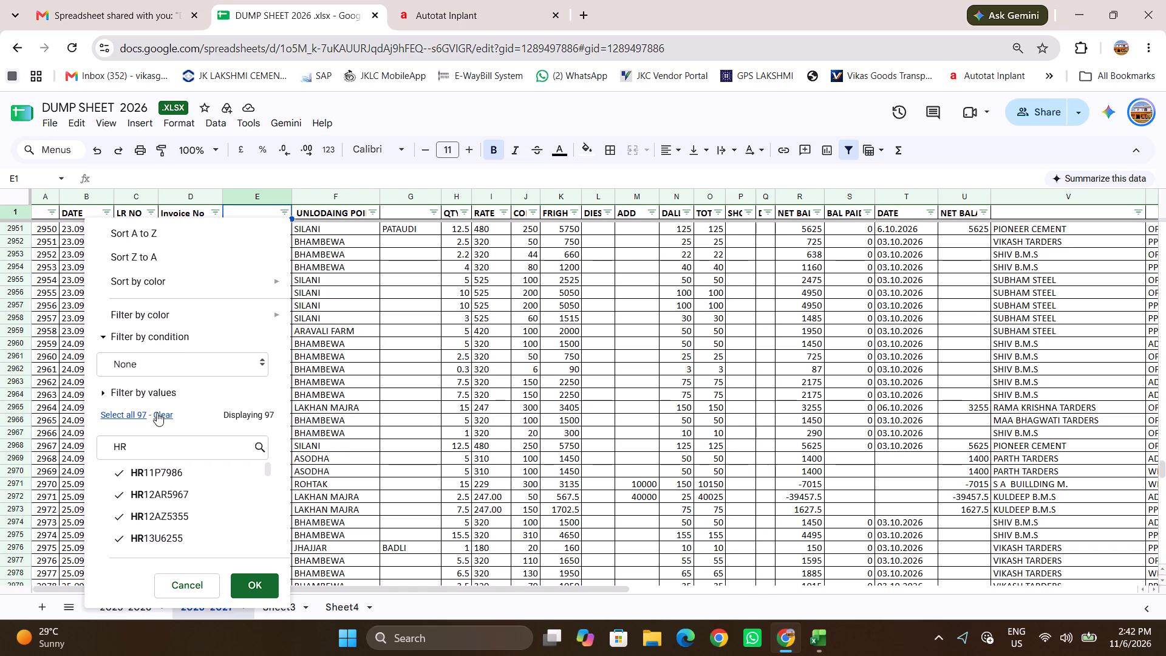
pyautogui.click(157, 412)
pyautogui.click(130, 451)
pyautogui.write('55AP')
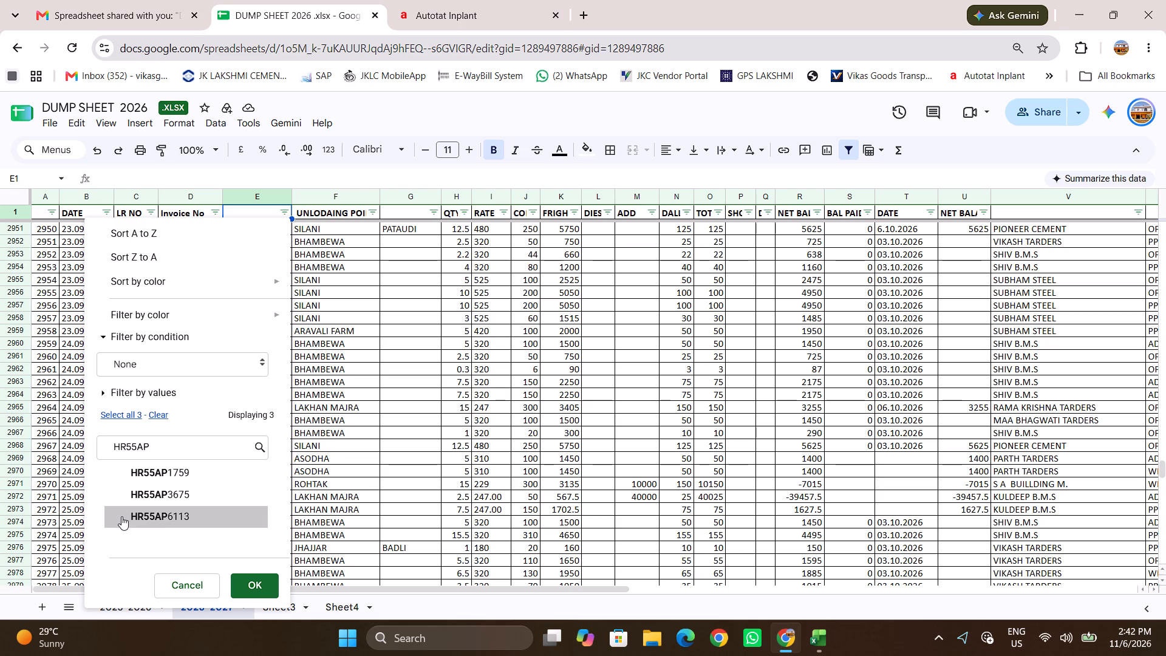
pyautogui.click(132, 514)
pyautogui.click(180, 446)
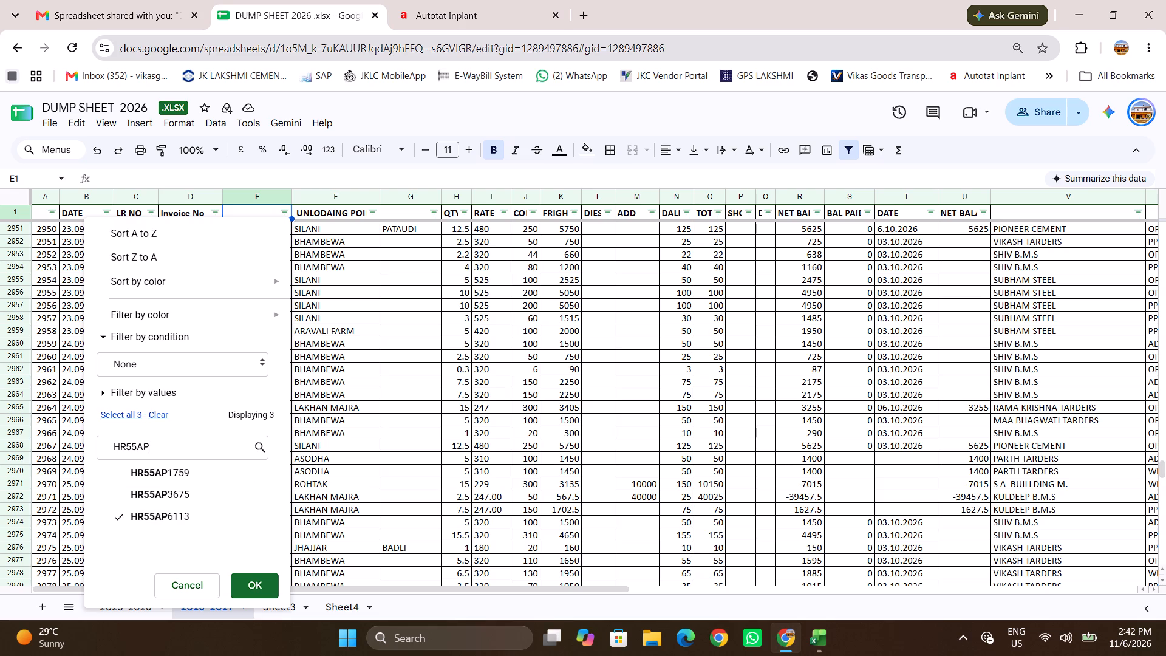
pyautogui.press('BackSpace')
pyautogui.press('s')
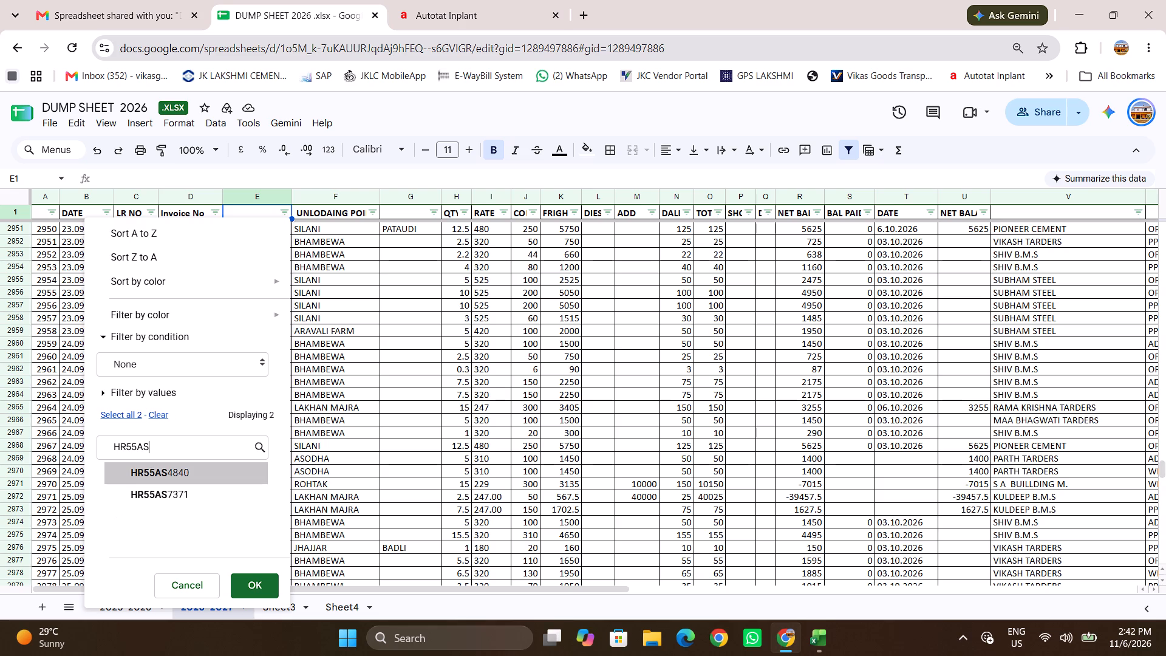
pyautogui.click(185, 487)
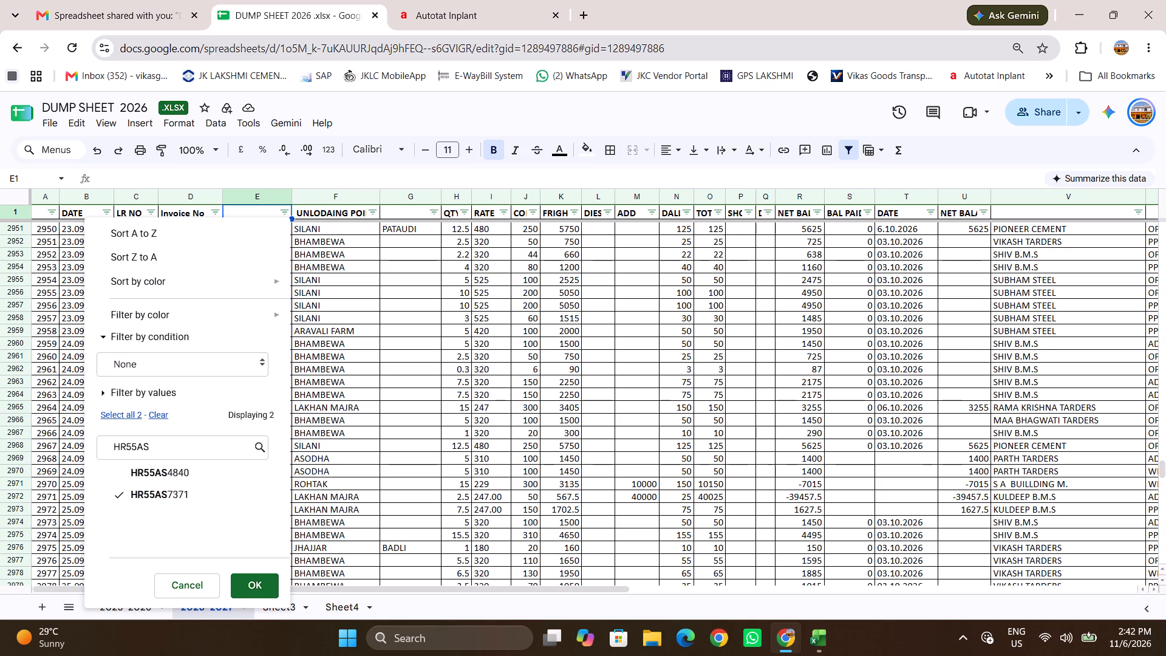
pyautogui.click(179, 444)
pyautogui.press('BackSpace')
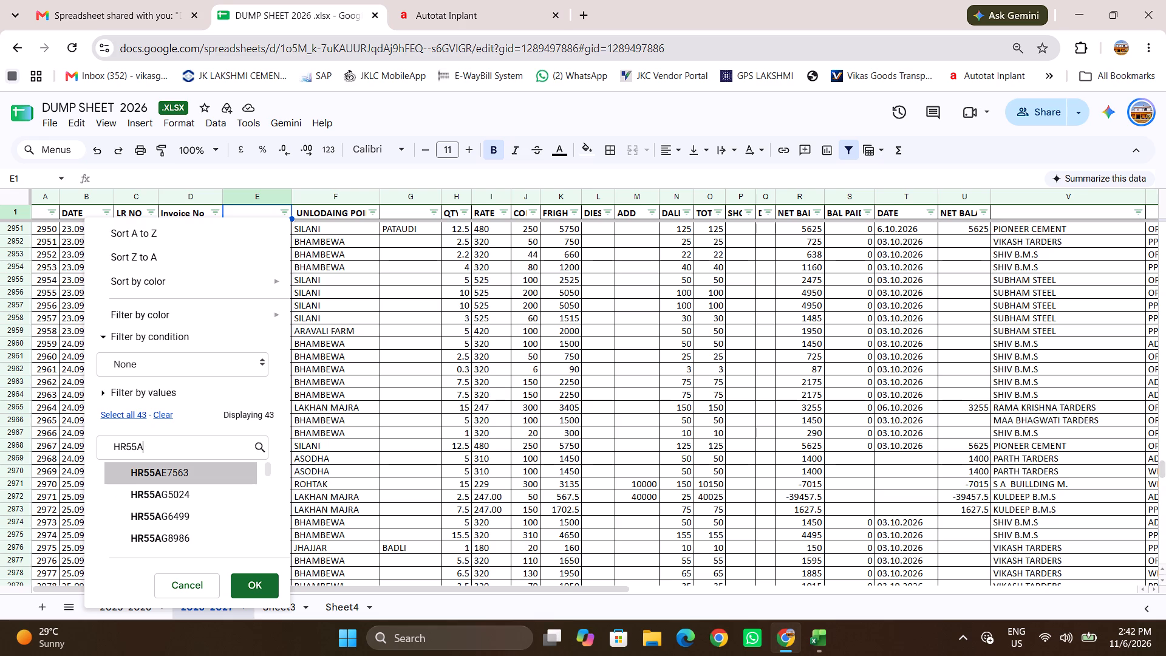
pyautogui.press('x')
pyautogui.click(174, 490)
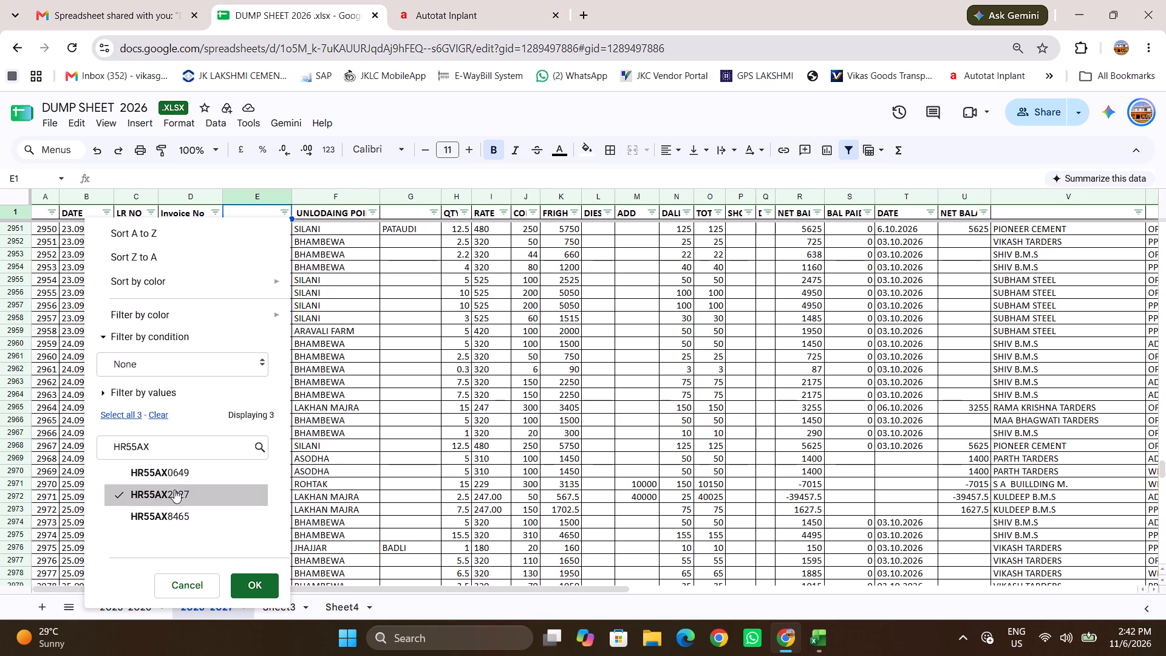
pyautogui.click(245, 589)
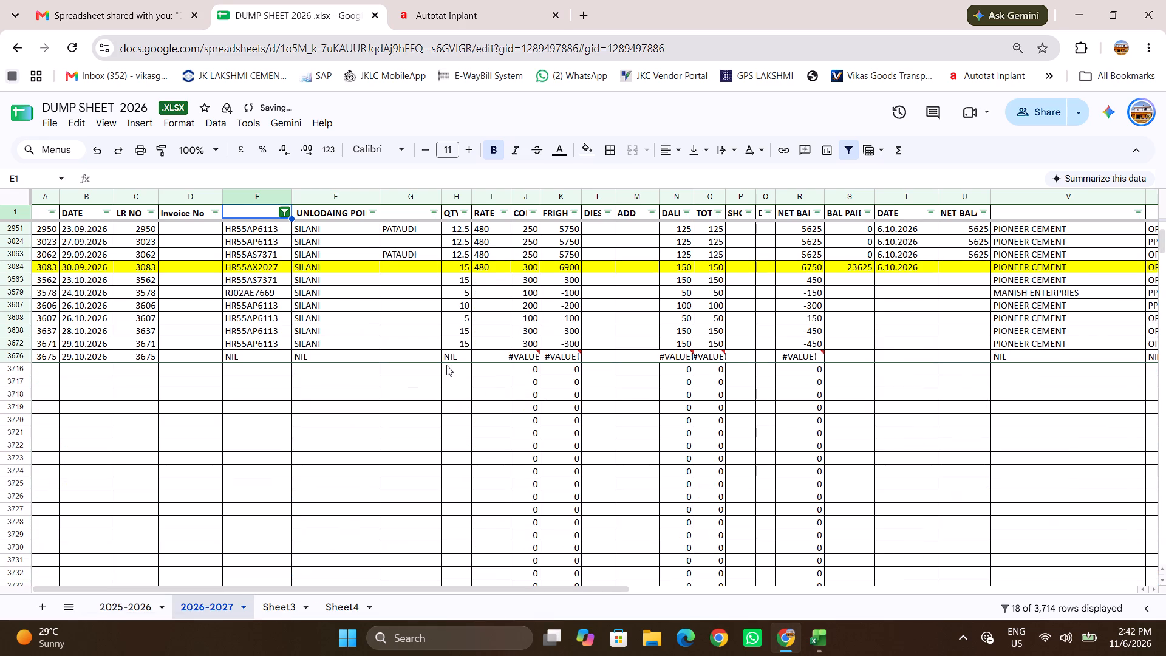
# Check the total quantity of the four PIONEER CEMENT rows 2951 to 3084 by selecting their QTY cells.
pyautogui.scroll(2, 446, 365)
pyautogui.hscroll(-3, 446, 365)
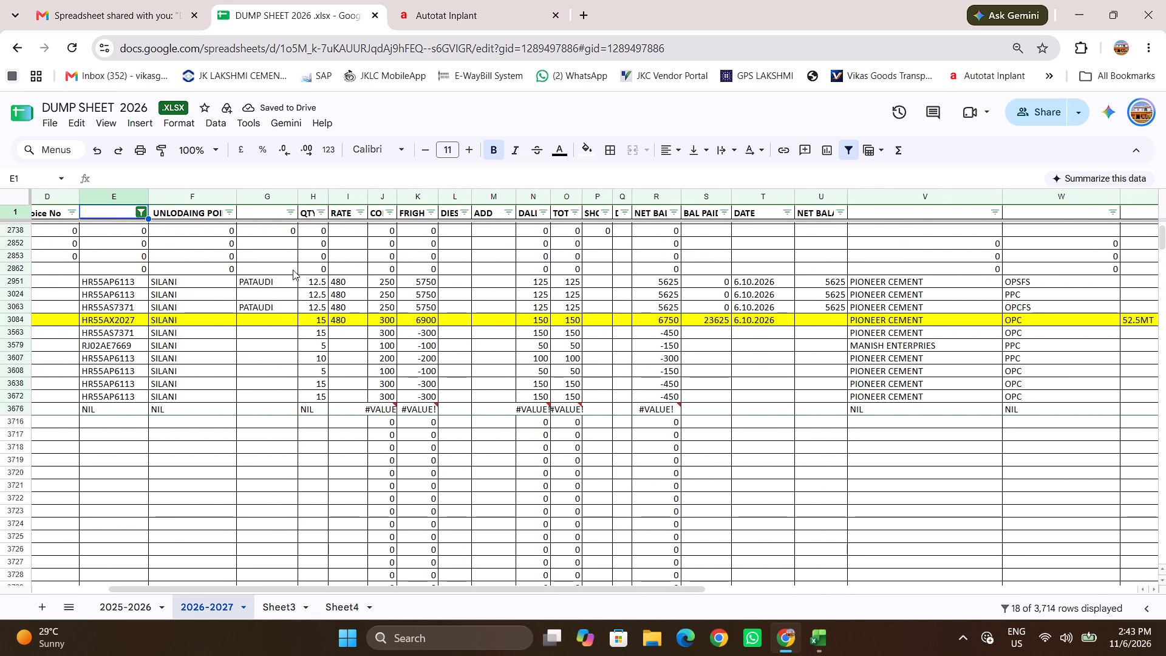
pyautogui.click(313, 280)
pyautogui.hotkey('shift', 'Down')
pyautogui.hotkey('shift', 'Down')
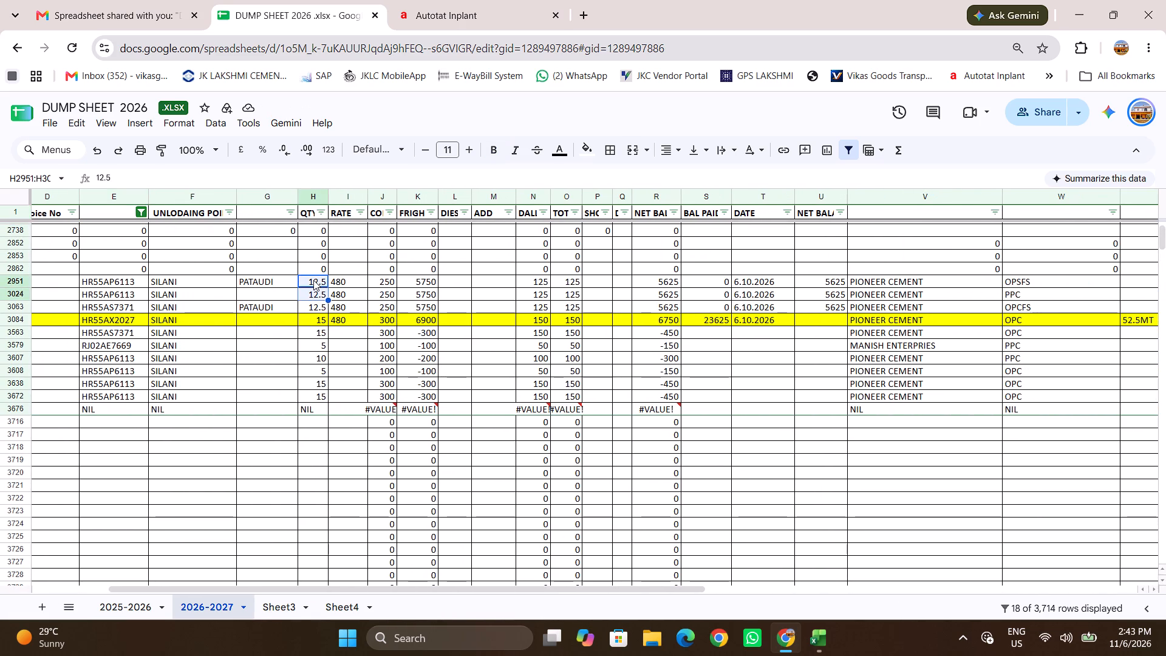
pyautogui.hotkey('shift', 'Down')
pyautogui.hotkey('shift', 'Down')
pyautogui.hotkey('shift', 'Up')
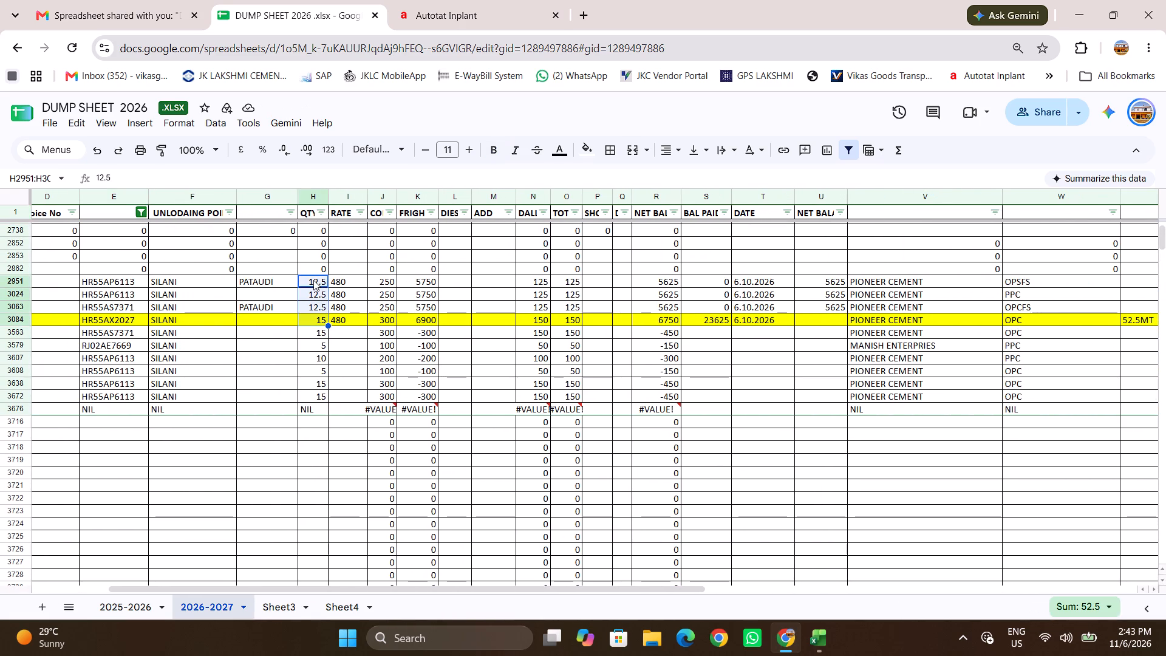
pyautogui.click(309, 456)
pyautogui.hscroll(2, 227, 453)
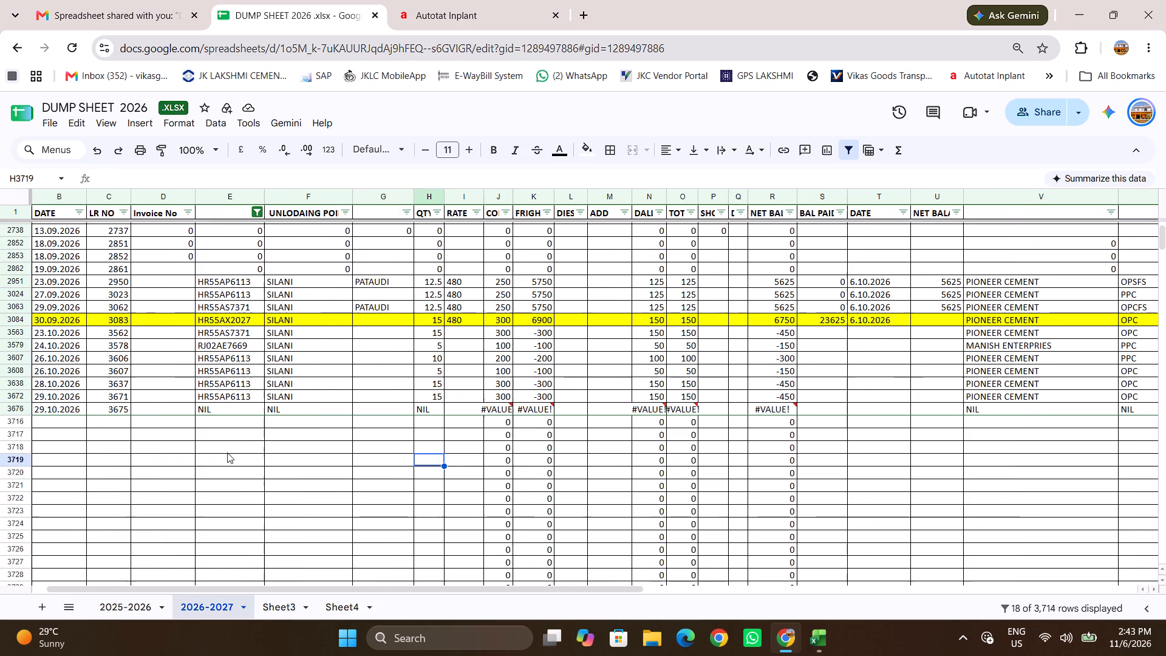
pyautogui.hscroll(1, 227, 453)
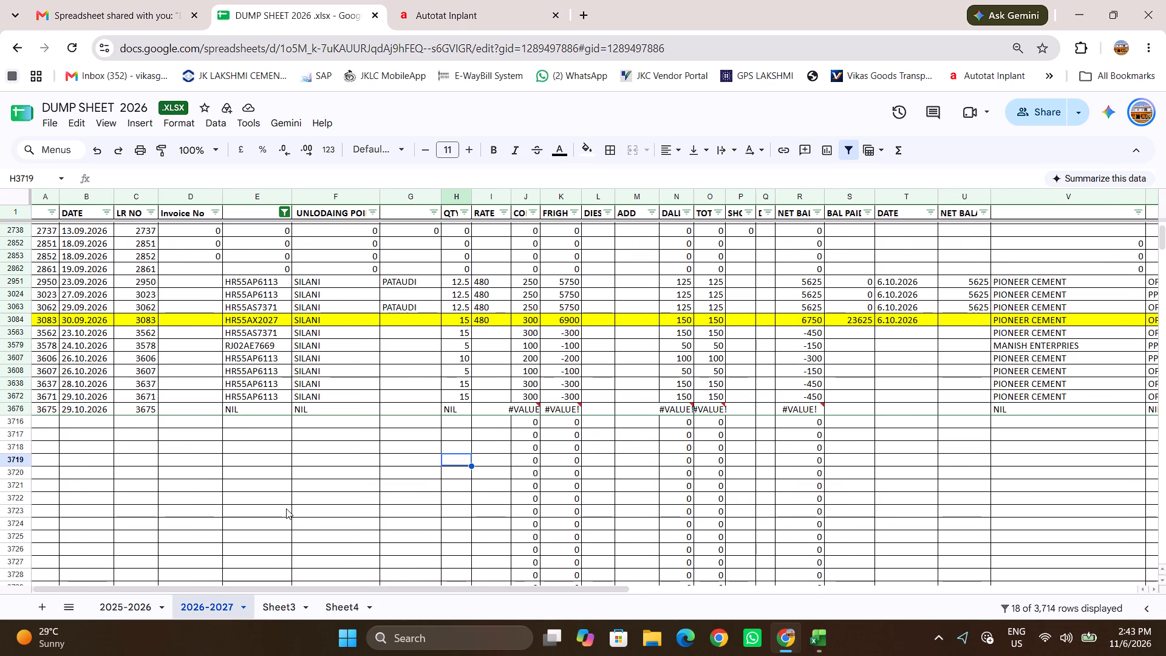
pyautogui.click(283, 214)
pyautogui.scroll(-2, 168, 502)
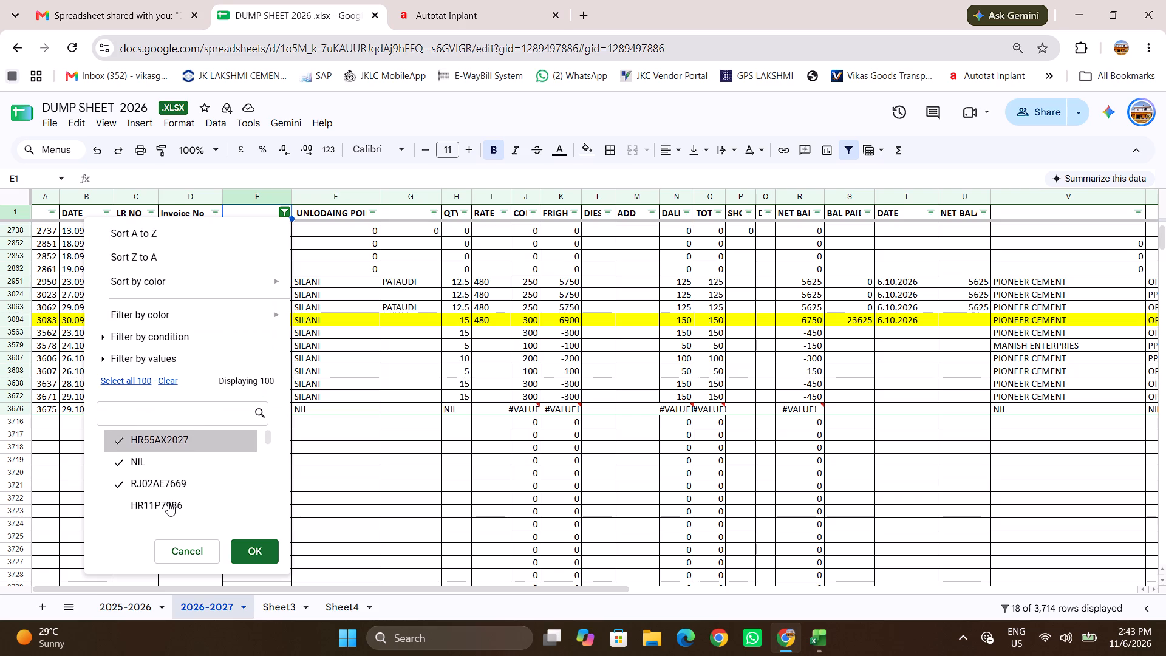
pyautogui.scroll(-1, 168, 502)
pyautogui.click(168, 502)
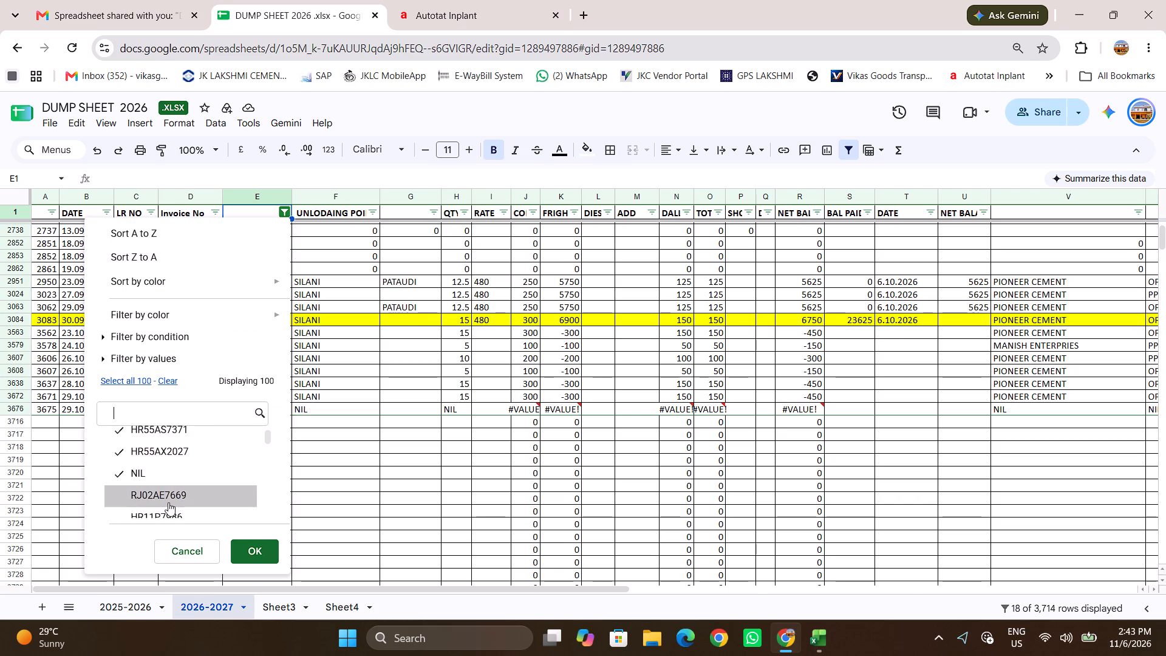
pyautogui.click(182, 467)
pyautogui.scroll(1, 194, 491)
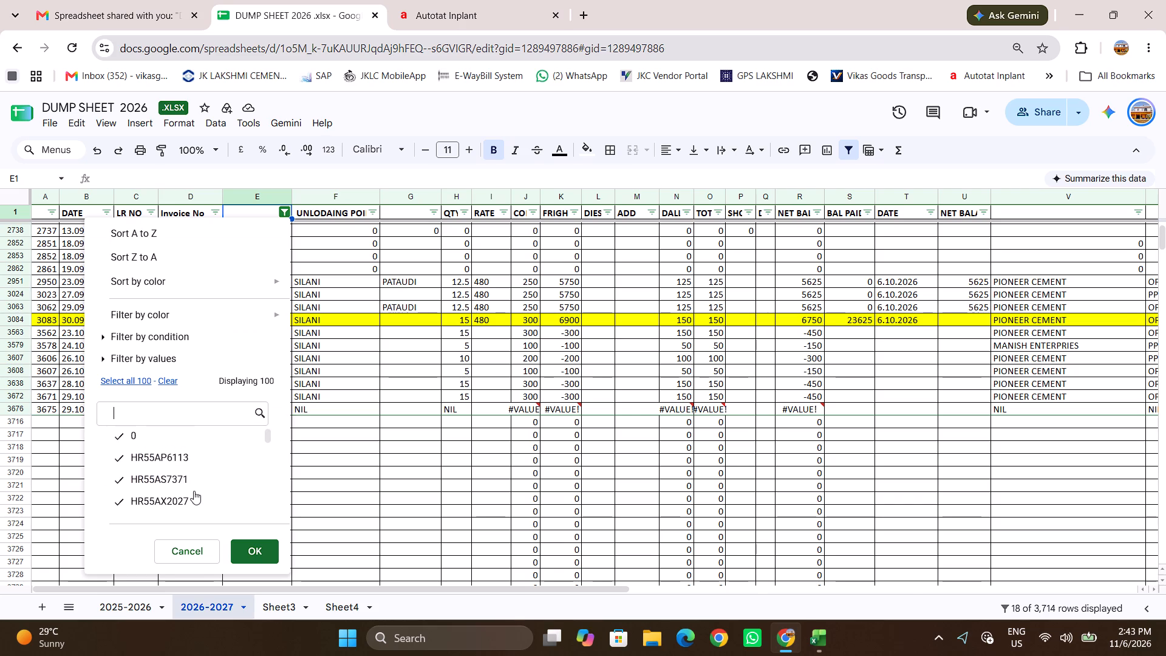
pyautogui.scroll(2, 194, 491)
pyautogui.click(193, 447)
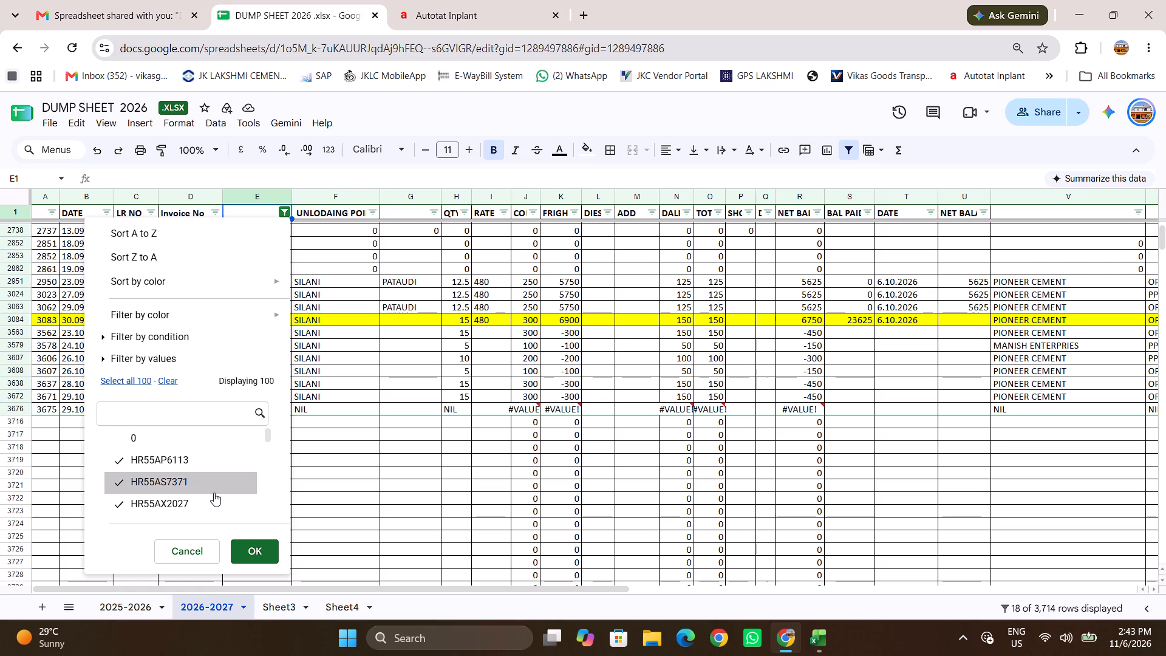
pyautogui.scroll(-1, 214, 493)
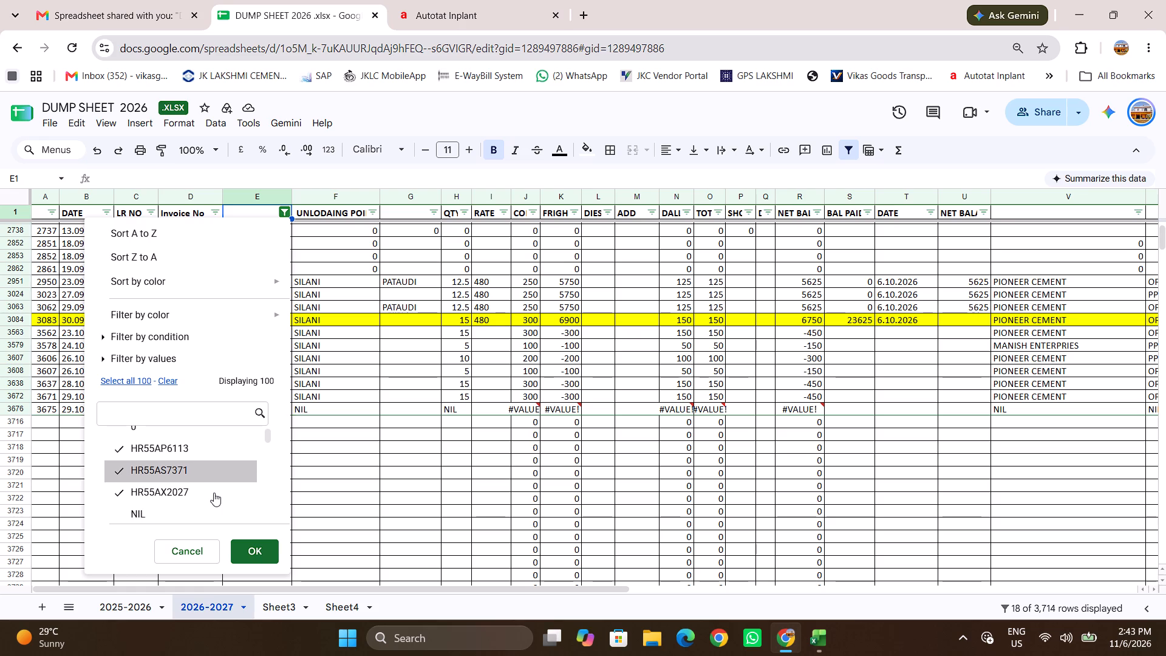
pyautogui.scroll(-1, 214, 493)
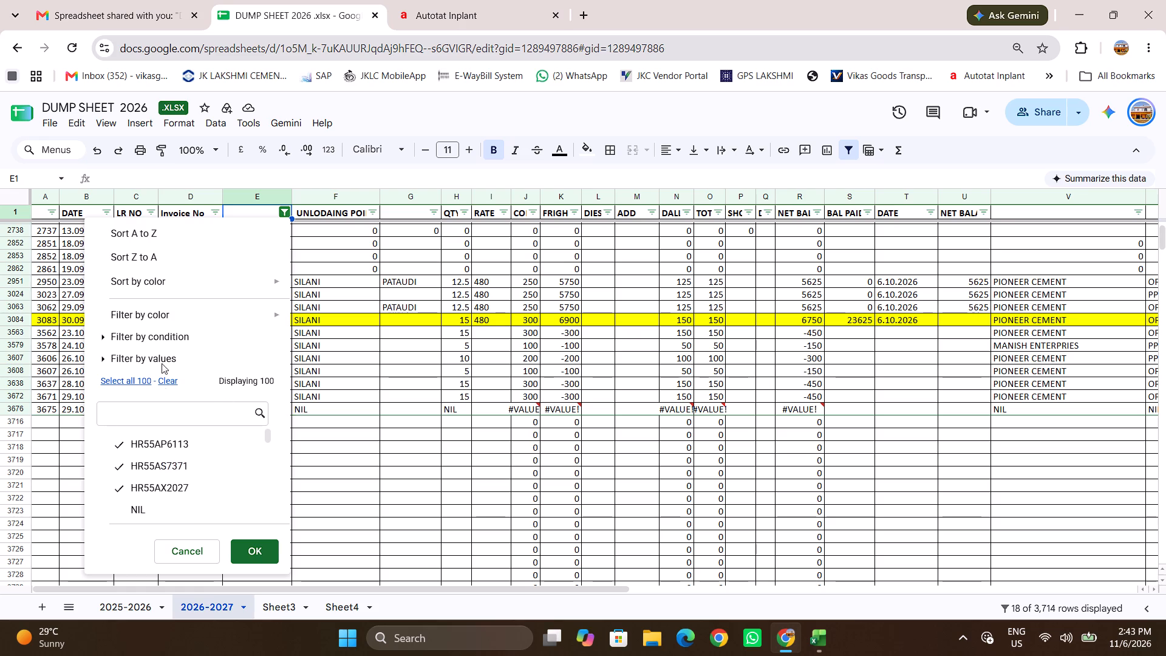
pyautogui.click(246, 539)
# Check the total quantity of the five PIONEER CEMENT rows 3563 to 3672 by selecting their QTY cells.
pyautogui.hscroll(-1, 434, 442)
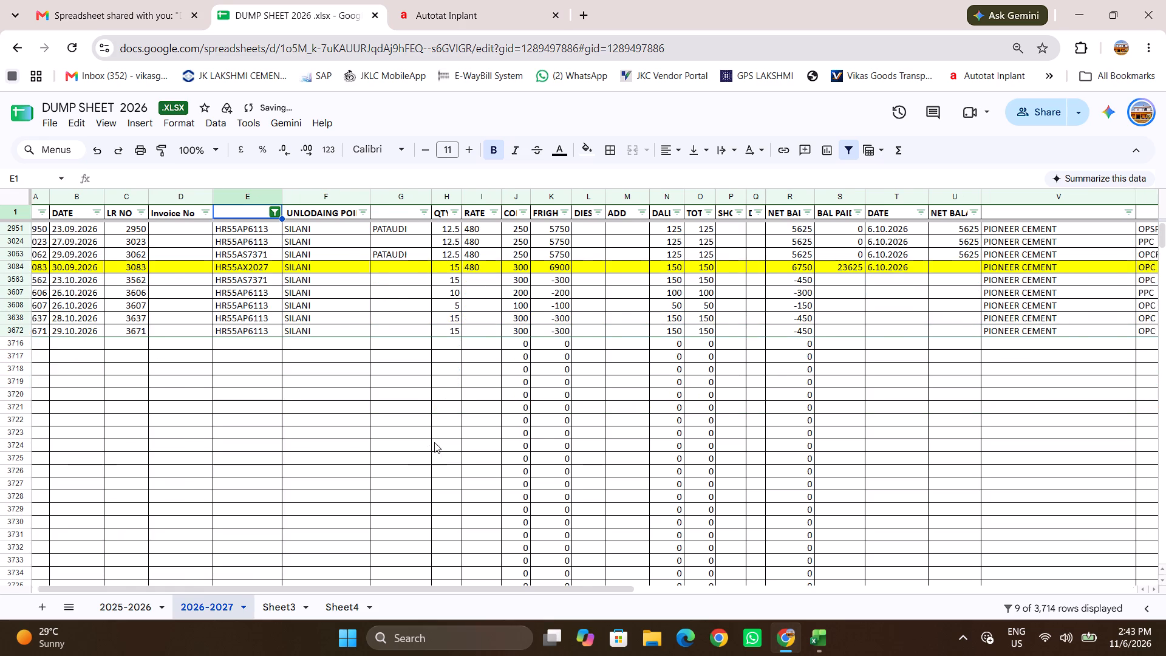
pyautogui.hscroll(-3, 434, 442)
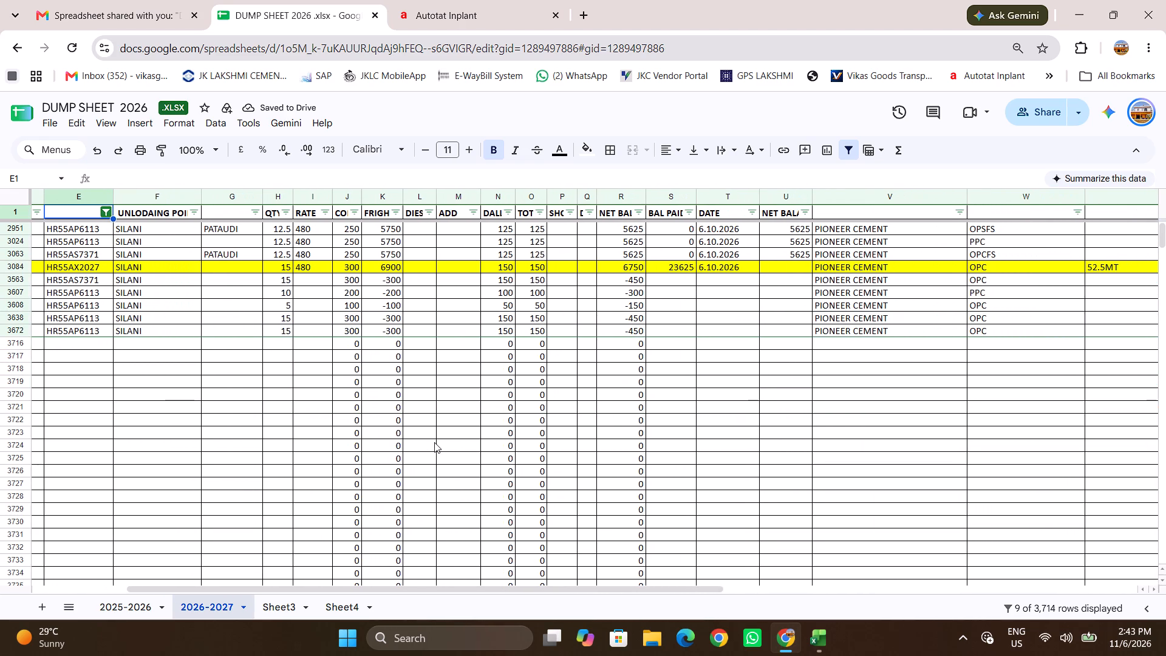
pyautogui.click(286, 280)
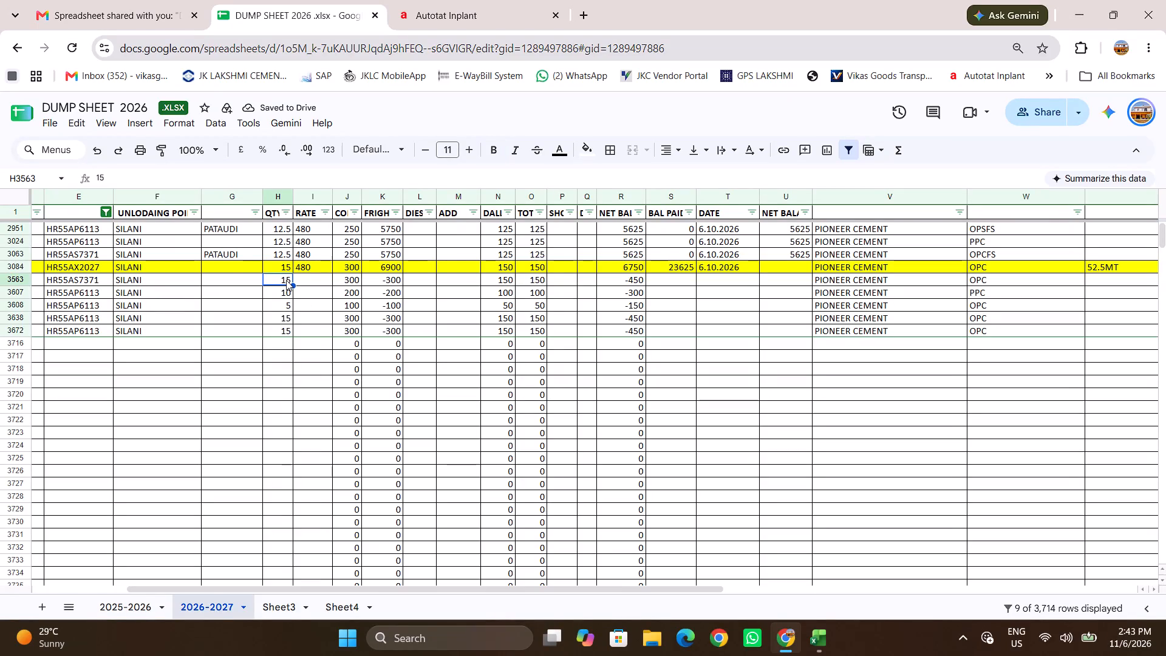
pyautogui.hotkey('shift', 'Down')
pyautogui.hotkey('shift', 'Down')
pyautogui.hotkey('shift', 'Down')
pyautogui.hotkey('shift', 'Down')
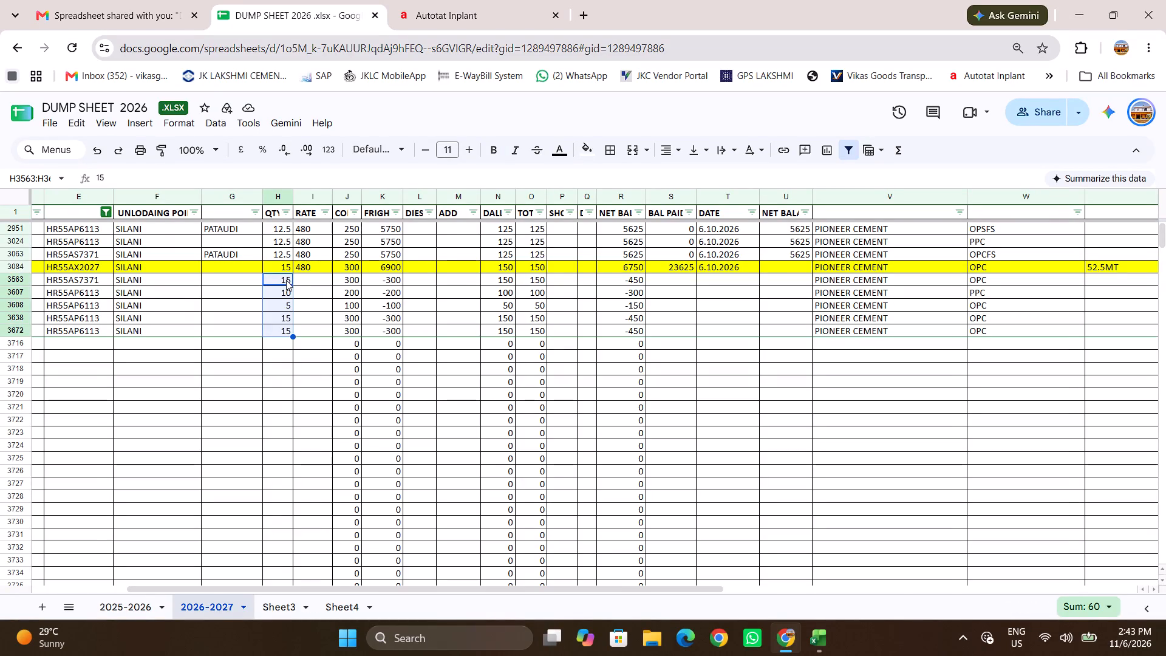
# Switch to the Jhajjar Hub and Bahadurgarh Oct'26 workbook in Excel and examine the filtered Silani rows, from invoice to vehicle details.
pyautogui.hotkey('alt', 'Tab')
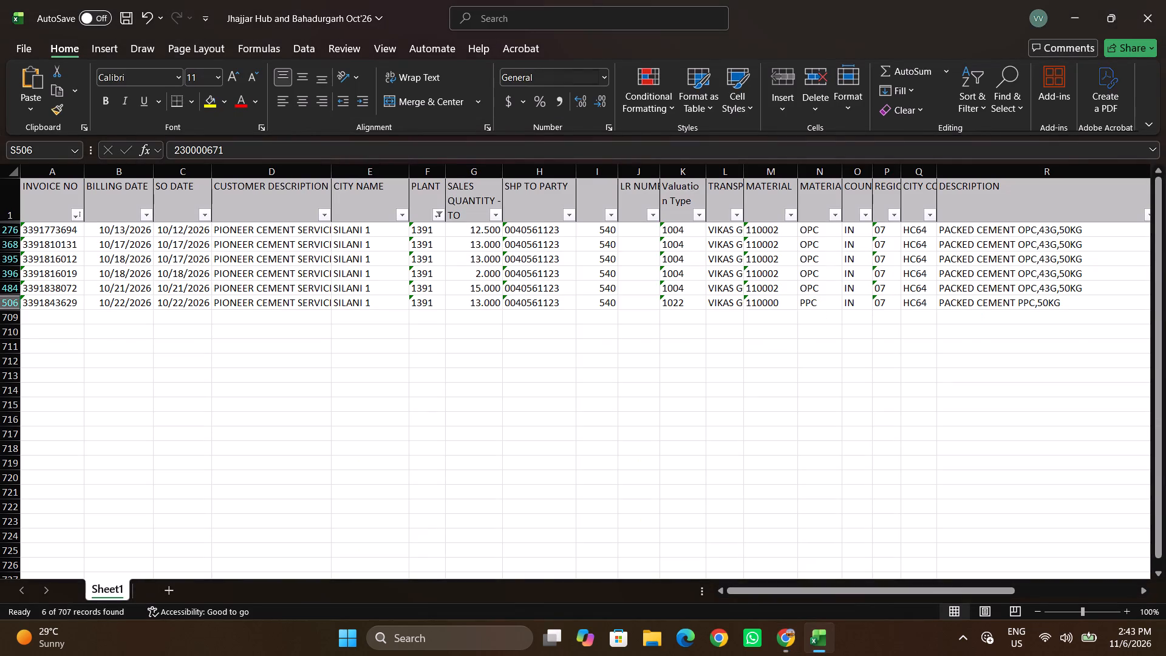
pyautogui.scroll(2, 408, 384)
pyautogui.hscroll(-1, 408, 384)
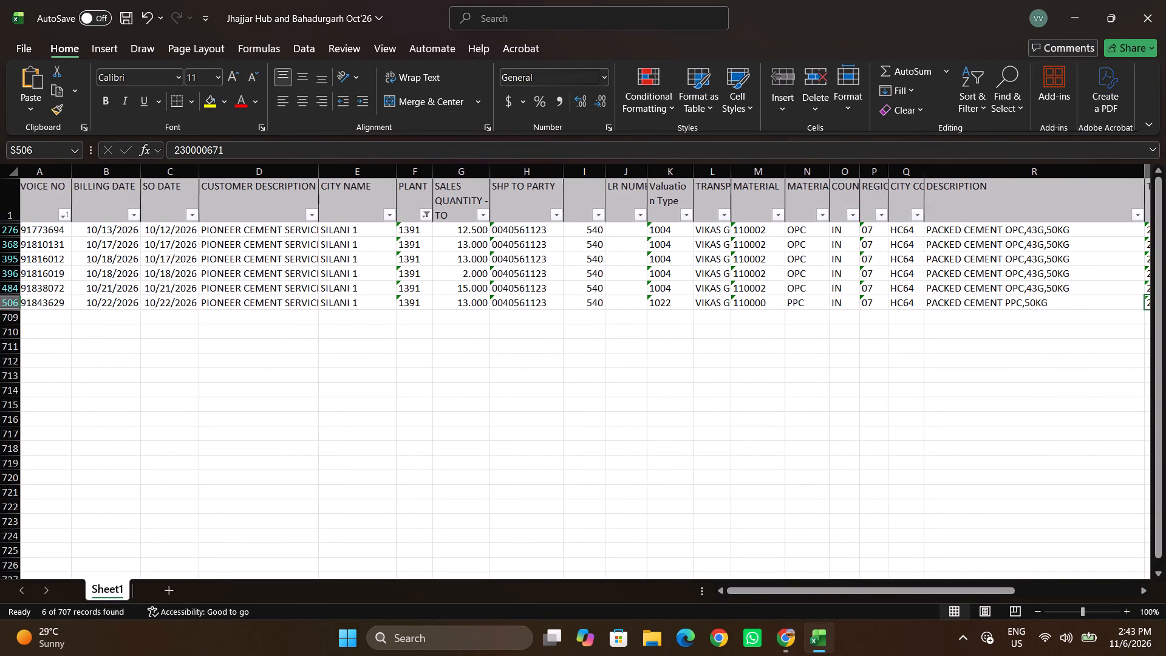
pyautogui.hscroll(-1, 408, 384)
pyautogui.hscroll(5, 364, 296)
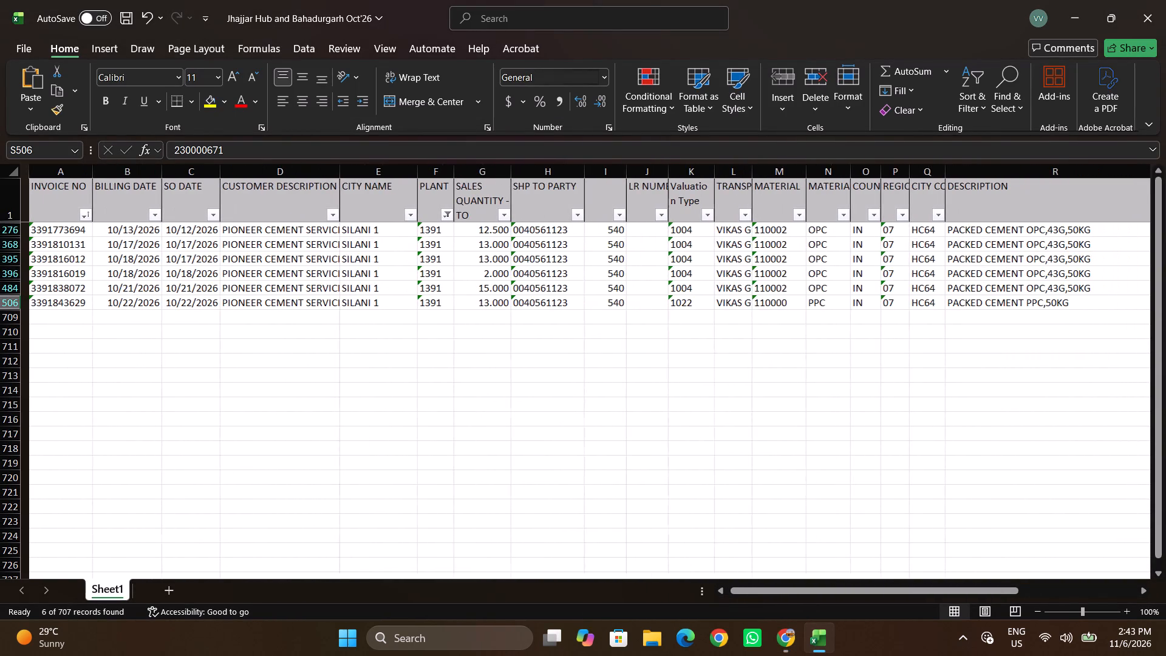
pyautogui.hscroll(-3, 418, 223)
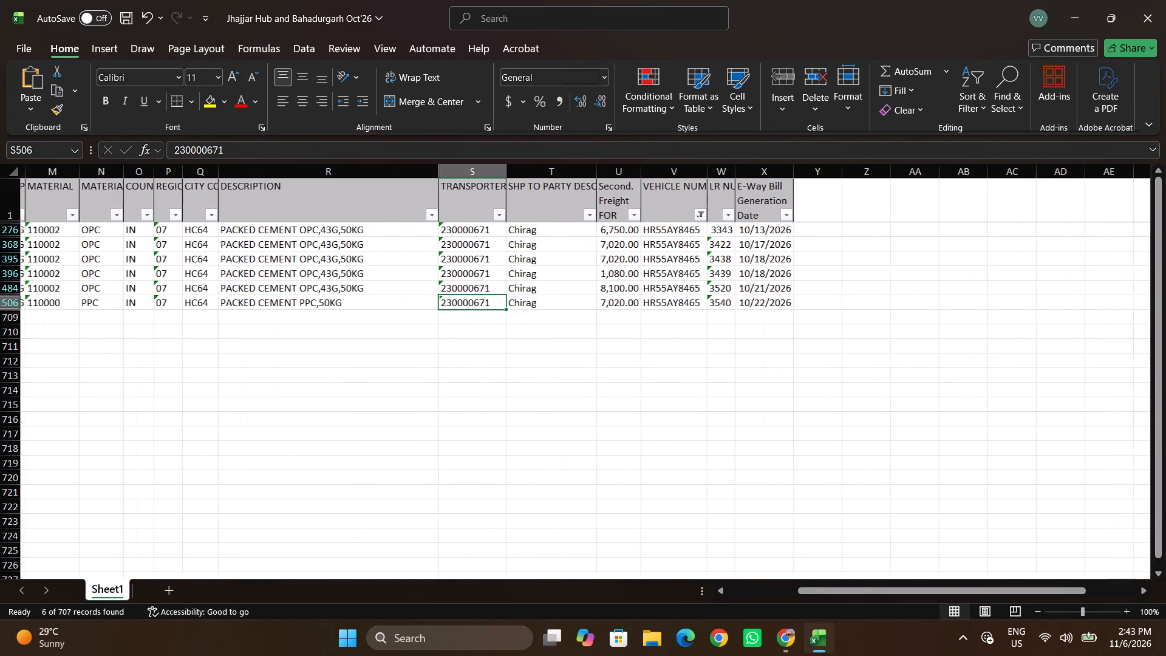
pyautogui.hscroll(4, 847, 262)
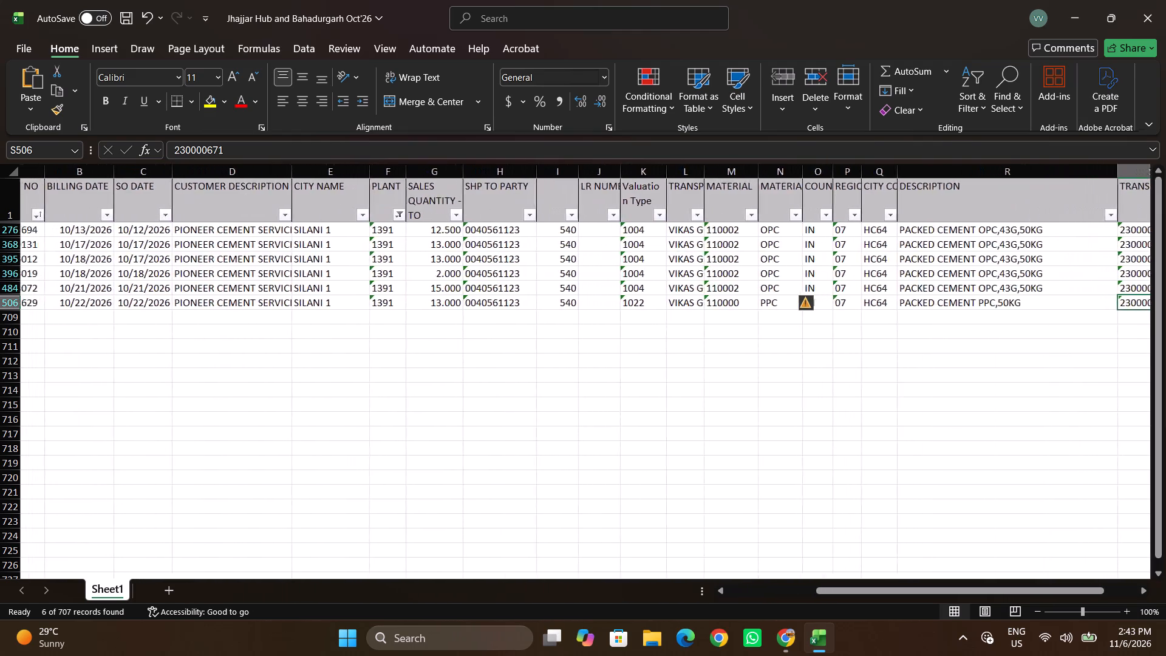
pyautogui.hscroll(3, 847, 262)
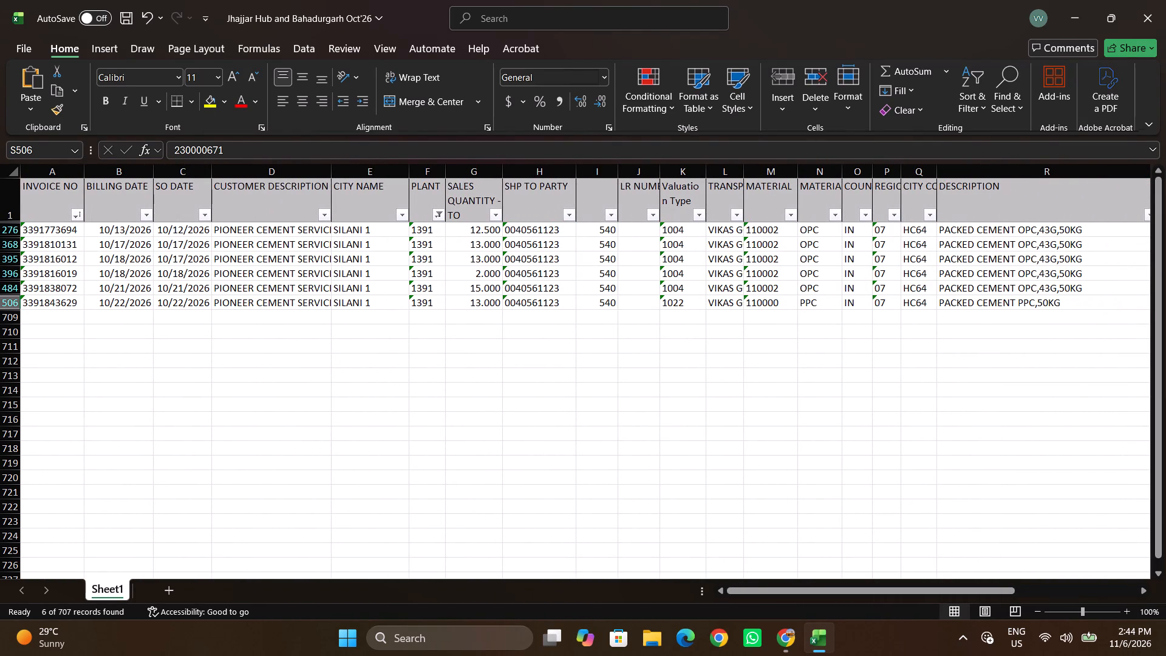
pyautogui.hscroll(-8, 486, 379)
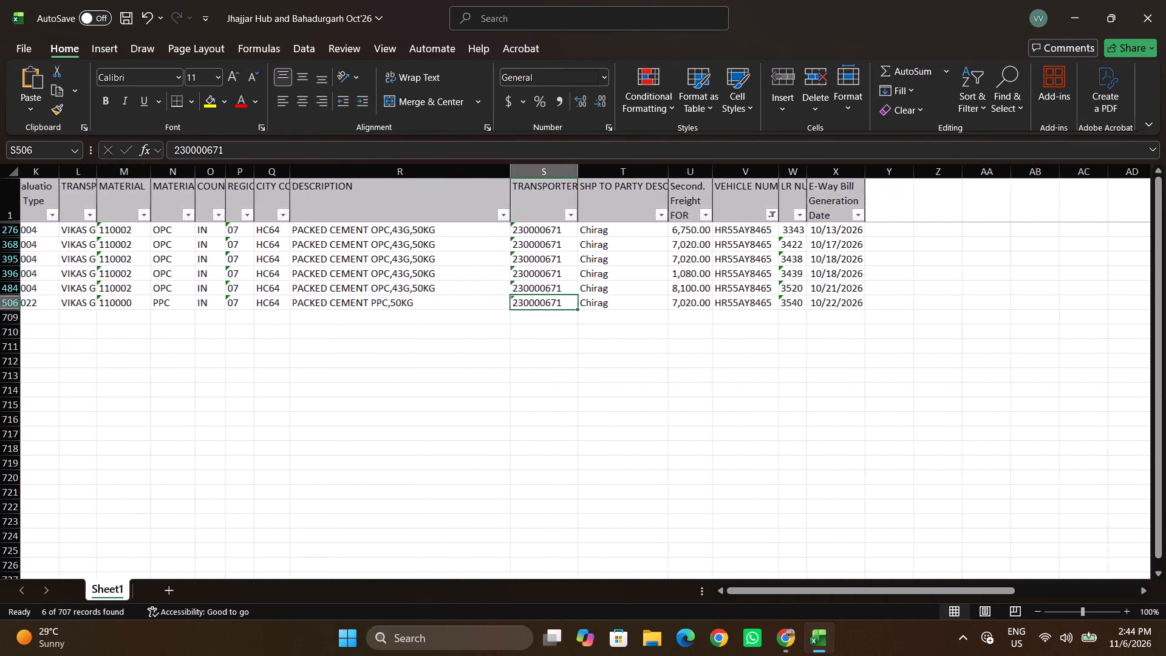
pyautogui.hscroll(1, 486, 379)
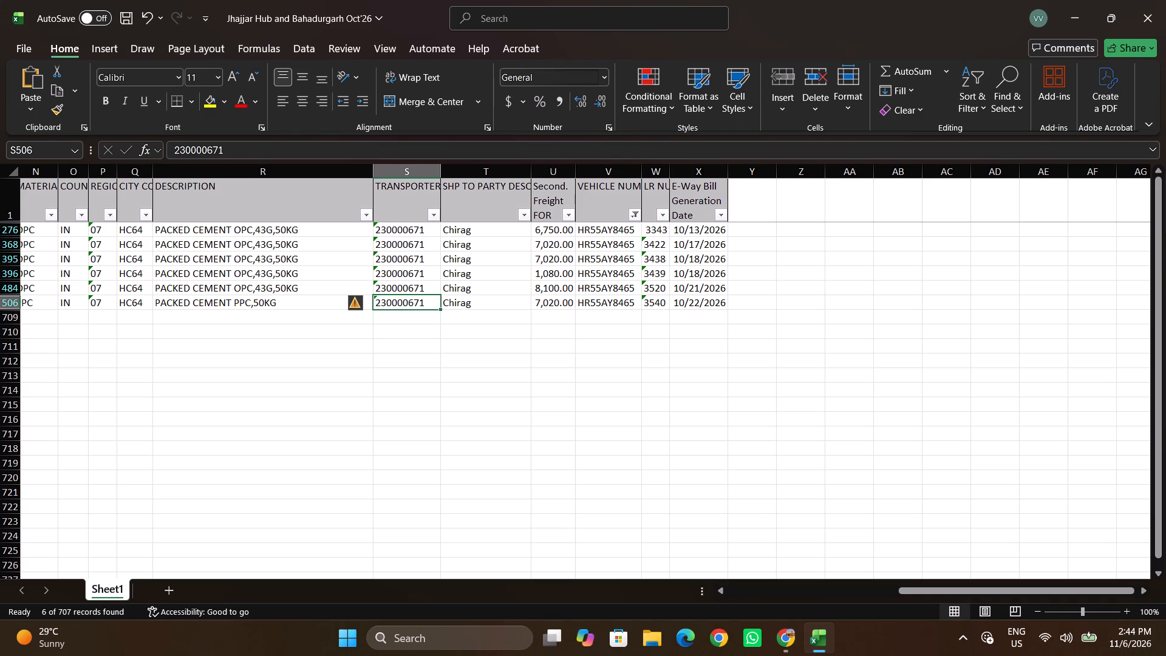
pyautogui.click(635, 213)
pyautogui.click(477, 408)
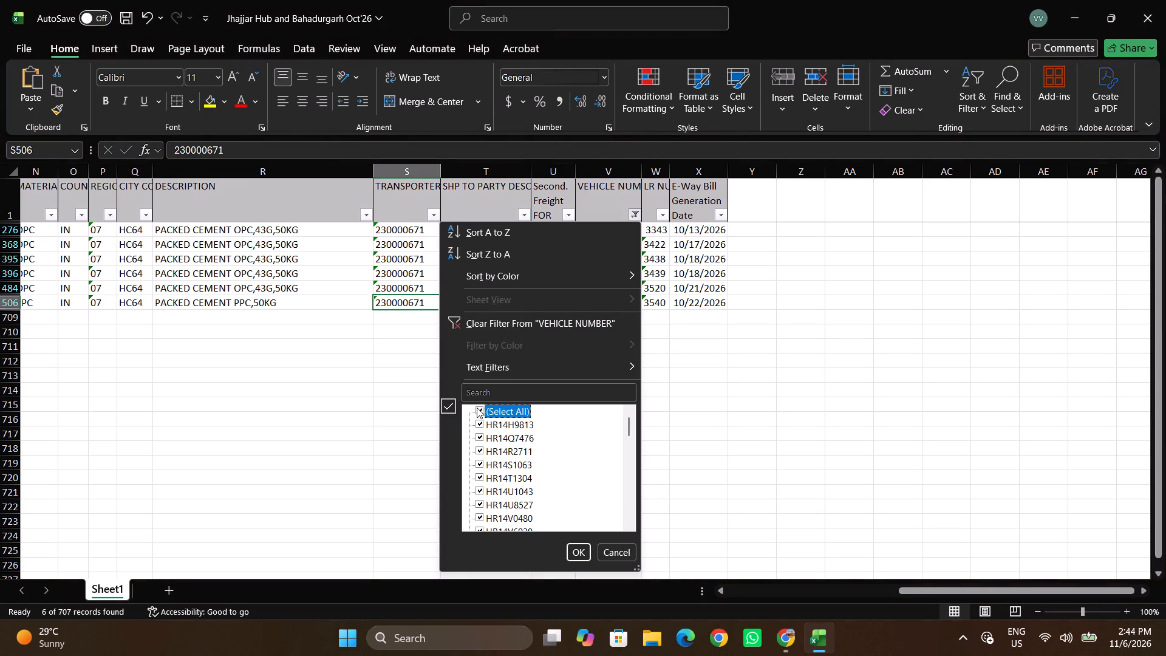
pyautogui.click(503, 397)
pyautogui.click(584, 551)
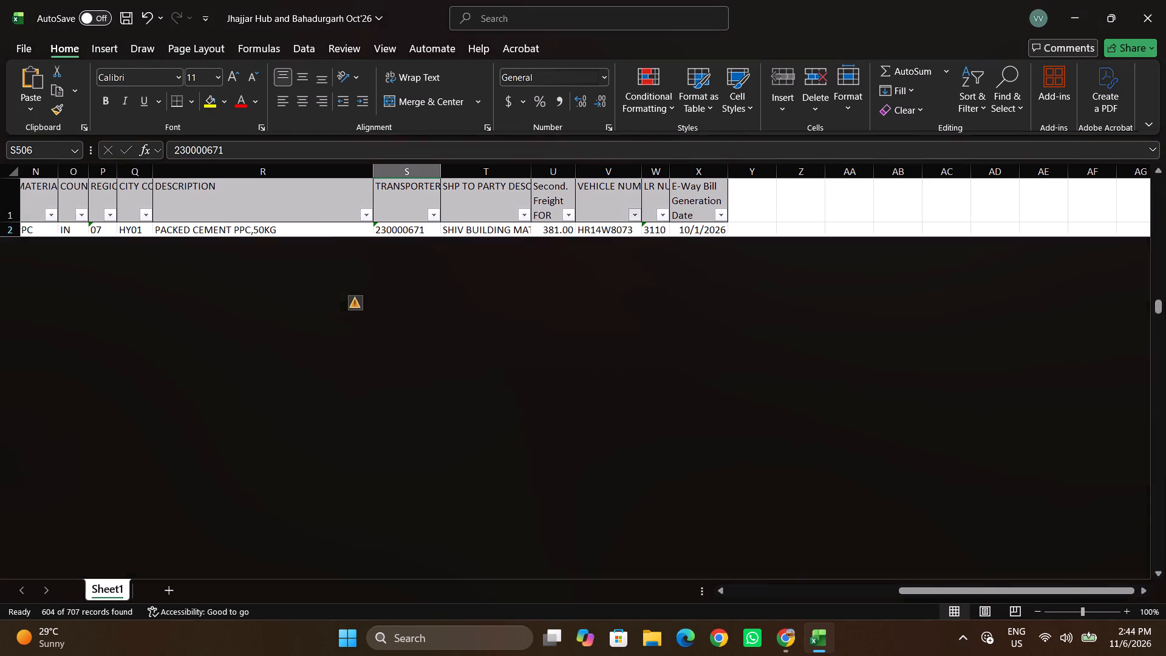
pyautogui.click(635, 217)
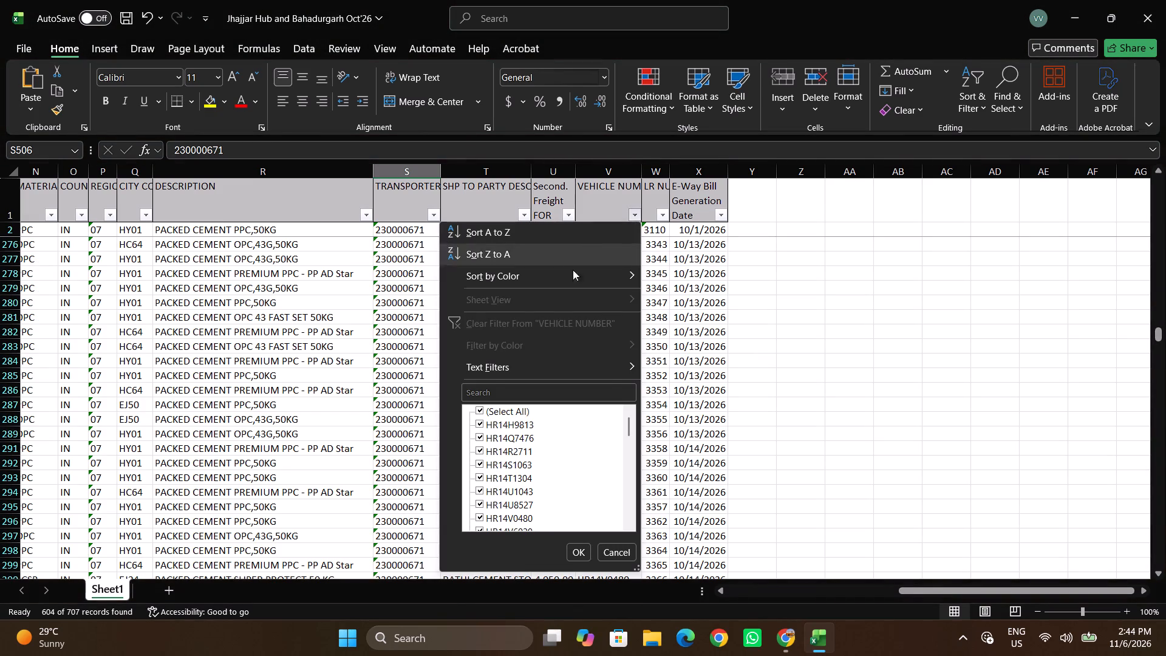
pyautogui.click(534, 390)
pyautogui.write('HR')
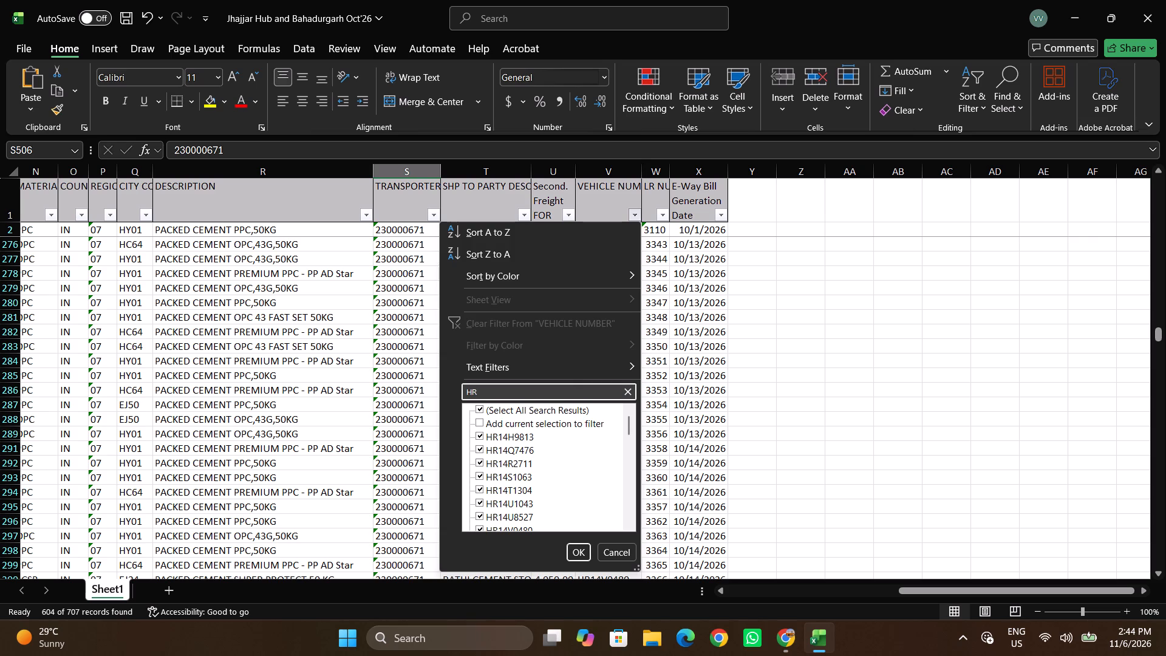
pyautogui.write('55')
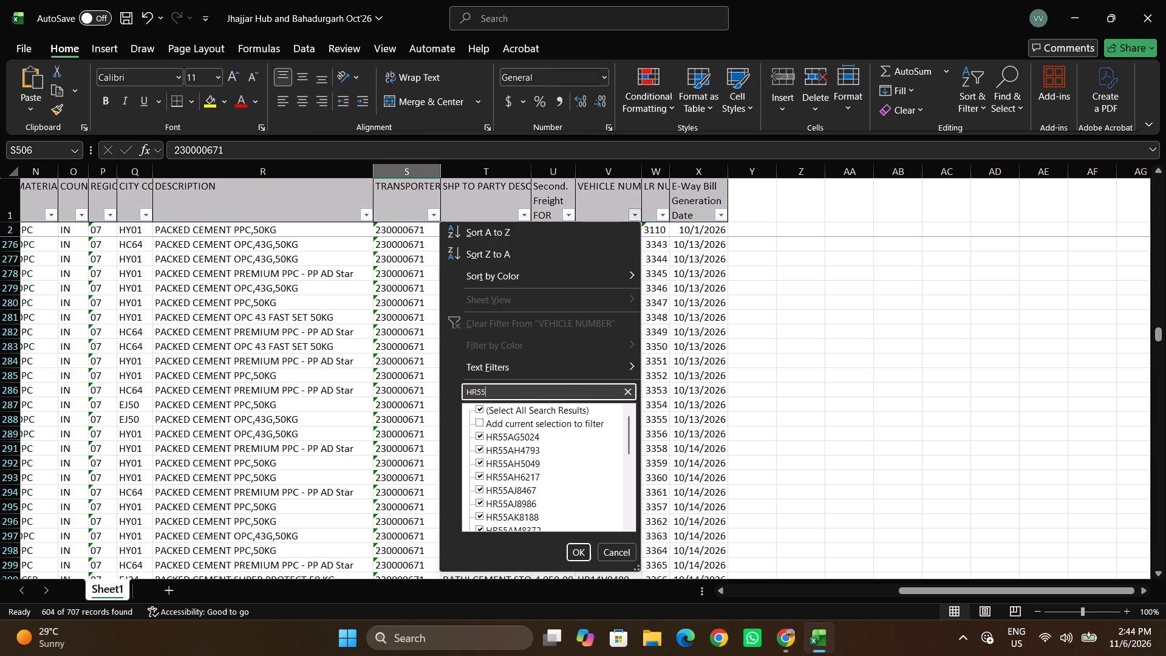
pyautogui.click(479, 411)
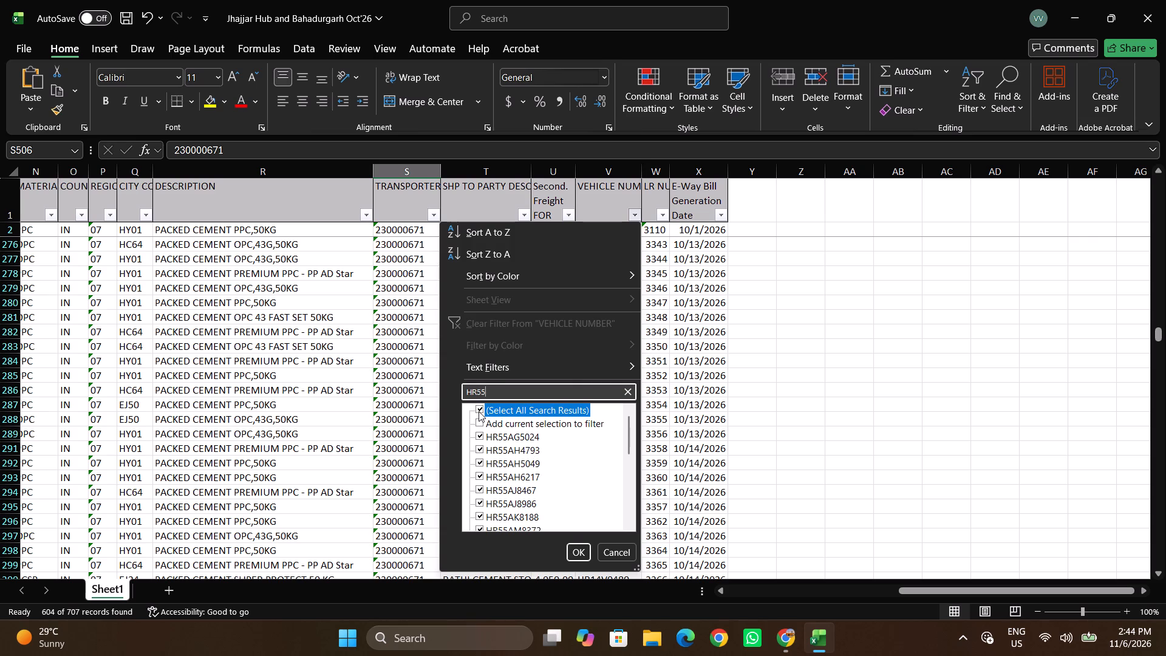
pyautogui.click(478, 477)
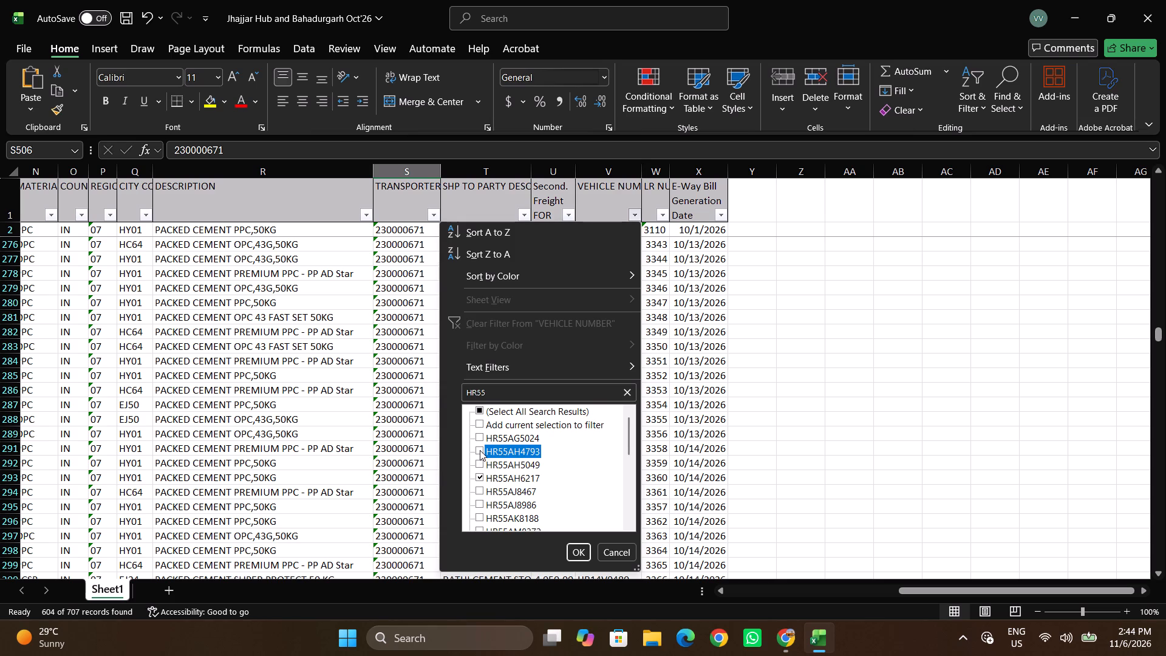
pyautogui.click(480, 450)
pyautogui.click(573, 545)
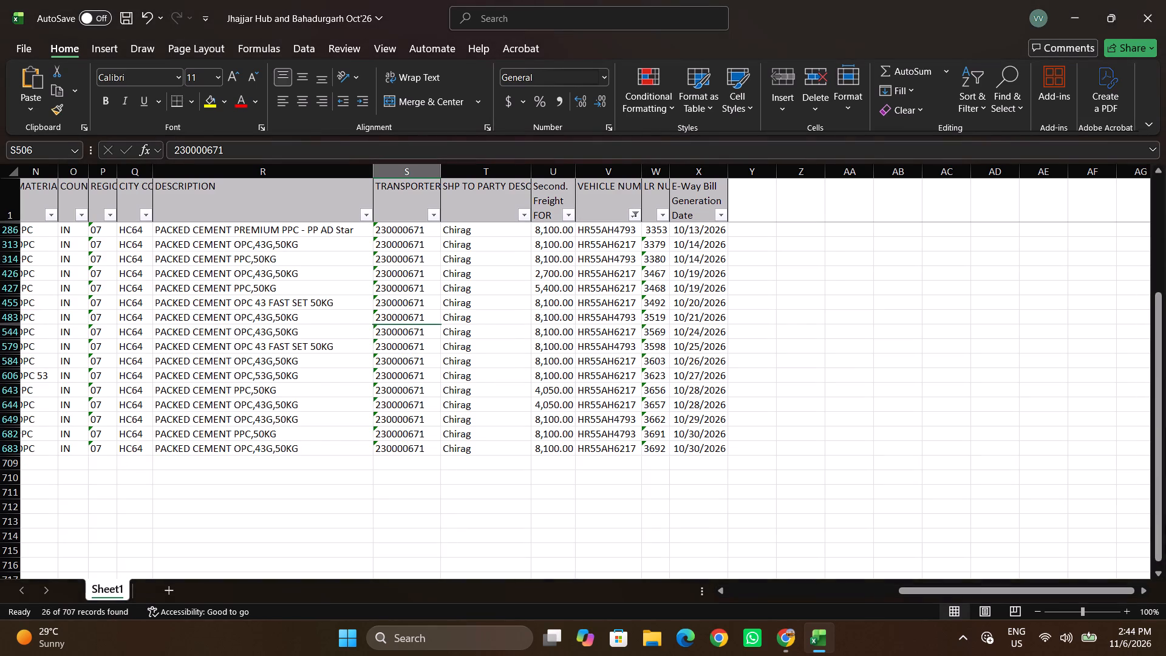
# Check the total SALES QUANTITY of filtered rows 286 to 683 alongside their vehicle and LR numbers.
pyautogui.hscroll(2, 536, 395)
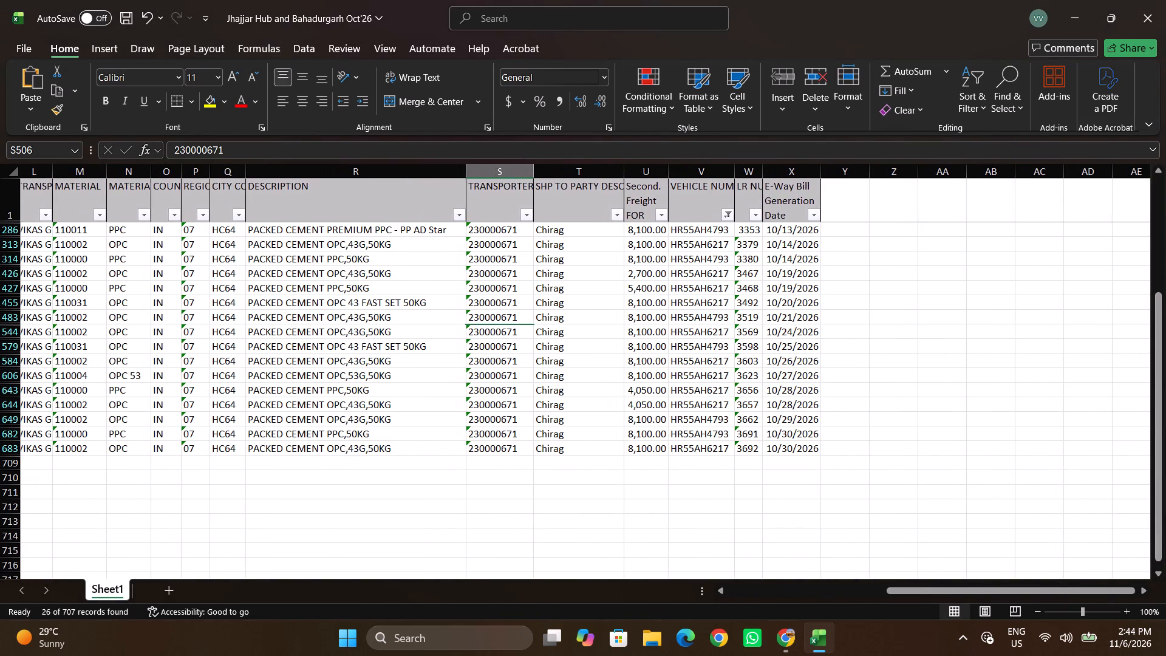
pyautogui.hscroll(4, 536, 395)
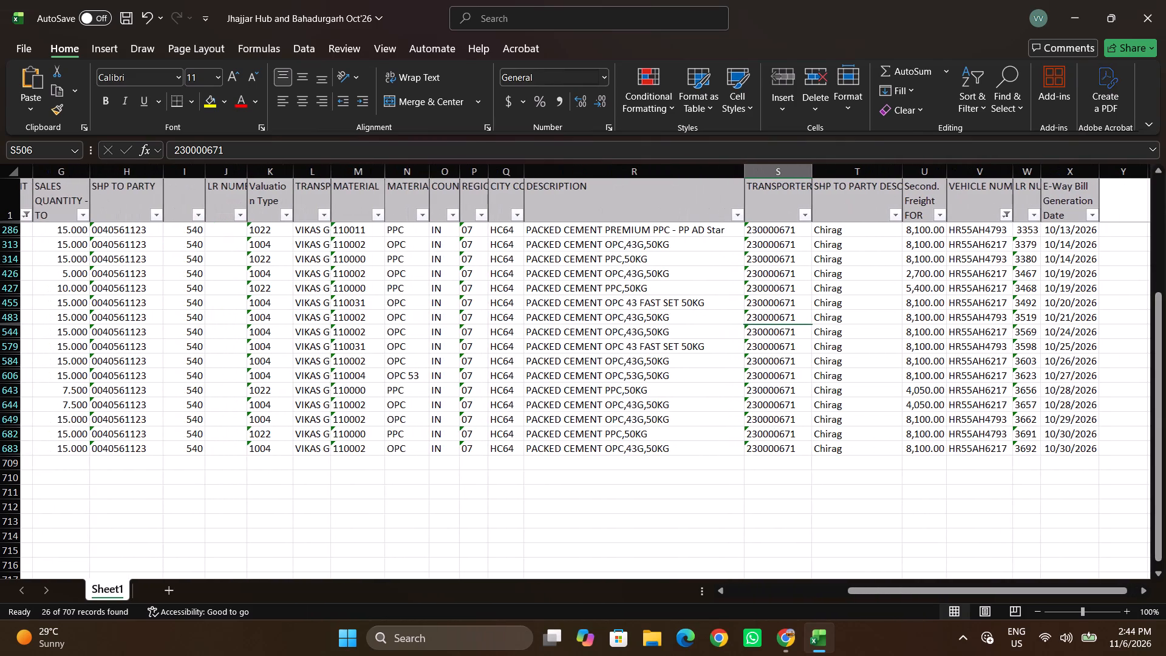
pyautogui.hscroll(2, 536, 395)
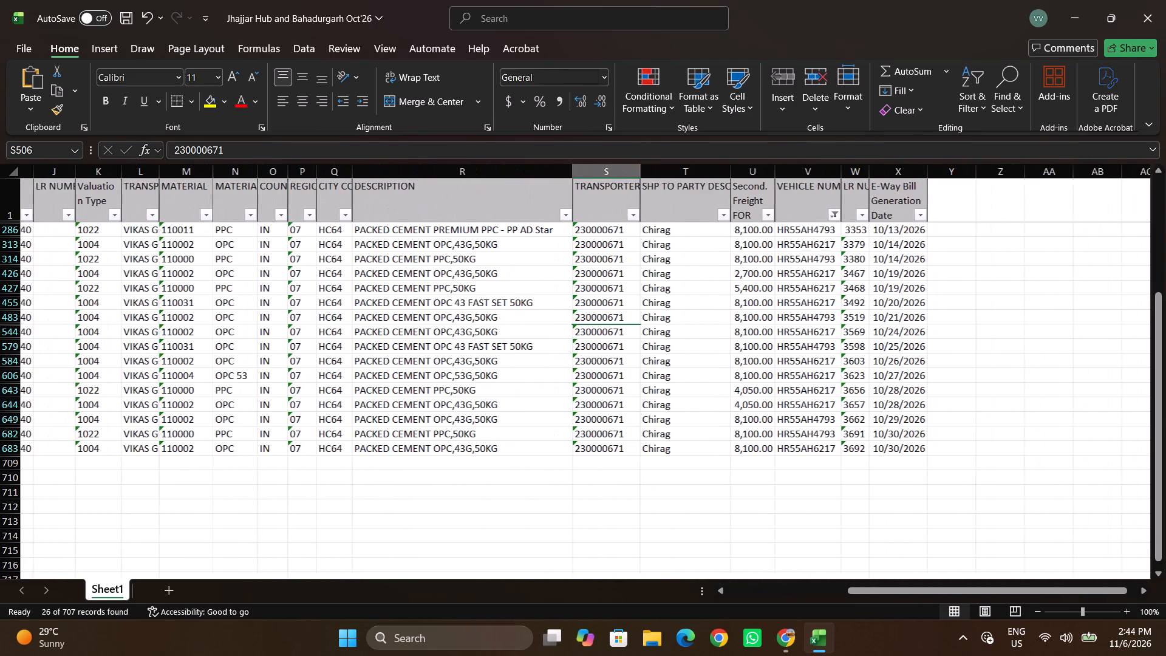
pyautogui.hscroll(1, 536, 395)
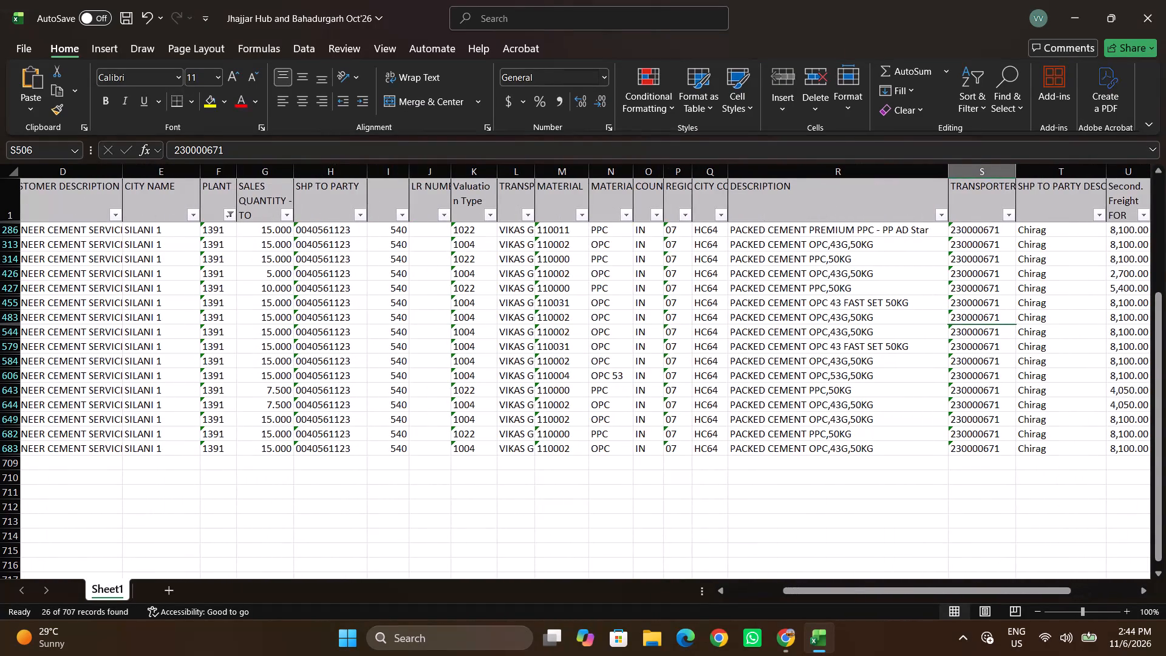
pyautogui.hscroll(5, 243, 256)
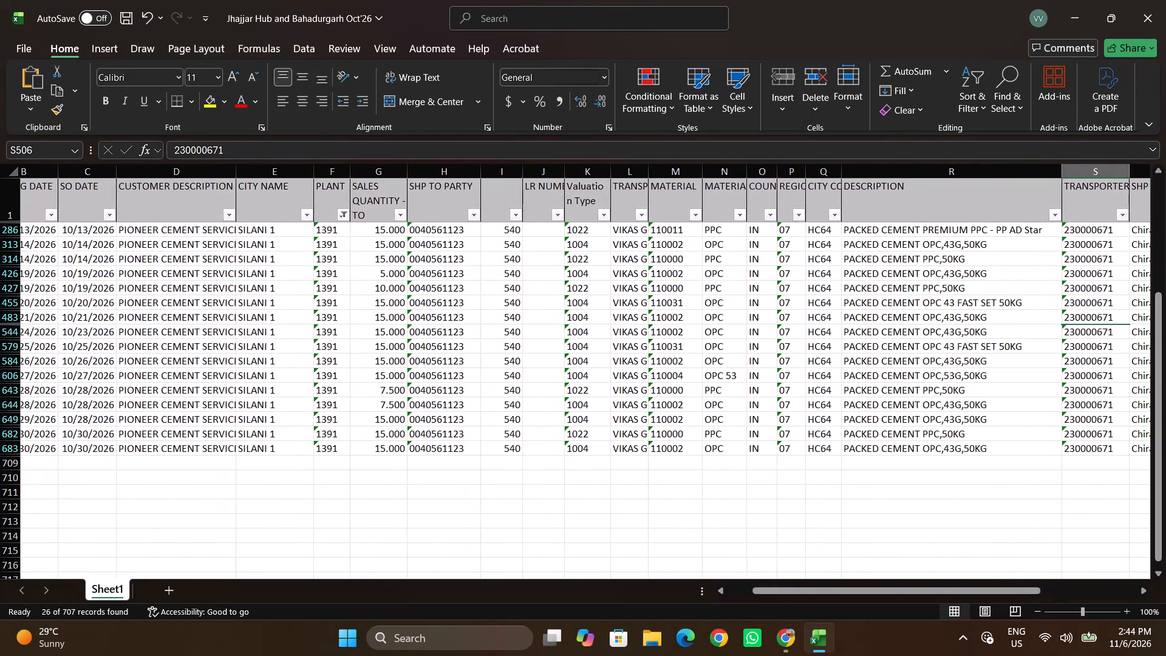
pyautogui.click(376, 232)
pyautogui.hotkey('shift', 'Down')
pyautogui.hotkey('shift', 'Down')
pyautogui.hotkey('shift', 'Down')
pyautogui.hotkey('shift', 'Down')
pyautogui.hotkey('shift', 'Down')
pyautogui.hotkey('shift', 'Down')
pyautogui.hotkey('shift', 'Down')
pyautogui.hotkey('shift', 'Down')
pyautogui.hotkey('shift', 'Down')
pyautogui.hotkey('shift', 'Down')
pyautogui.hotkey('shift', 'Down')
pyautogui.hotkey('shift', 'Down')
pyautogui.hotkey('shift', 'Down')
pyautogui.hotkey('shift', 'Down')
pyautogui.hotkey('shift', 'Down')
pyautogui.hotkey('shift', 'Down')
pyautogui.hotkey('shift', 'Down')
pyautogui.hotkey('shift', 'Down')
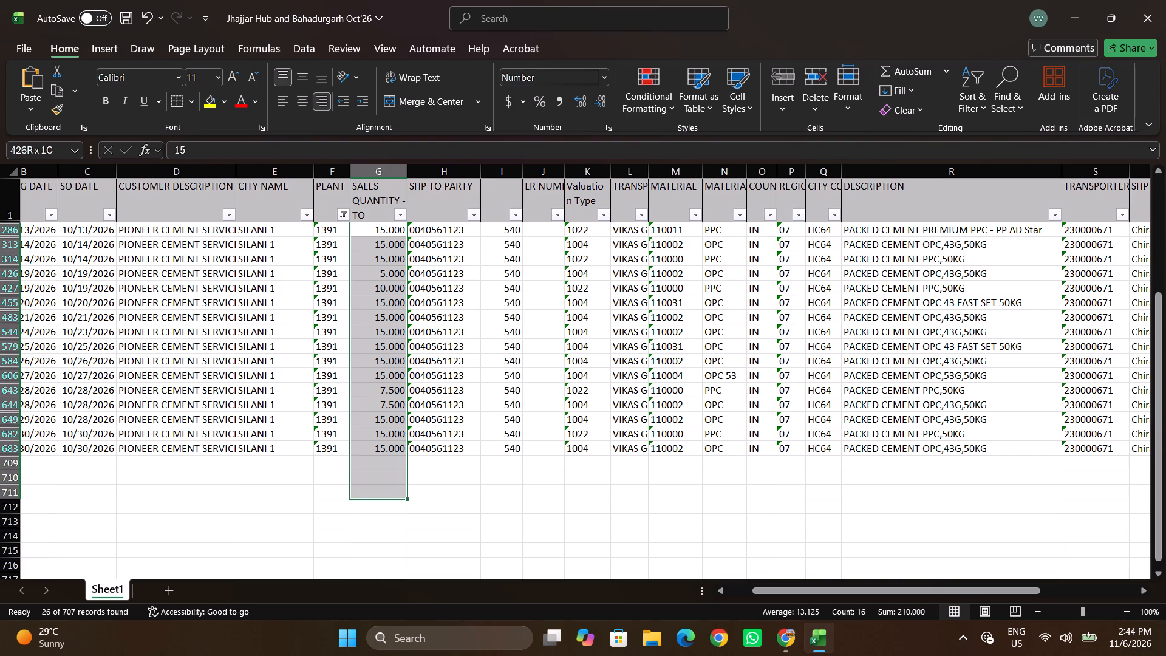
pyautogui.hscroll(-2, 618, 455)
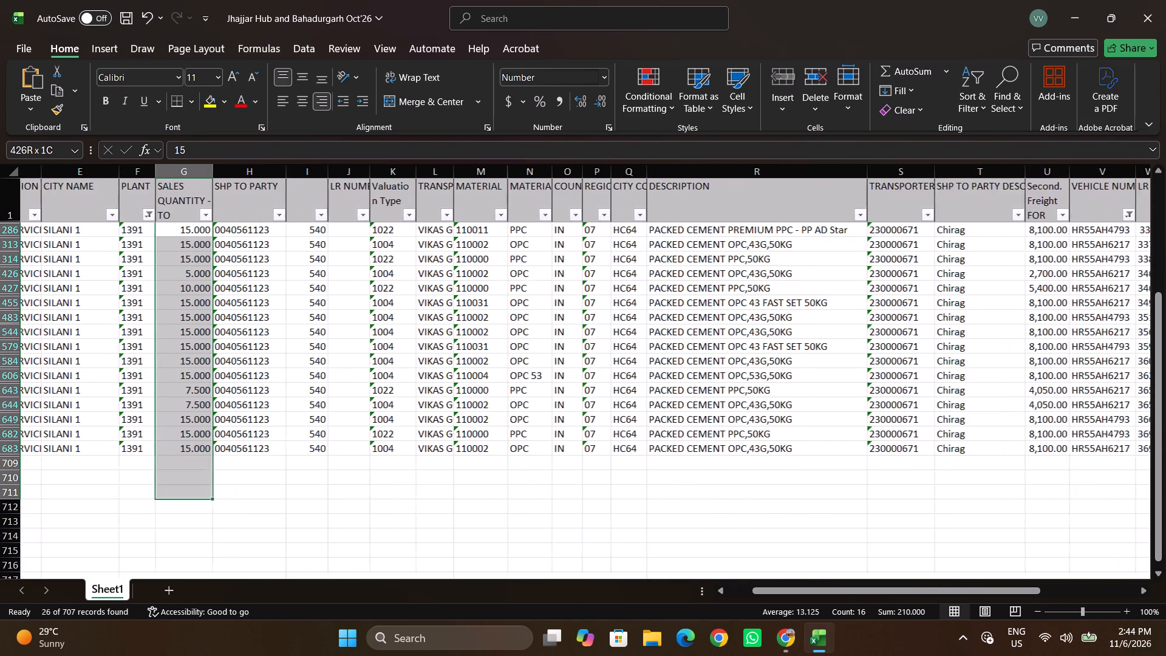
pyautogui.hscroll(-2, 618, 455)
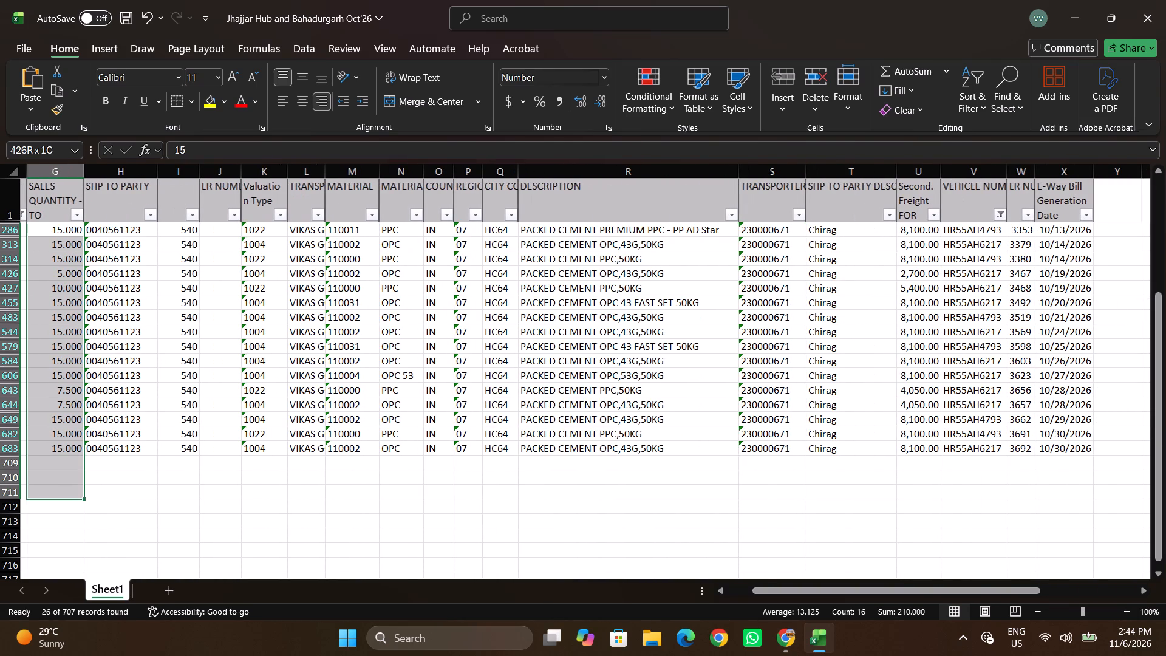
pyautogui.hscroll(-1, 618, 455)
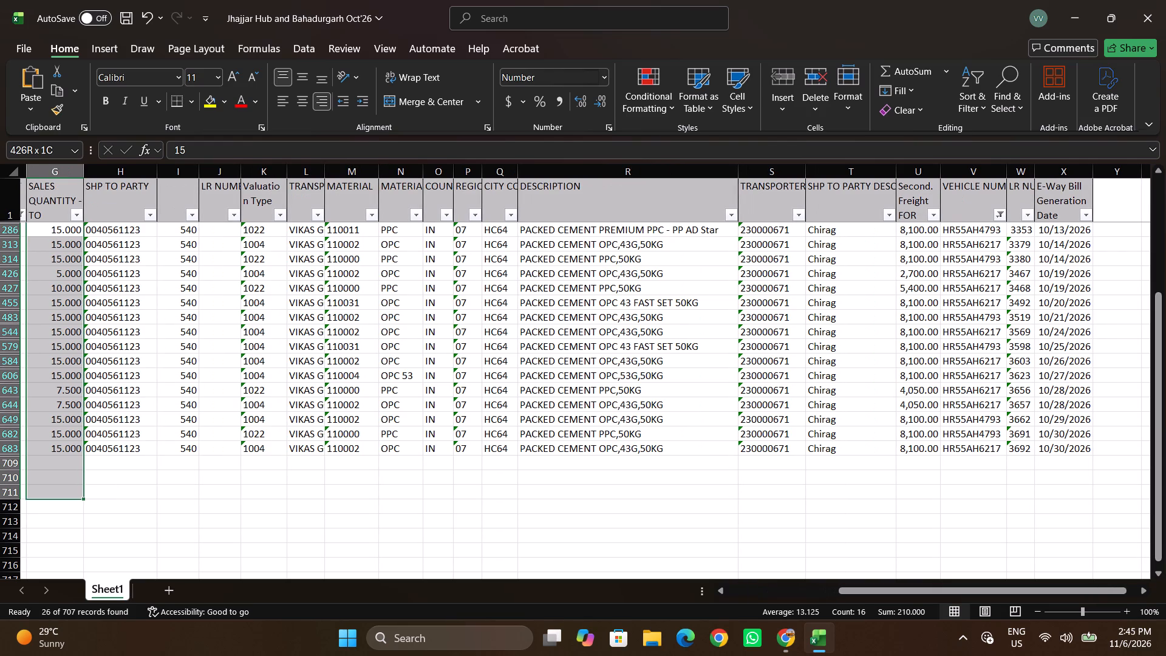
# Reset the VEHICLE NUMBER filter so that all vehicles are selected.
pyautogui.hscroll(3, 595, 292)
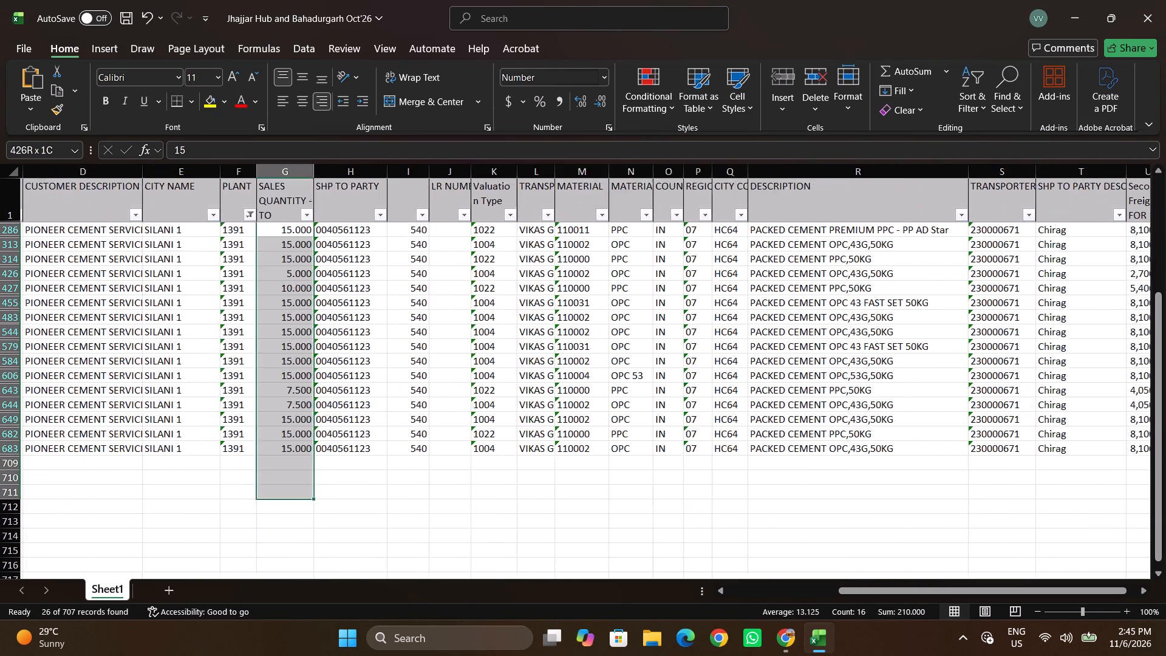
pyautogui.hscroll(2, 595, 292)
pyautogui.hscroll(-8, 595, 292)
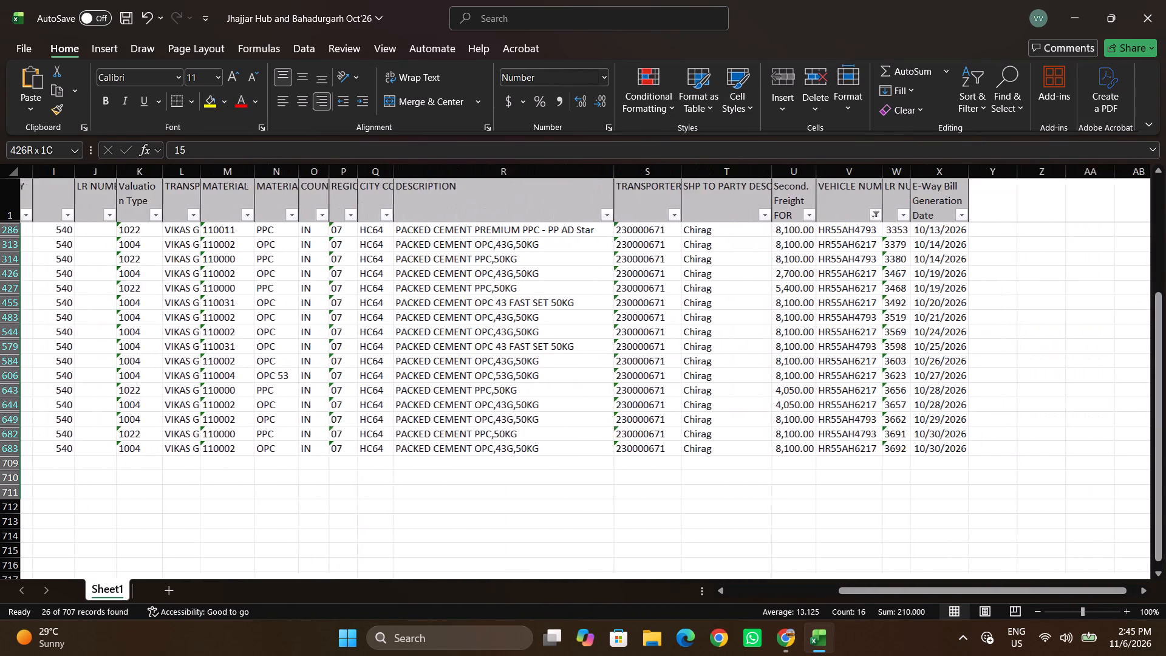
pyautogui.hscroll(-1, 595, 292)
pyautogui.click(662, 211)
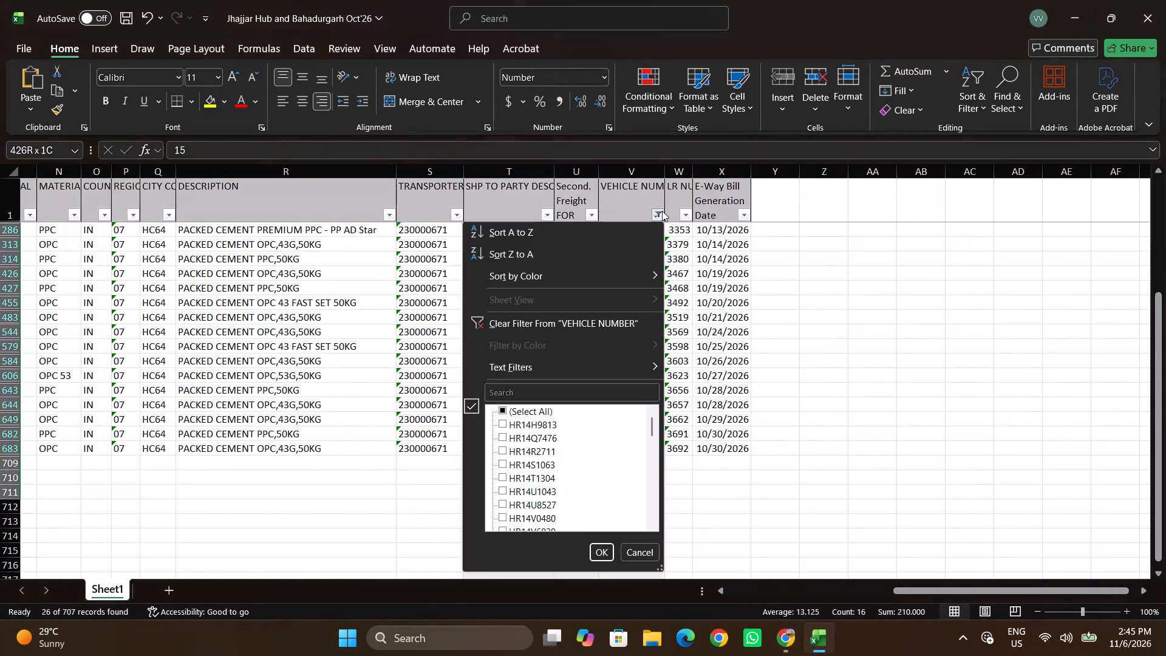
pyautogui.click(512, 409)
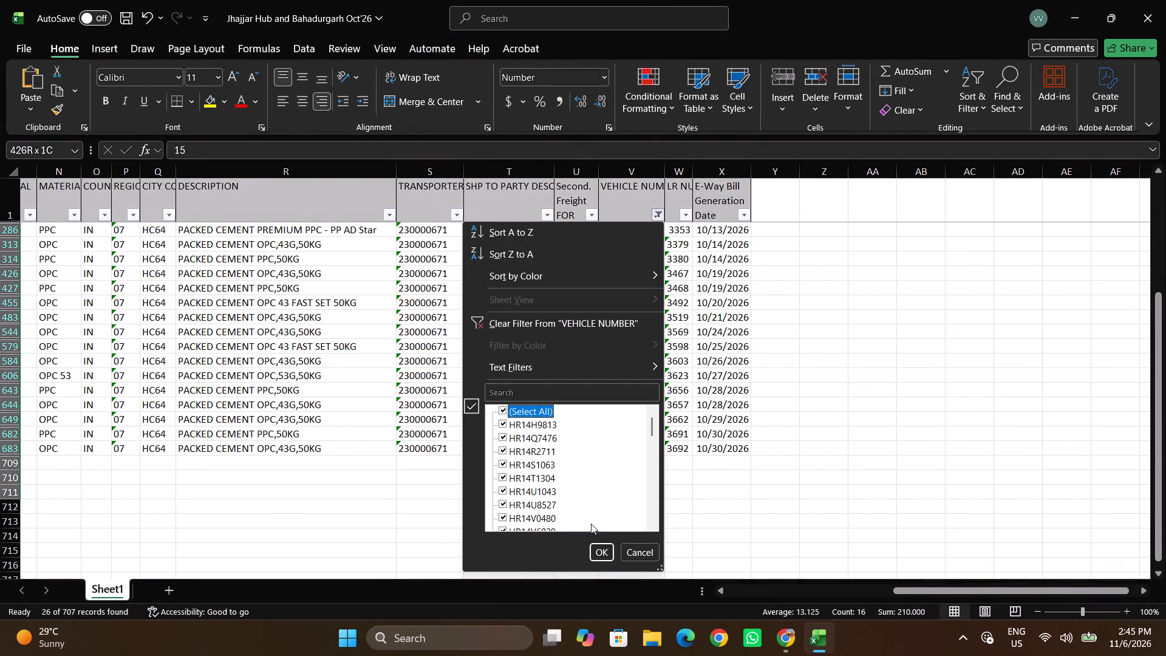
pyautogui.click(607, 558)
pyautogui.scroll(3, 680, 383)
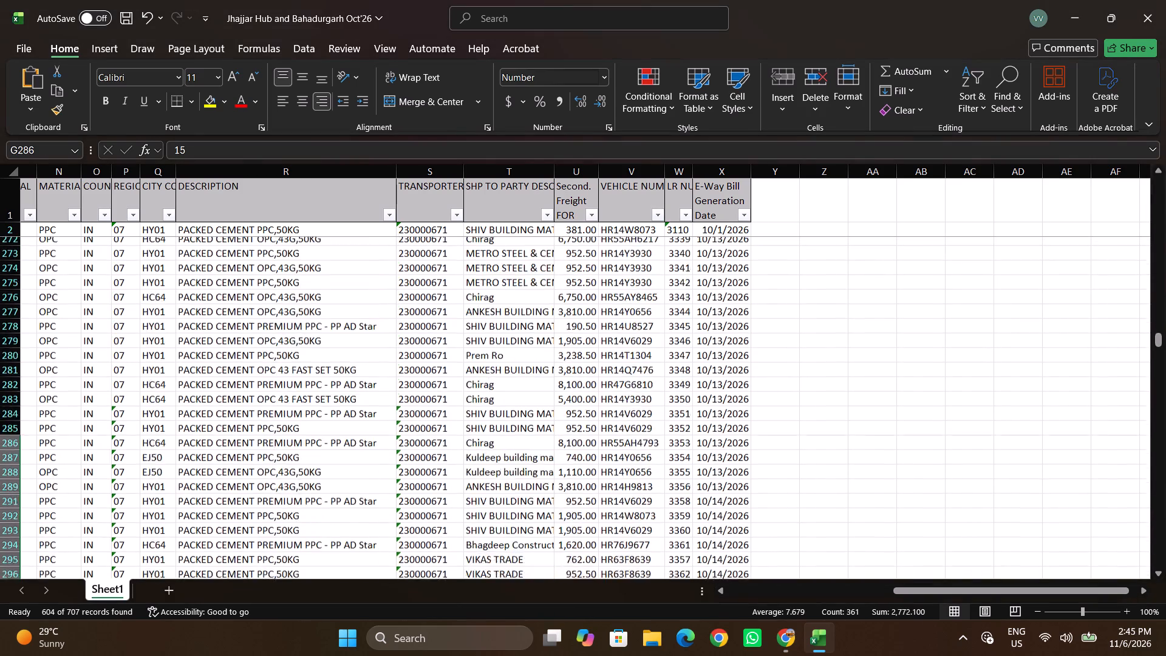
pyautogui.scroll(2, 680, 383)
pyautogui.click(662, 214)
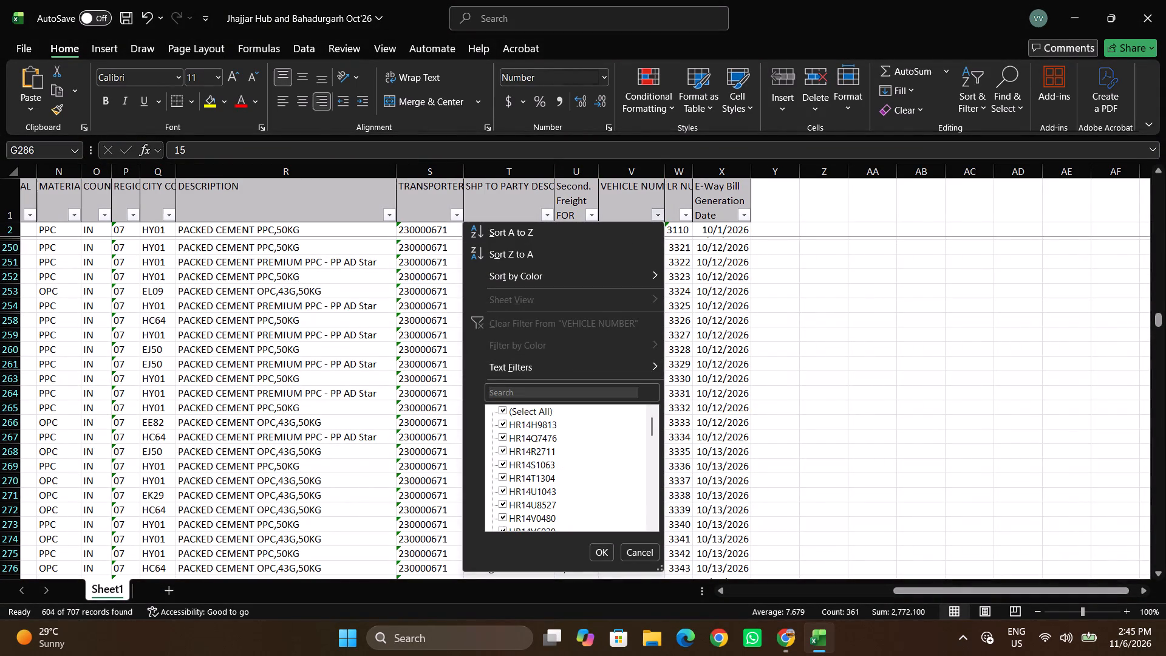
pyautogui.click(551, 392)
pyautogui.moveTo(551, 392); pyautogui.dragTo(559, 412)
pyautogui.write('HR')
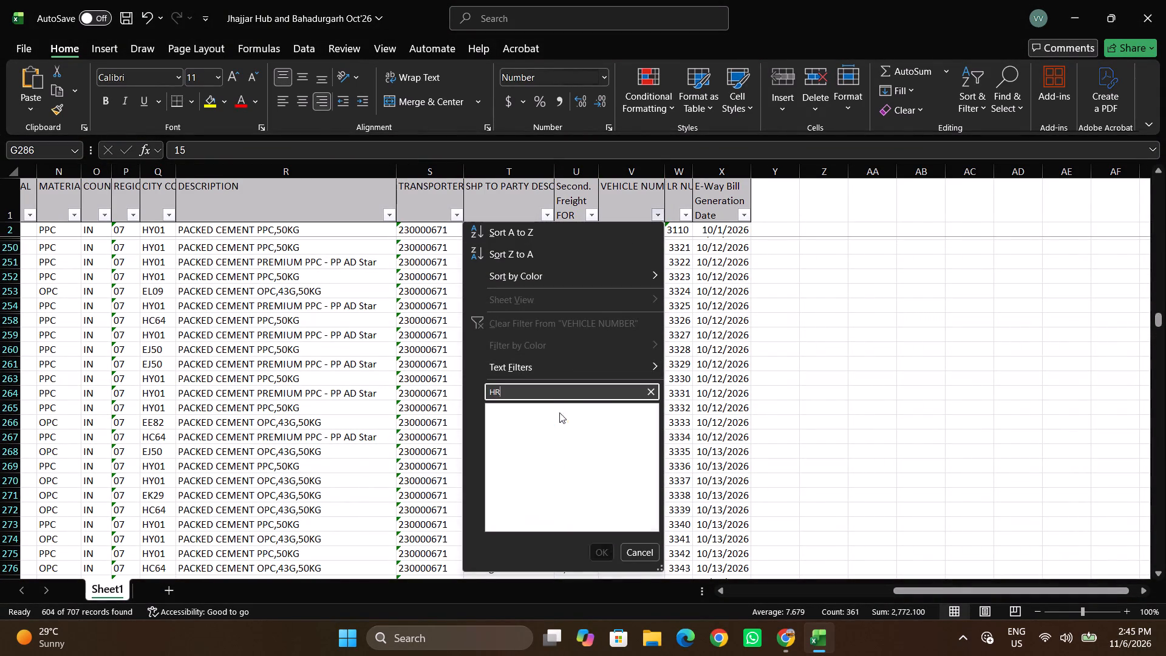
pyautogui.write('55A')
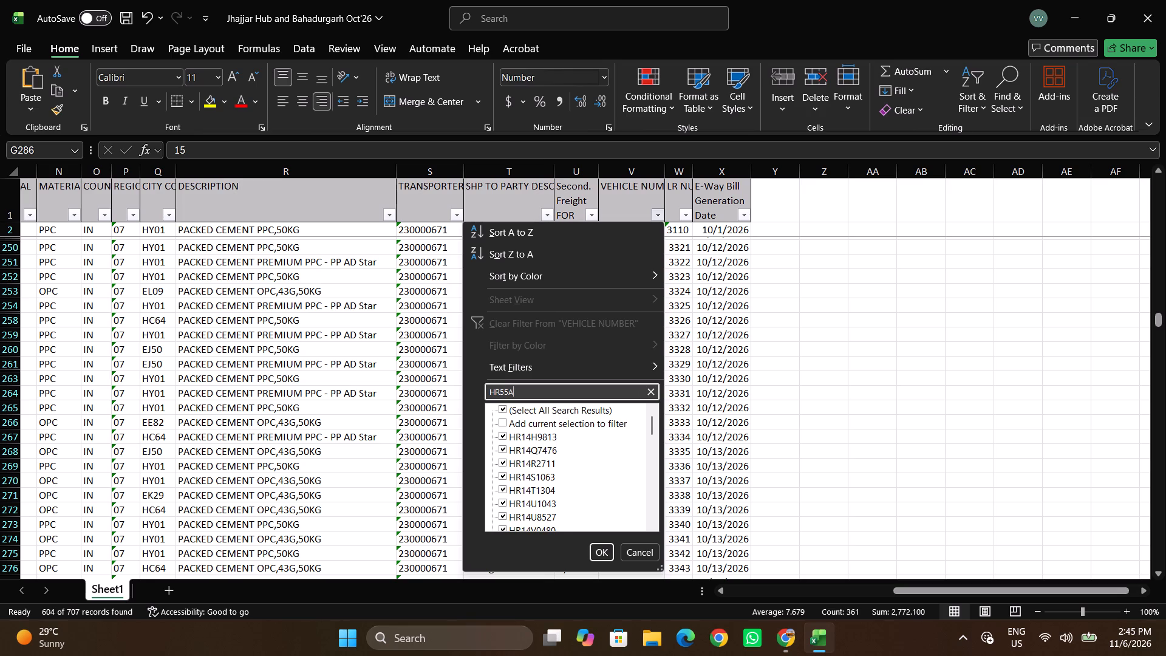
pyautogui.press('h')
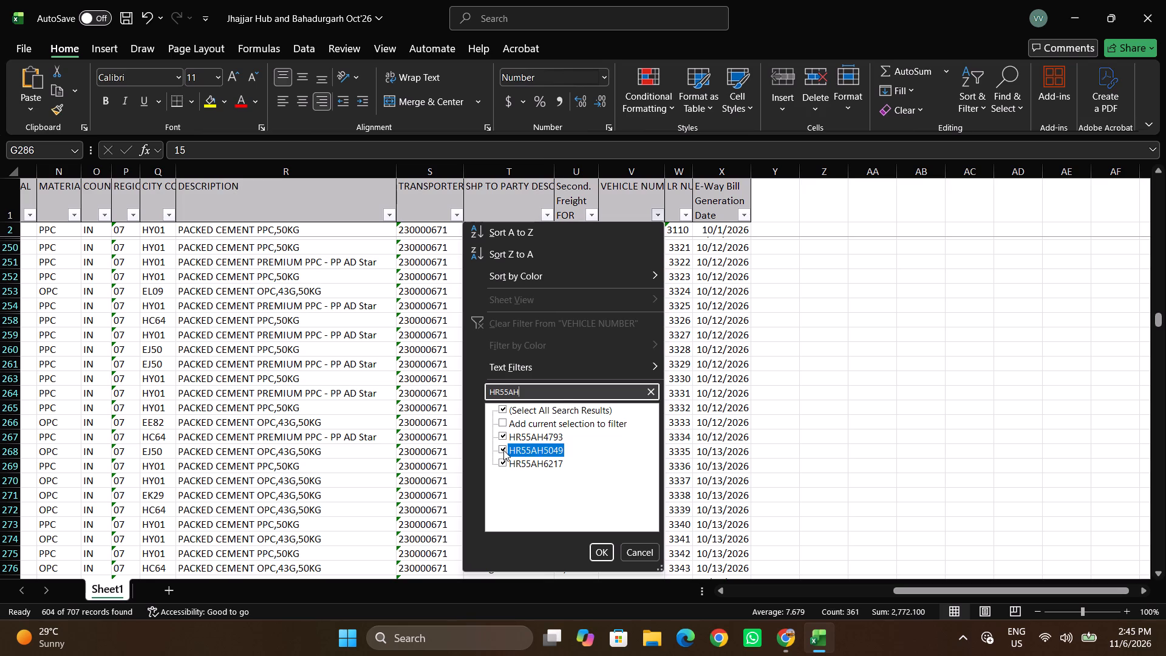
pyautogui.click(503, 450)
pyautogui.click(595, 546)
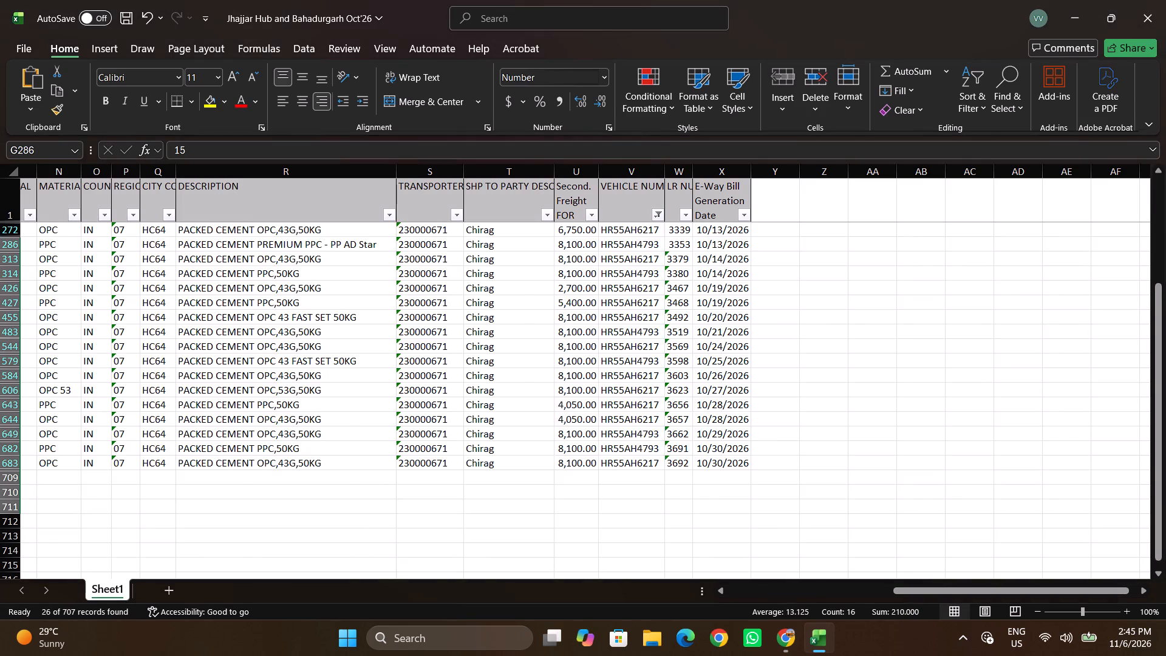
# Check the total SALES QUANTITY of the filtered rows 272 to 683 by selecting their cells.
pyautogui.hscroll(3, 462, 494)
pyautogui.hscroll(1, 372, 270)
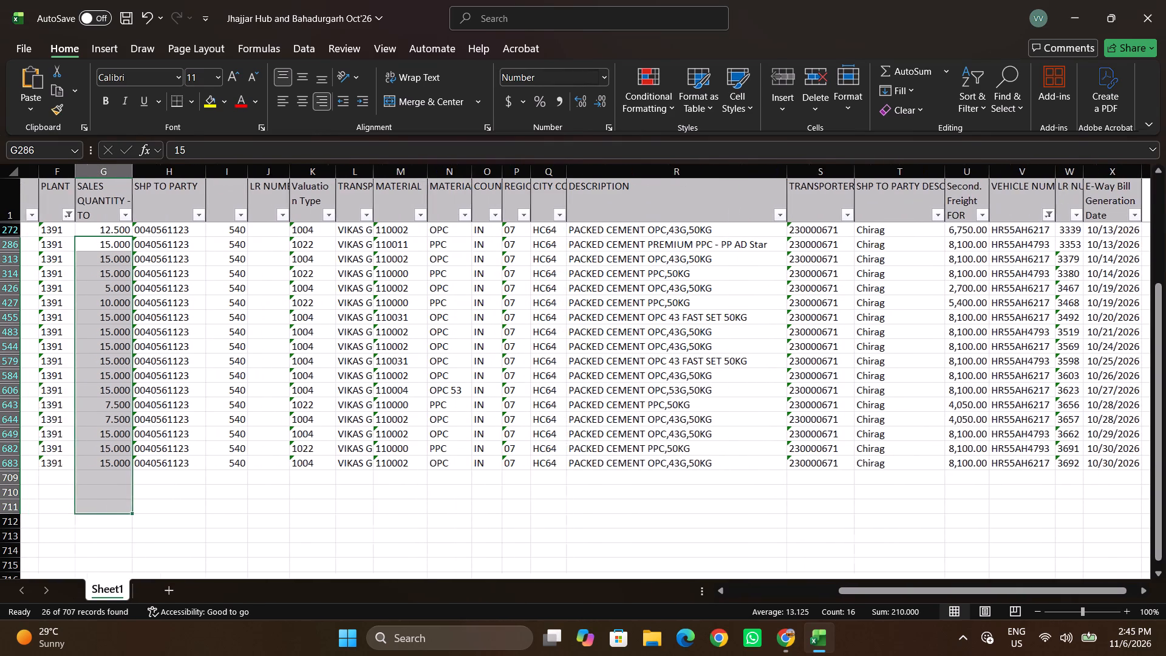
pyautogui.hscroll(1, 372, 270)
pyautogui.click(172, 234)
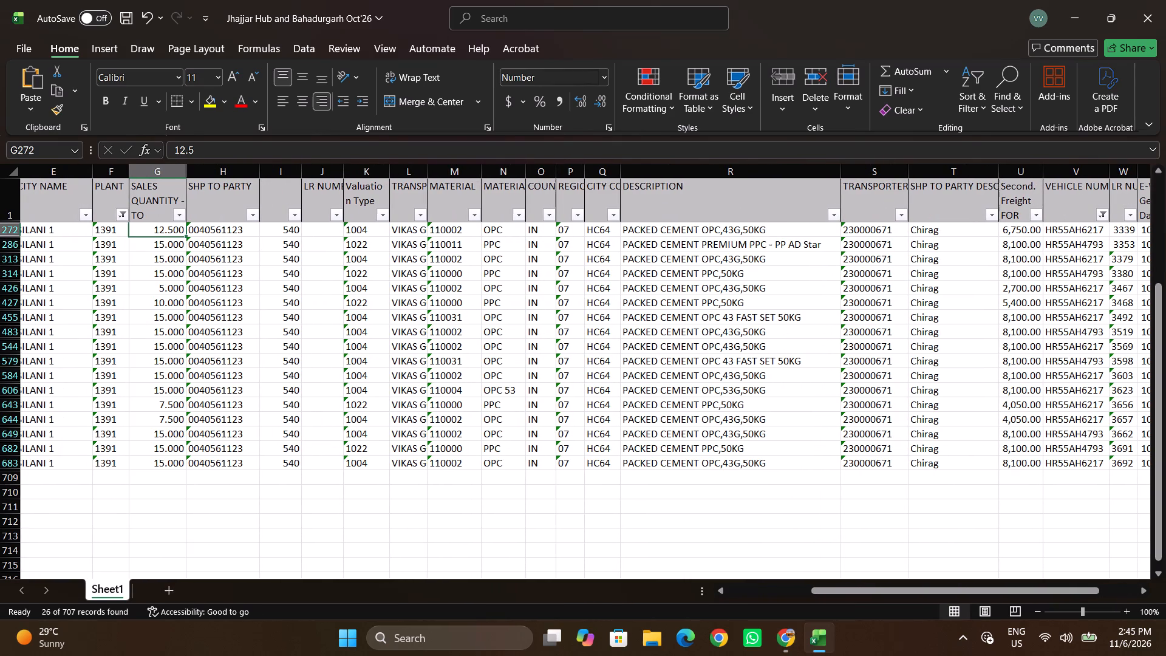
pyautogui.hotkey('shift', 'Down')
pyautogui.hotkey('shift', 'Down')
pyautogui.hotkey('shift', 'Down')
pyautogui.hotkey('shift', 'Down')
pyautogui.hotkey('shift', 'Down')
pyautogui.hotkey('shift', 'Down')
pyautogui.hotkey('shift', 'Down')
pyautogui.hotkey('shift', 'Down')
pyautogui.hotkey('shift', 'Down')
pyautogui.hotkey('shift', 'Down')
pyautogui.hotkey('shift', 'Down')
pyautogui.hotkey('shift', 'Down')
pyautogui.hotkey('shift', 'Down')
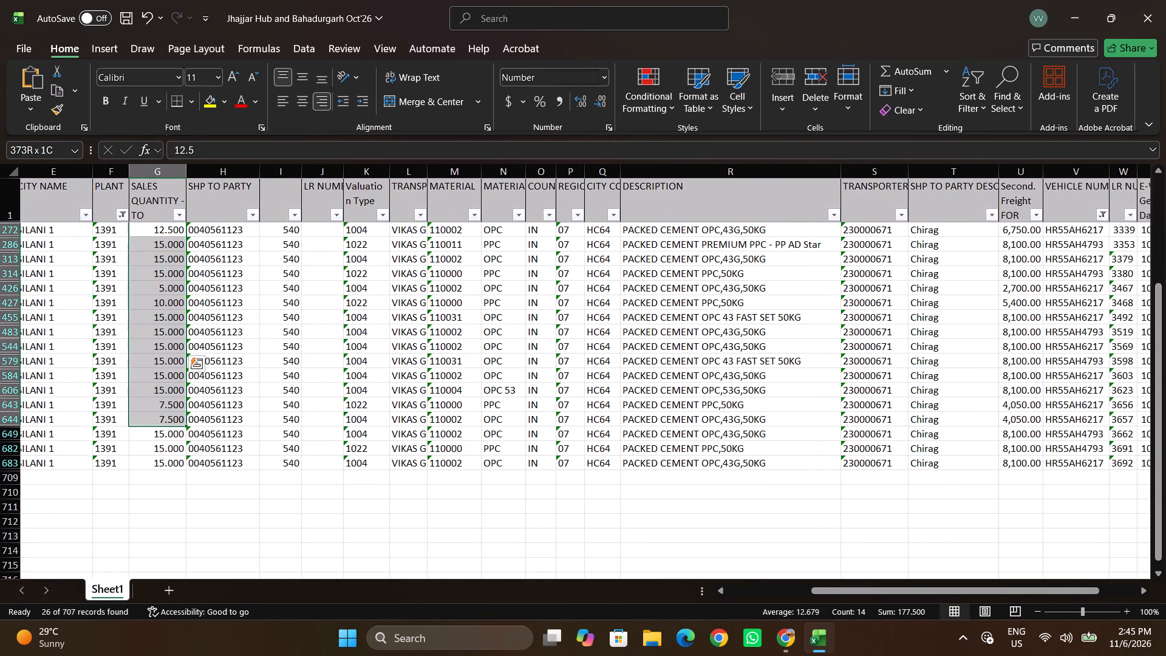
pyautogui.hotkey('shift', 'Down')
pyautogui.hotkey('shift', 'Down')
pyautogui.hotkey('shift', 'Down')
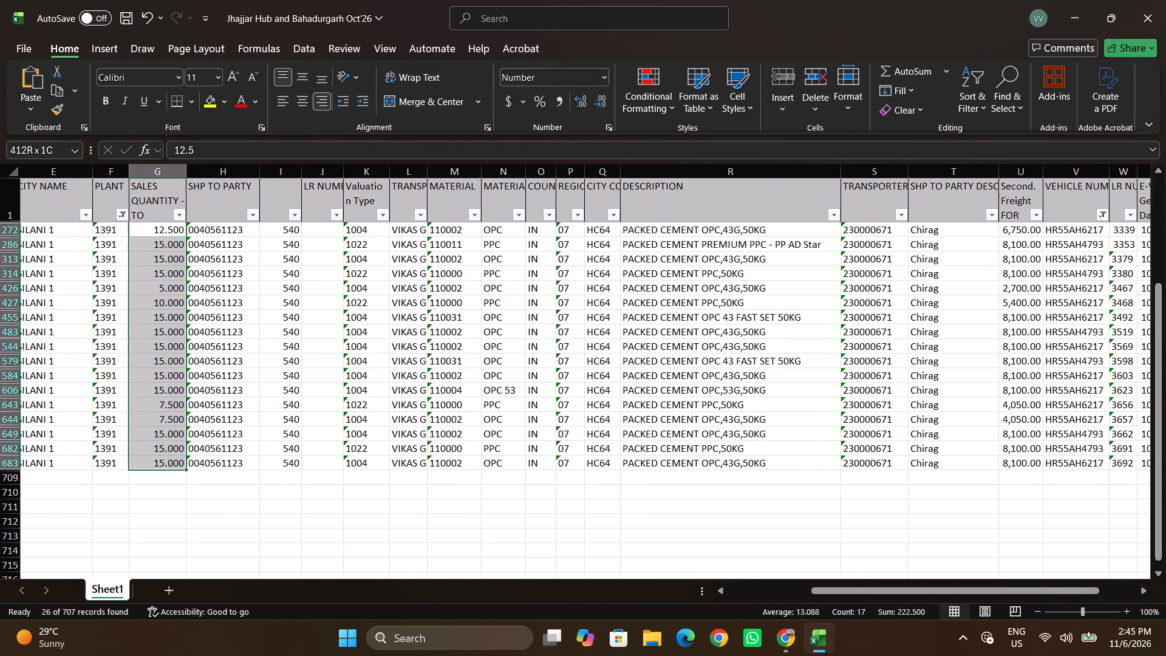
pyautogui.hotkey('alt', 'Tab')
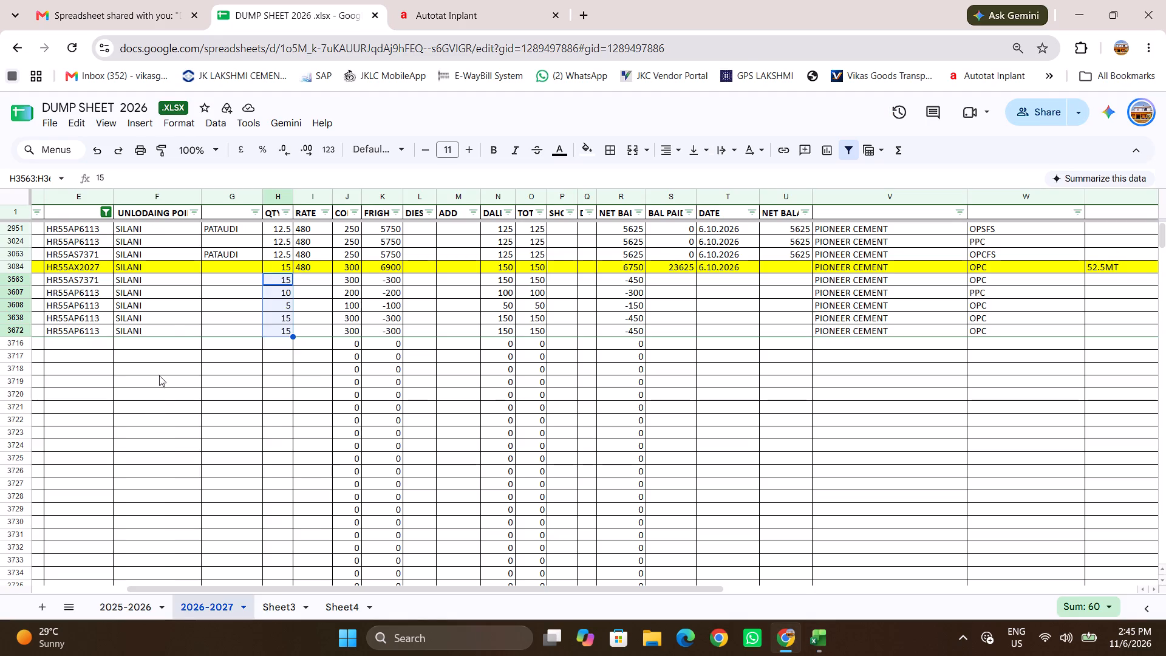
pyautogui.click(107, 211)
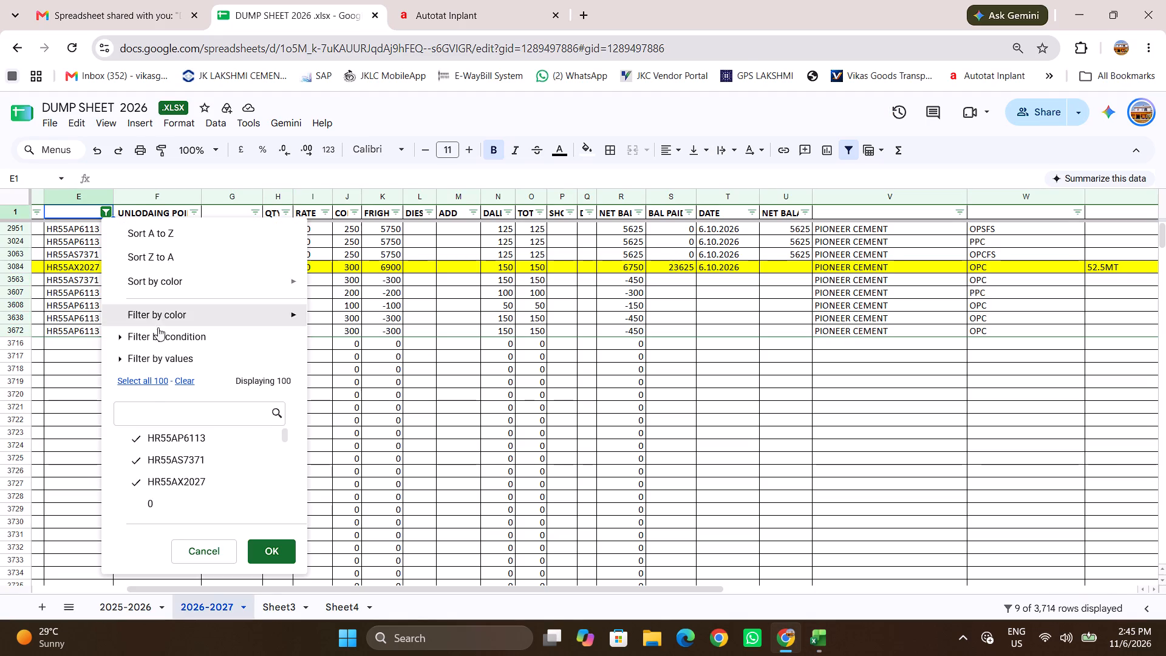
pyautogui.click(179, 380)
pyautogui.click(172, 406)
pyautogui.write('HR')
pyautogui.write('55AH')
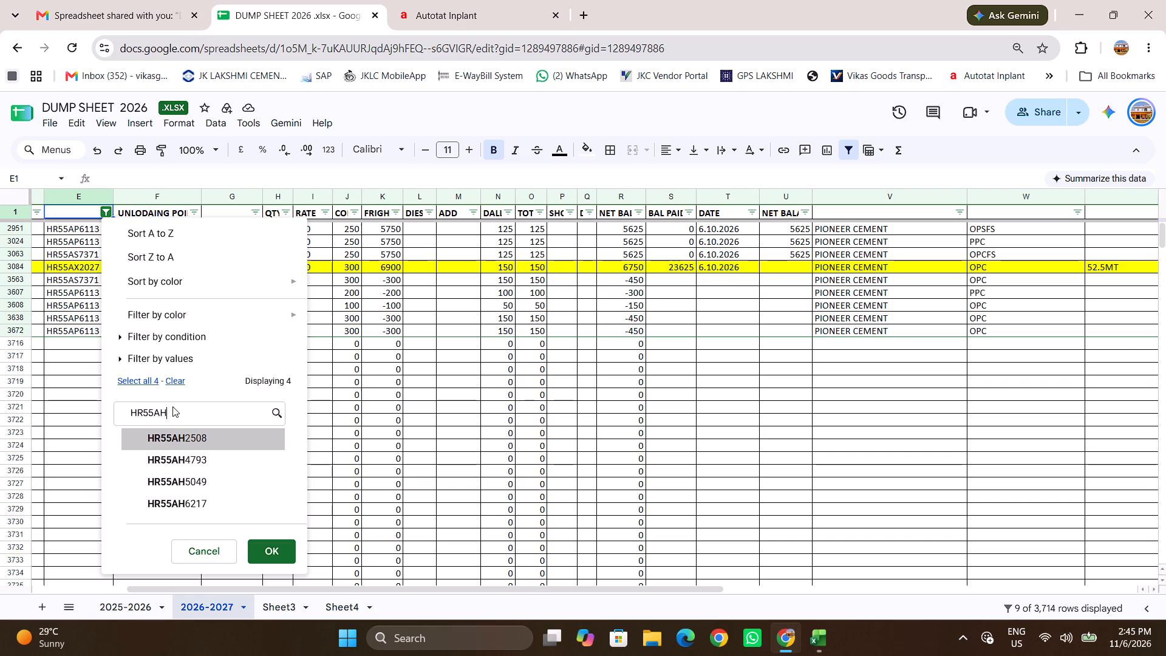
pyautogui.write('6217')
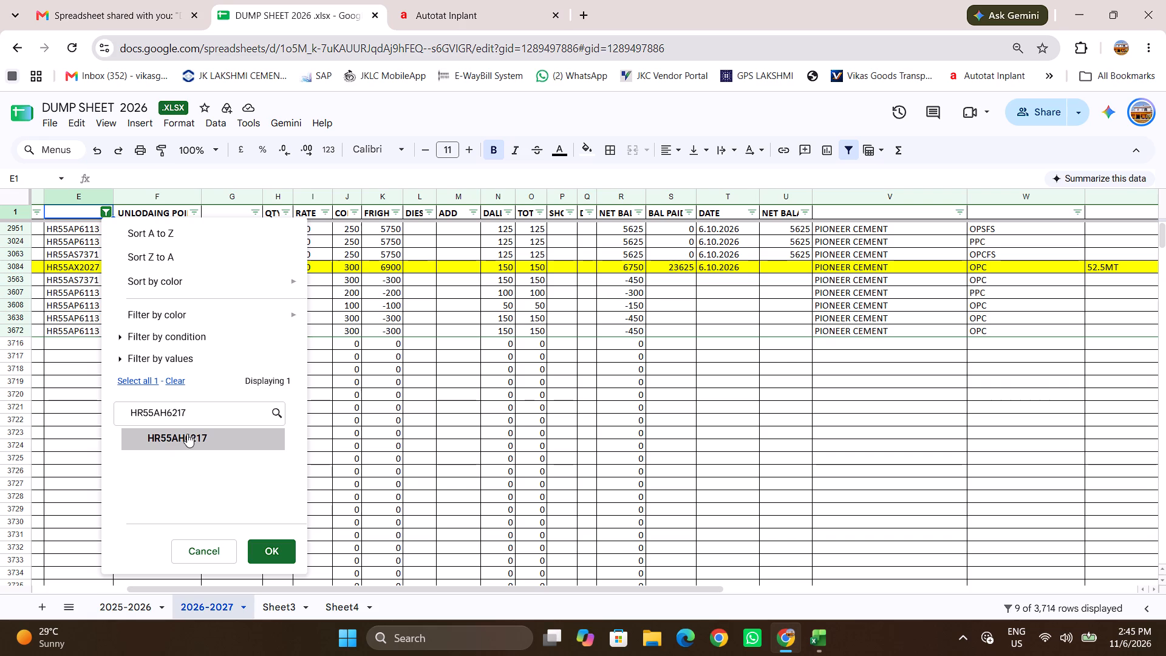
pyautogui.click(187, 434)
pyautogui.click(260, 548)
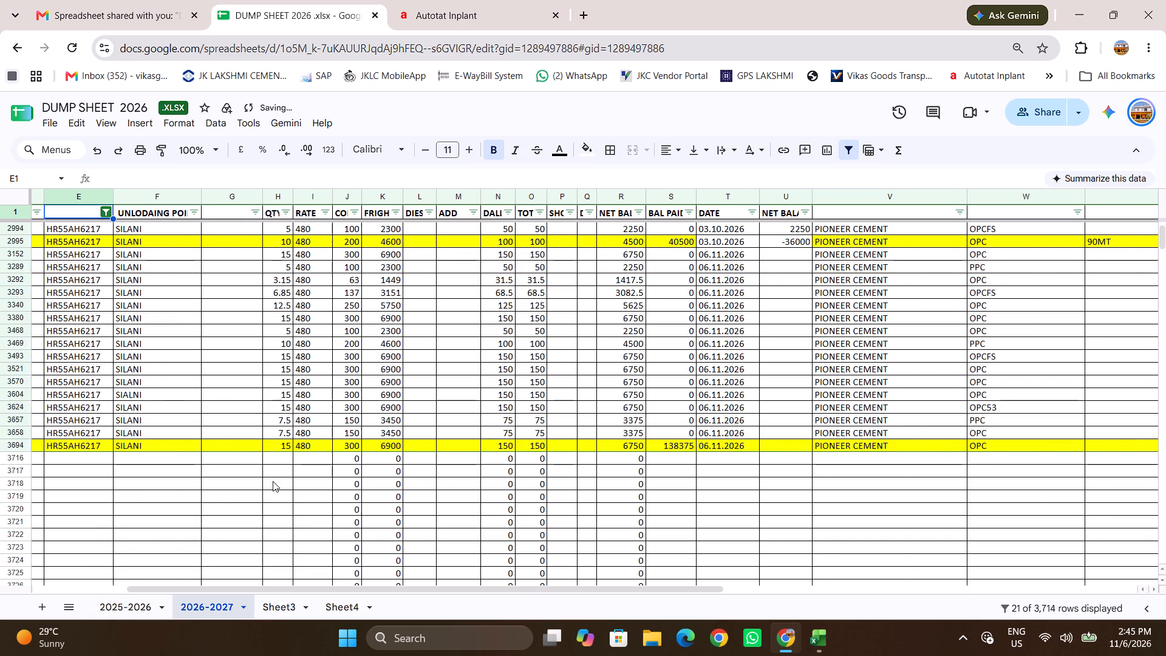
pyautogui.hscroll(3, 273, 481)
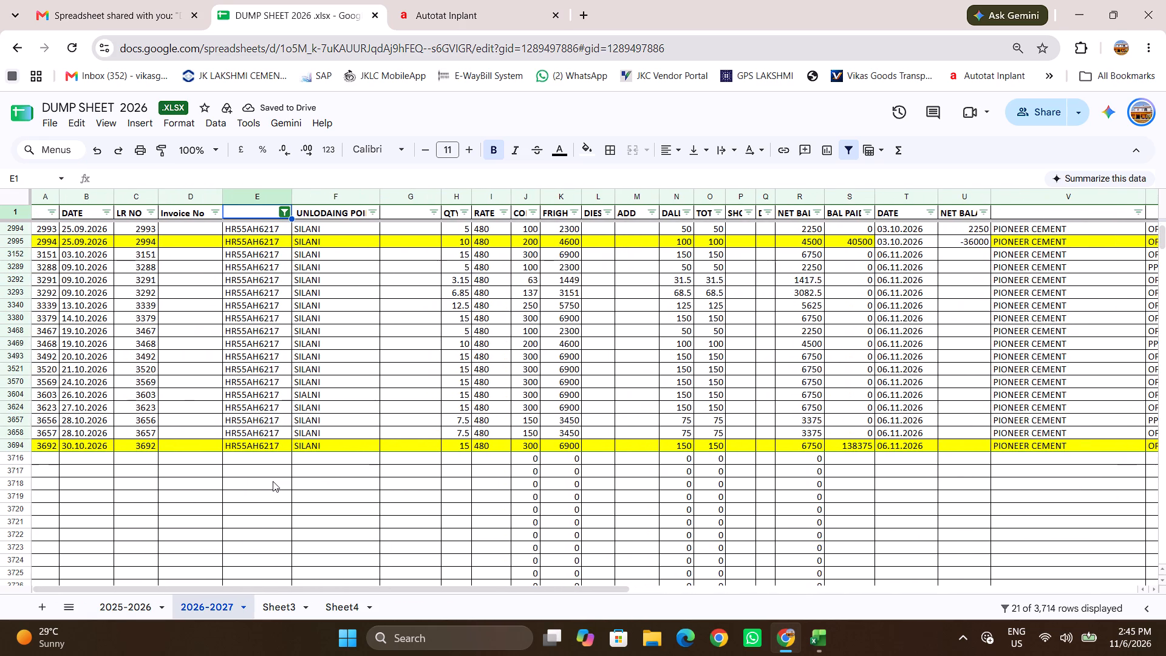
pyautogui.hscroll(1, 273, 481)
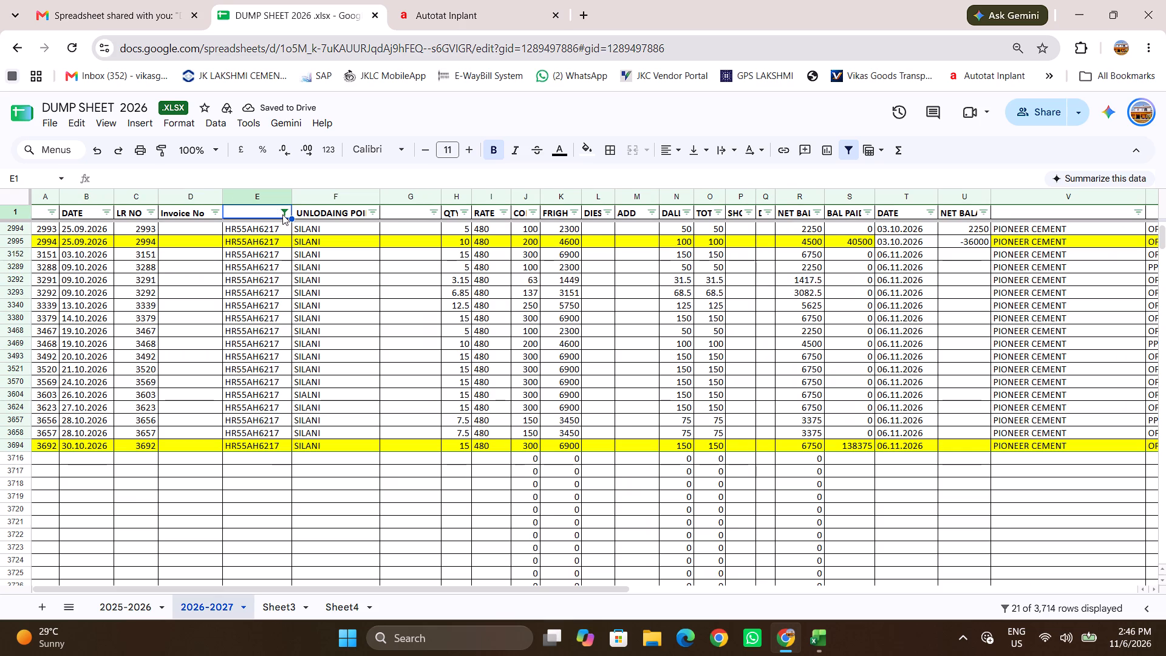
pyautogui.click(282, 214)
pyautogui.click(196, 417)
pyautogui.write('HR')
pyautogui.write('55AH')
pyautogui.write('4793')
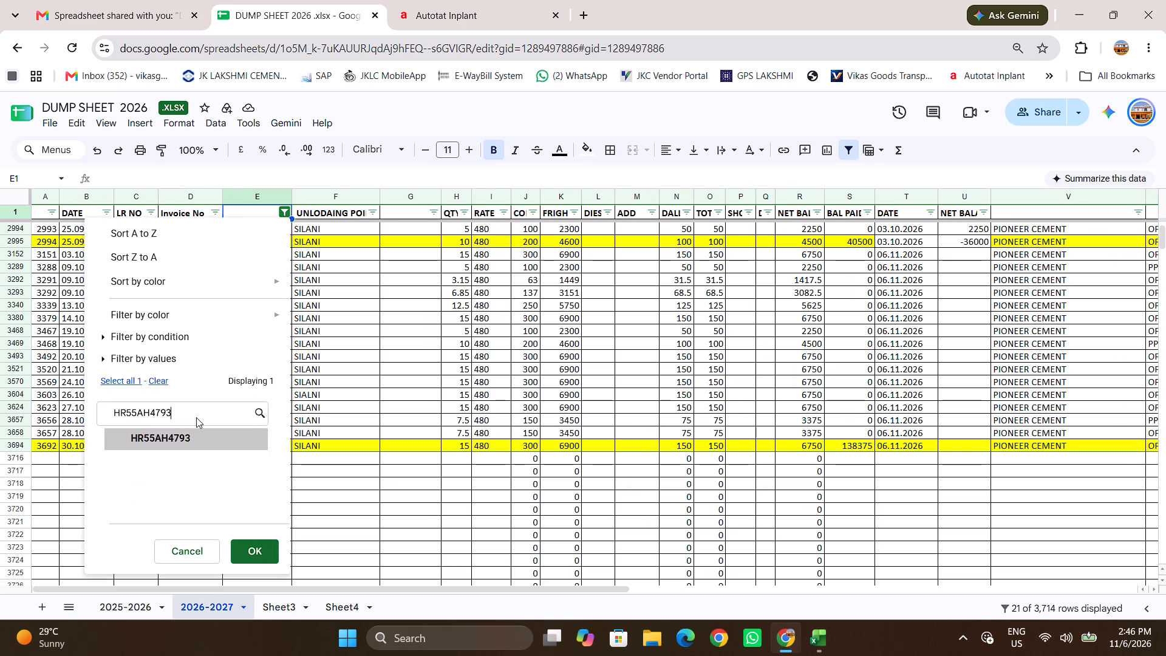
pyautogui.click(225, 436)
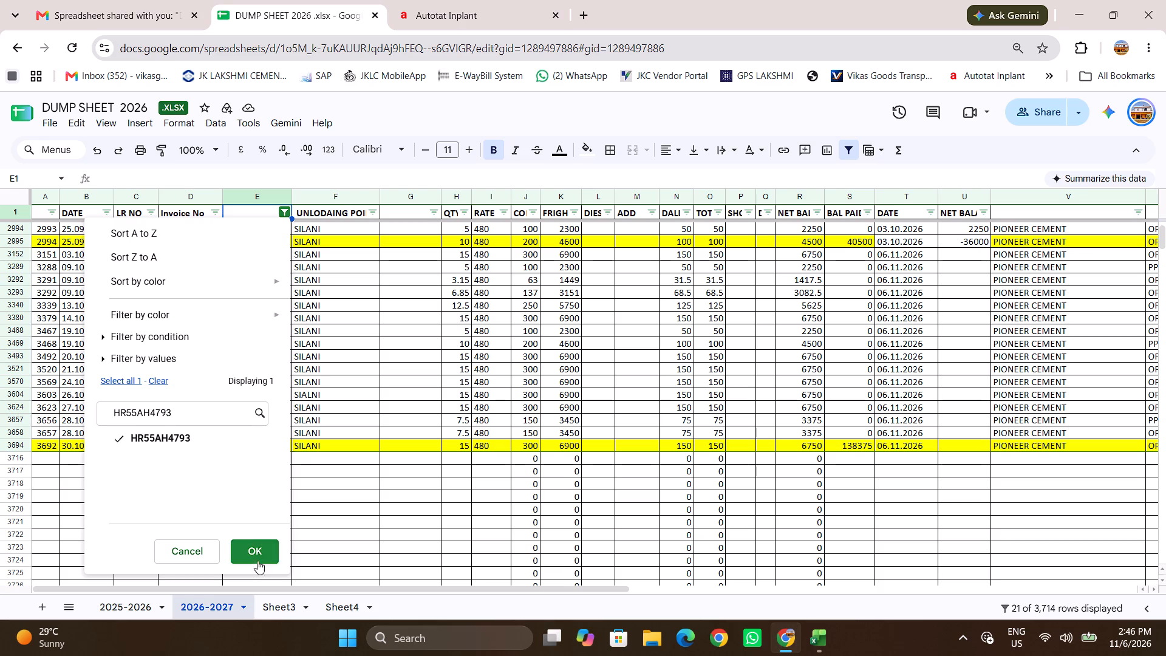
pyautogui.click(259, 555)
# Check the total quantity of the filtered rows 3152 to 3694 by selecting their QTY cells.
pyautogui.hscroll(1, 440, 547)
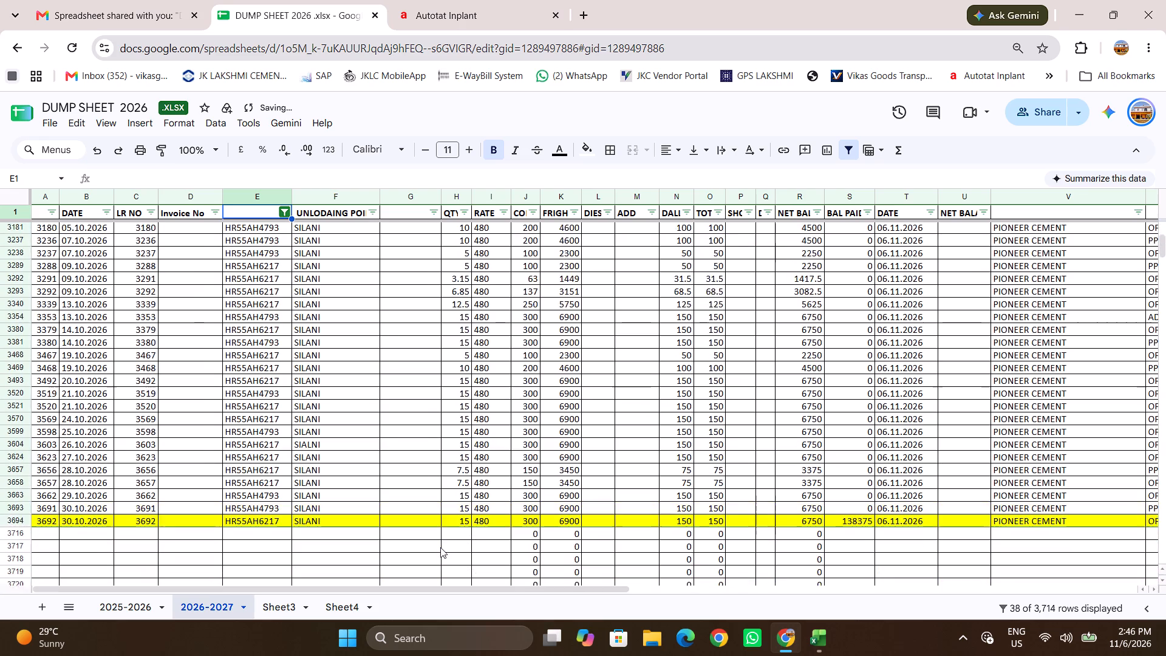
pyautogui.hscroll(1, 440, 547)
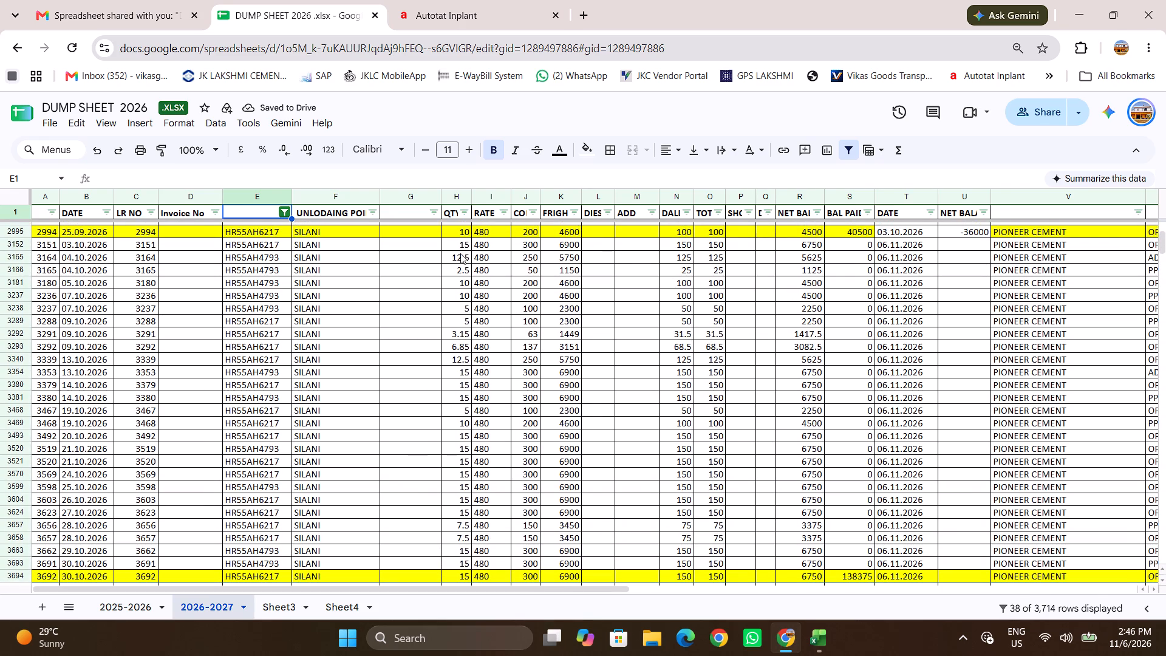
pyautogui.click(460, 246)
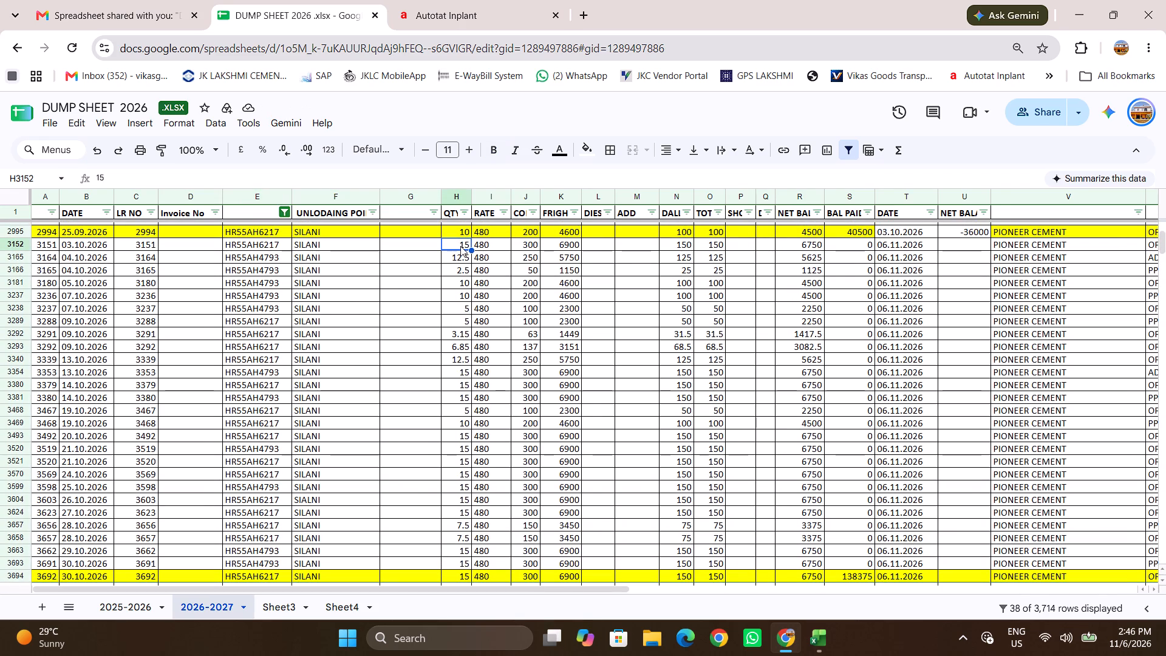
pyautogui.hotkey('shift', 'Down')
pyautogui.hotkey('shift', 'Down')
pyautogui.hotkey('shift', 'Down')
pyautogui.hotkey('shift', 'Down')
pyautogui.hotkey('shift', 'Down')
pyautogui.hotkey('shift', 'Down')
pyautogui.hotkey('shift', 'Down')
pyautogui.hotkey('shift', 'Down')
pyautogui.hotkey('shift', 'Down')
pyautogui.hotkey('shift', 'Down')
pyautogui.hotkey('shift', 'Down')
pyautogui.hotkey('shift', 'Down')
pyautogui.hotkey('shift', 'Down')
pyautogui.hotkey('shift', 'Down')
pyautogui.hotkey('shift', 'Down')
pyautogui.hotkey('shift', 'Down')
pyautogui.hotkey('shift', 'Down')
pyautogui.hotkey('shift', 'Down')
pyautogui.hotkey('shift', 'Down')
pyautogui.hotkey('shift', 'Down')
pyautogui.hotkey('shift', 'Down')
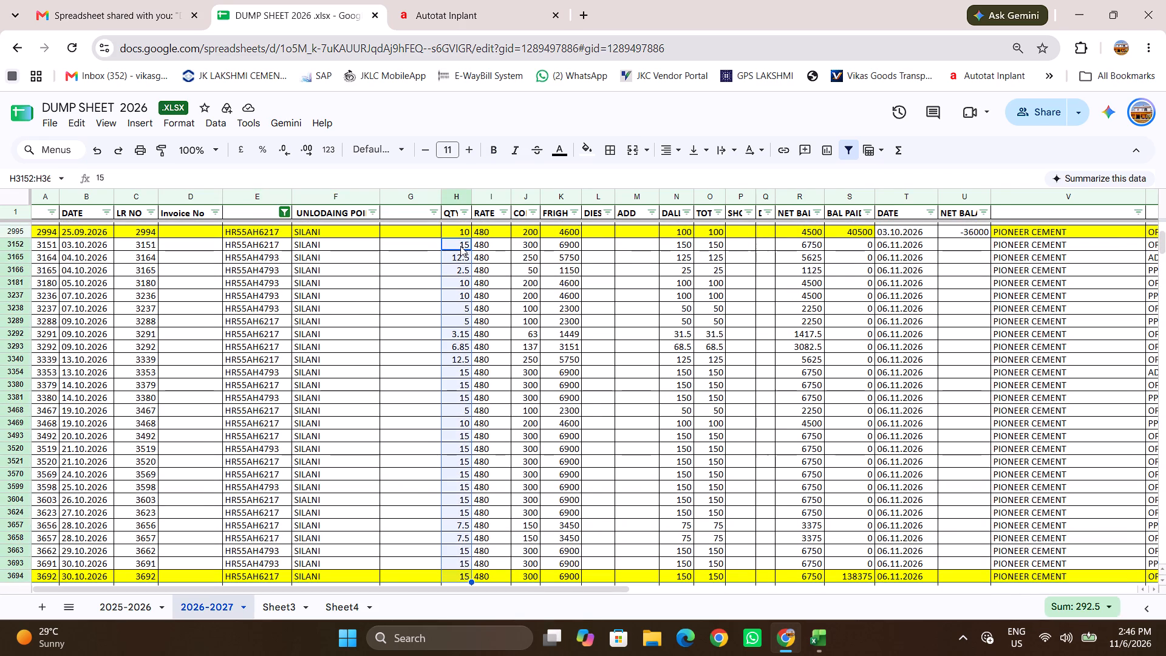
# Enter 307.5 in column X of the highlighted row 3694.
pyautogui.hscroll(-5, 687, 197)
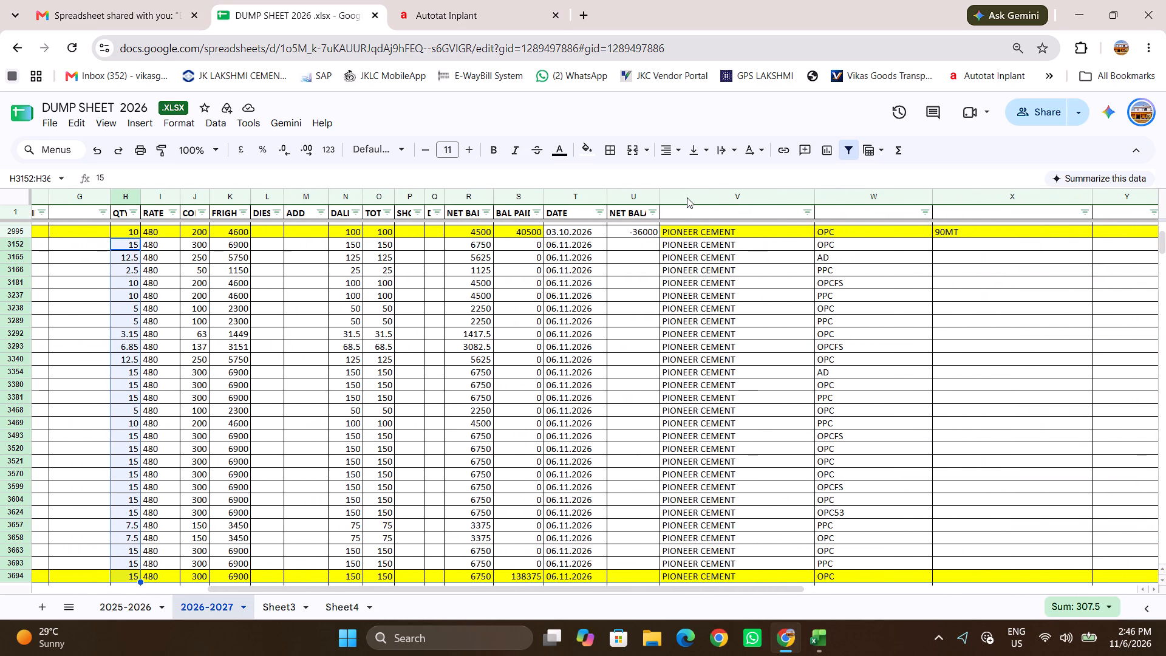
pyautogui.scroll(-1, 610, 297)
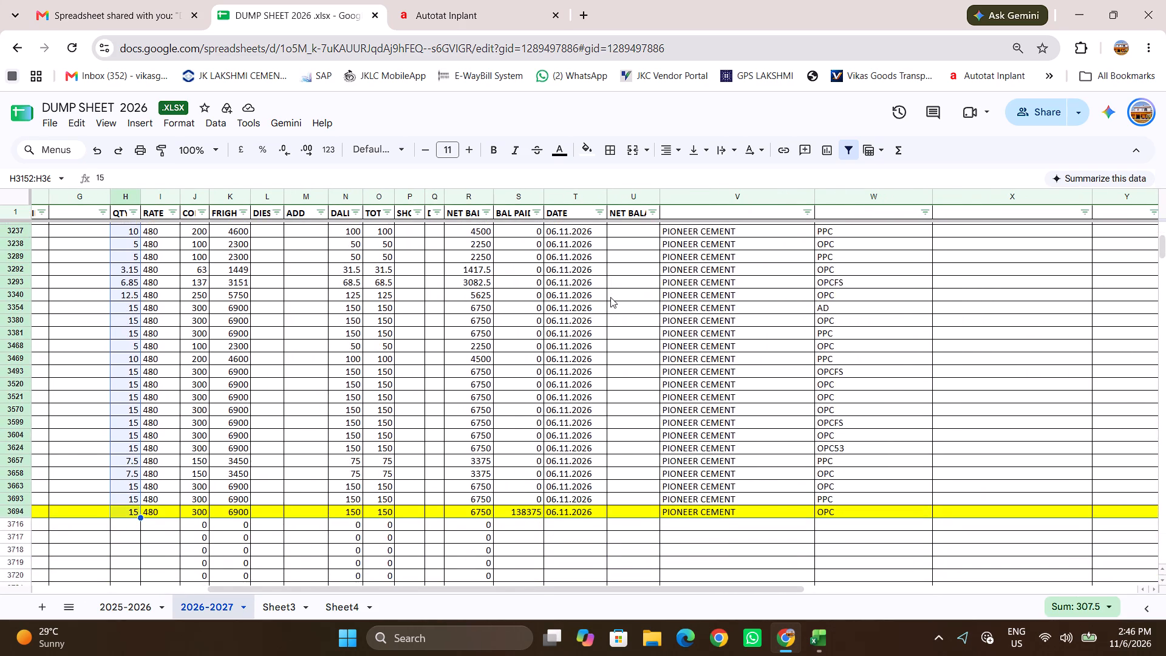
pyautogui.hscroll(-1, 610, 297)
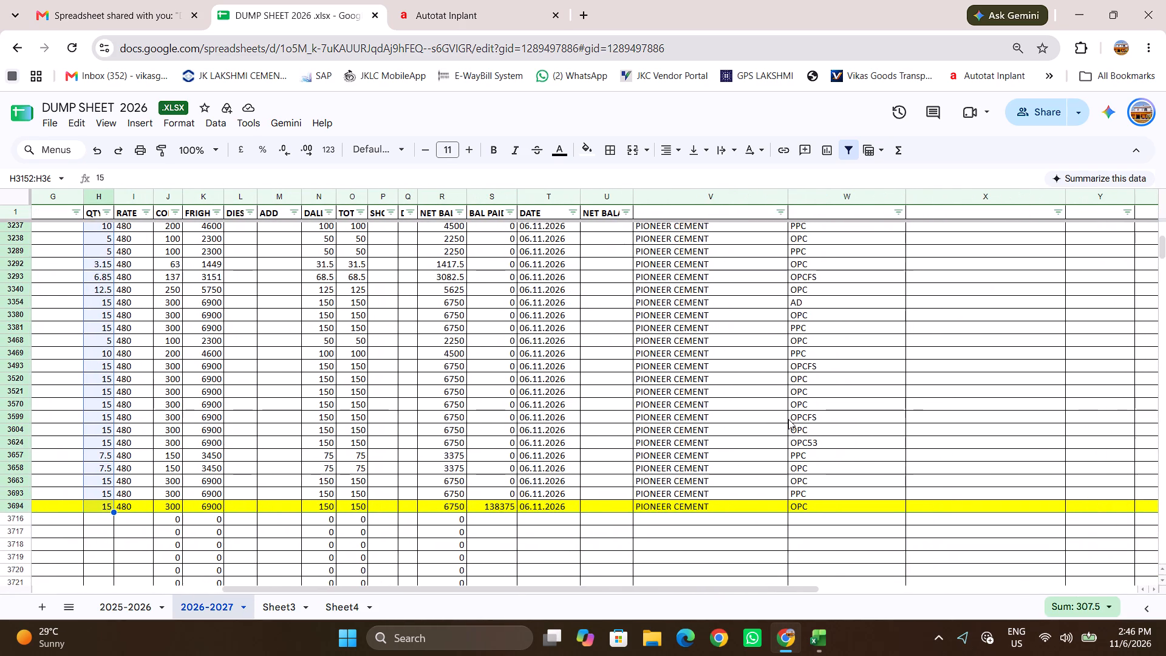
pyautogui.click(924, 503)
pyautogui.write('307.5')
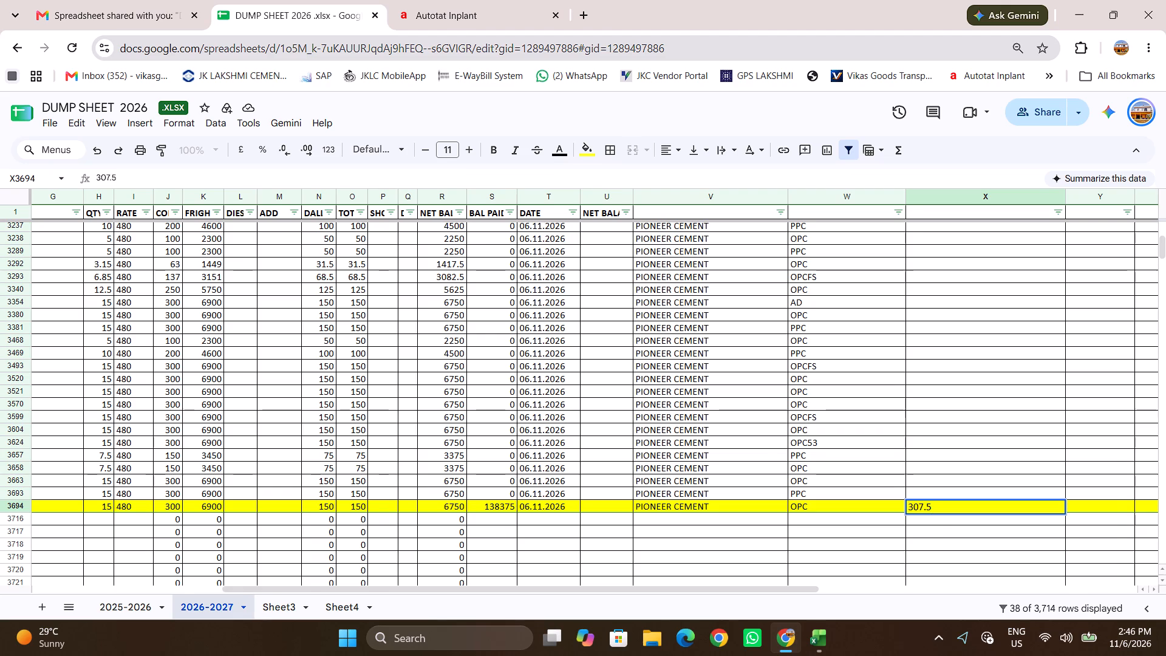
pyautogui.click(932, 529)
# Switch to the Jhajjar Hub and Bahadurgarh Oct'26 workbook in Excel and show all vehicles again in the VEHICLE NUMBER filter.
pyautogui.hotkey('alt', 'Tab')
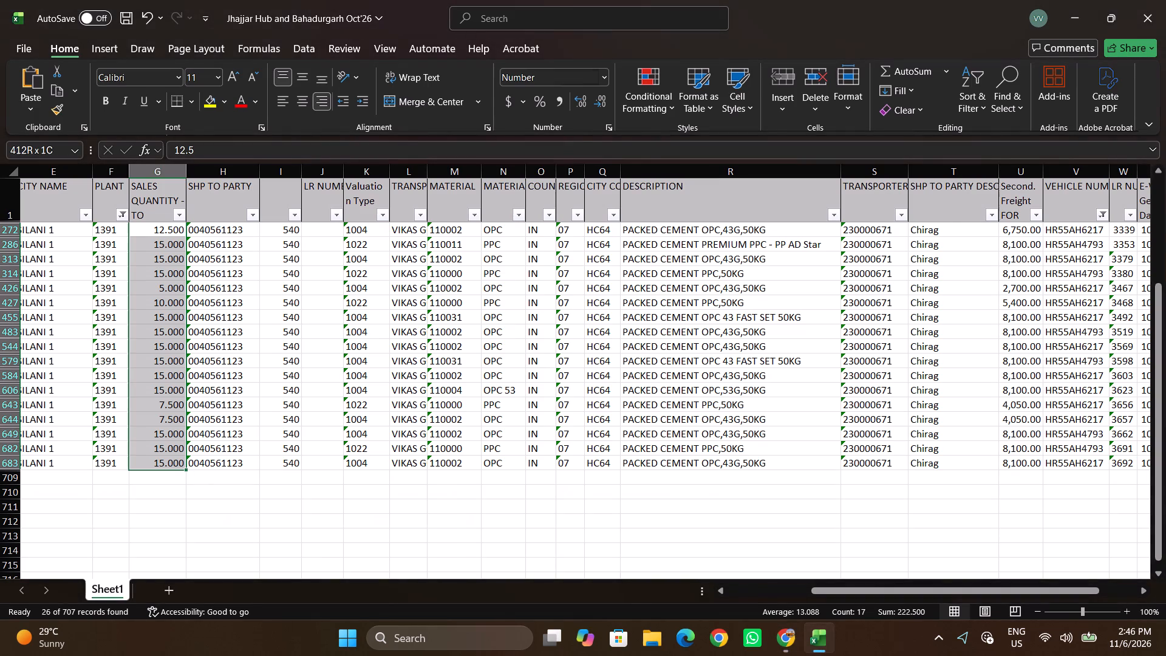
pyautogui.hscroll(-6, 627, 474)
pyautogui.hscroll(4, 627, 474)
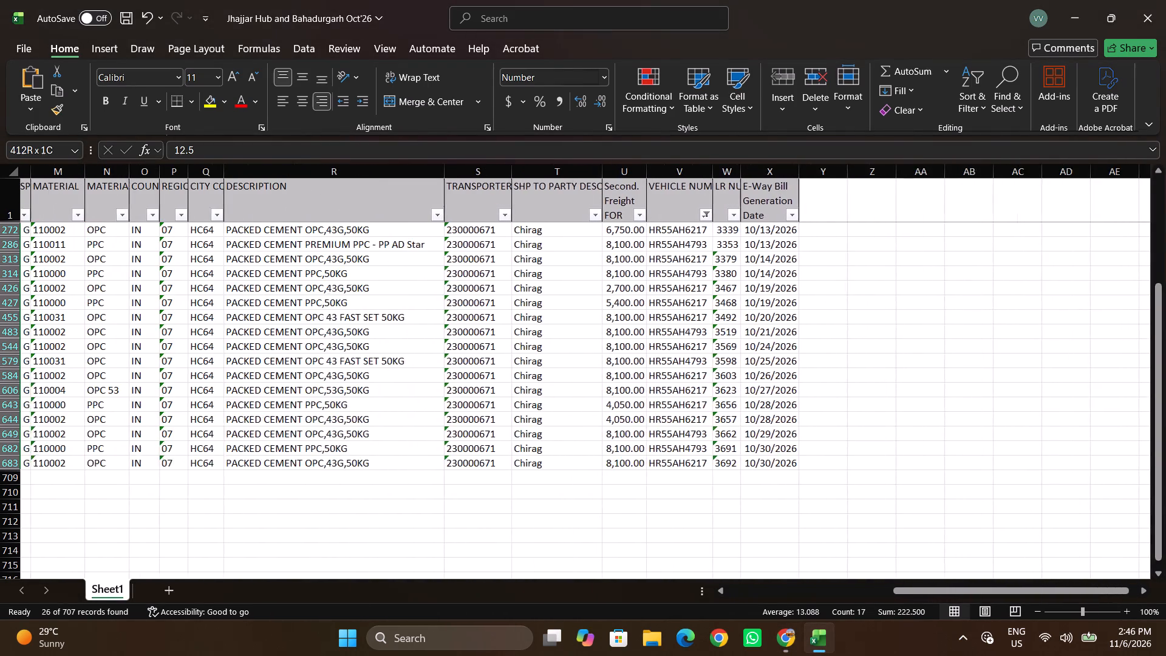
pyautogui.hscroll(1, 627, 474)
pyautogui.hscroll(1, 513, 313)
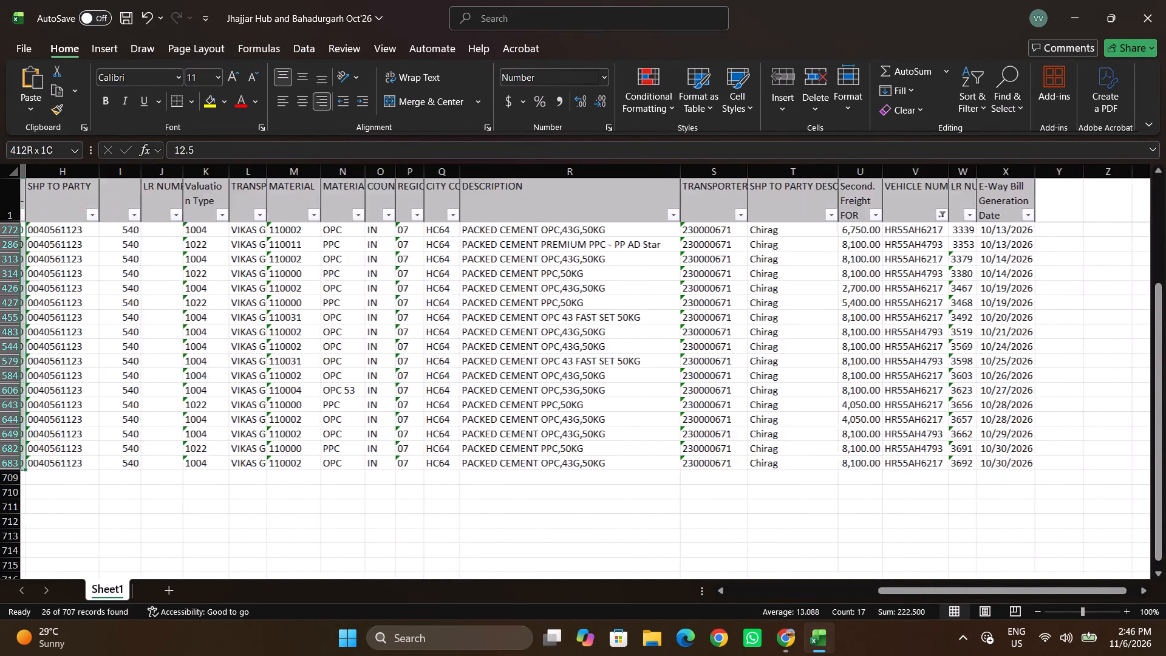
pyautogui.hscroll(6, 513, 313)
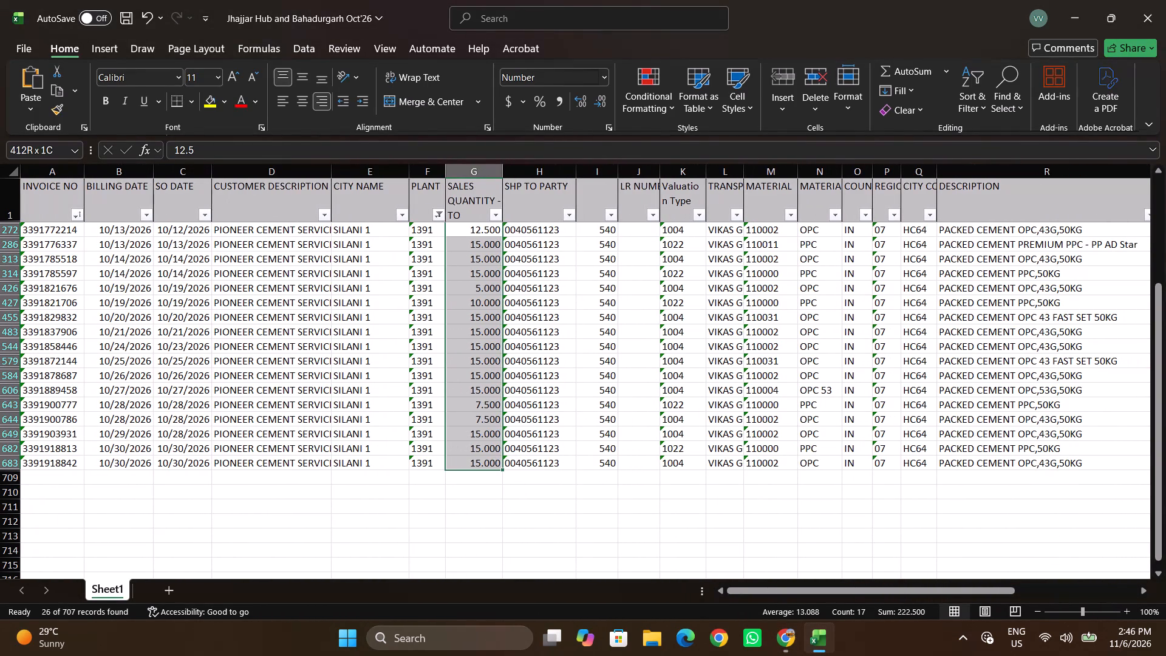
pyautogui.hscroll(-6, 488, 216)
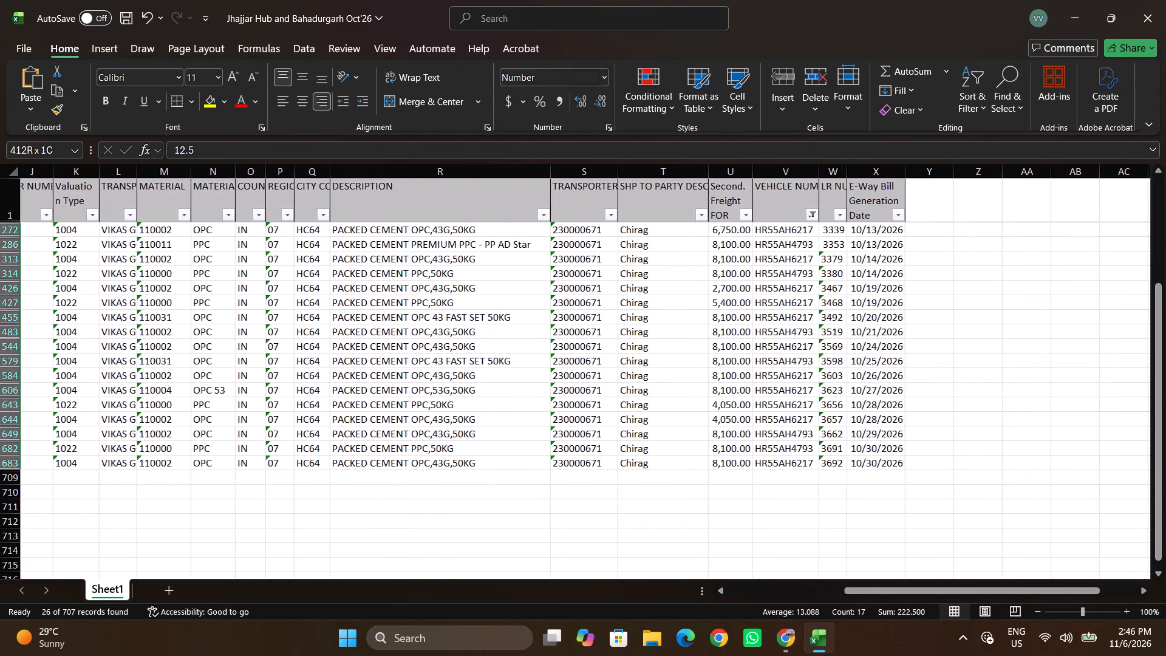
pyautogui.click(816, 214)
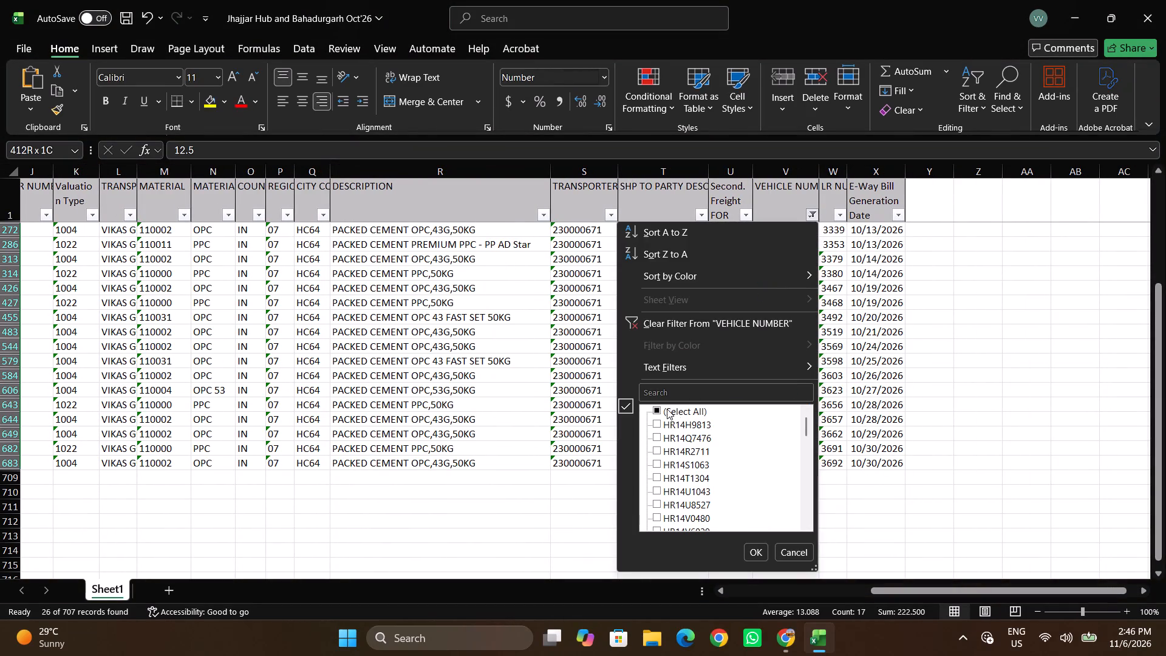
pyautogui.click(667, 409)
pyautogui.click(752, 552)
# Filter the CUSTOMER DESCRIPTION column to the customers matching PIONEE.
pyautogui.hscroll(2, 437, 468)
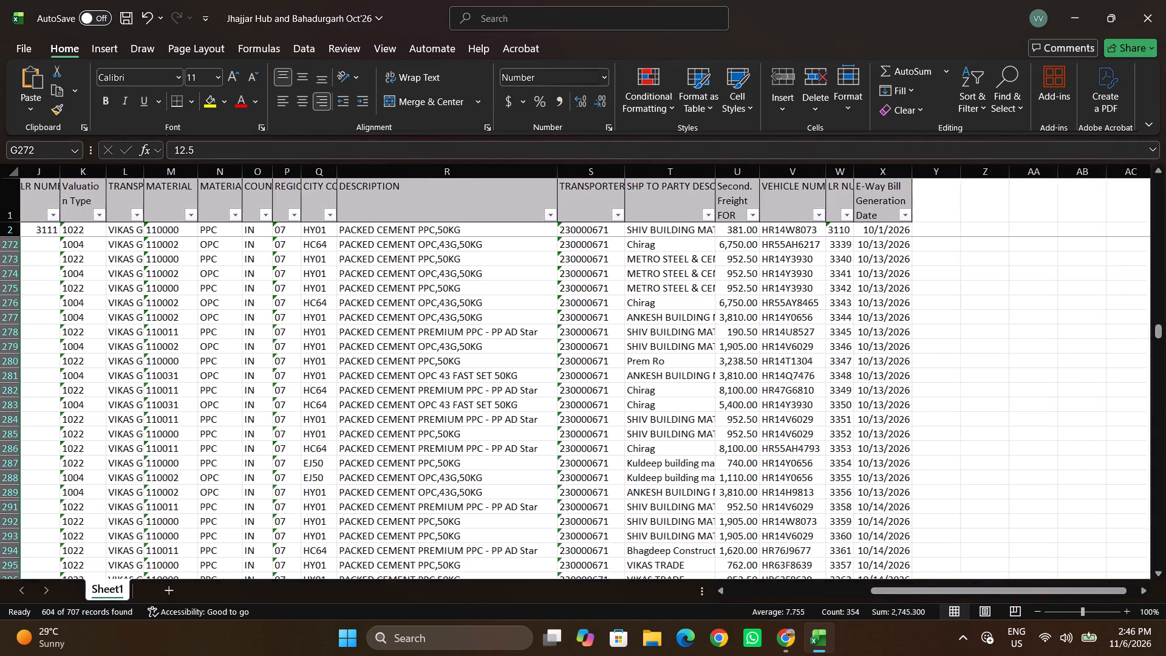
pyautogui.hscroll(4, 437, 468)
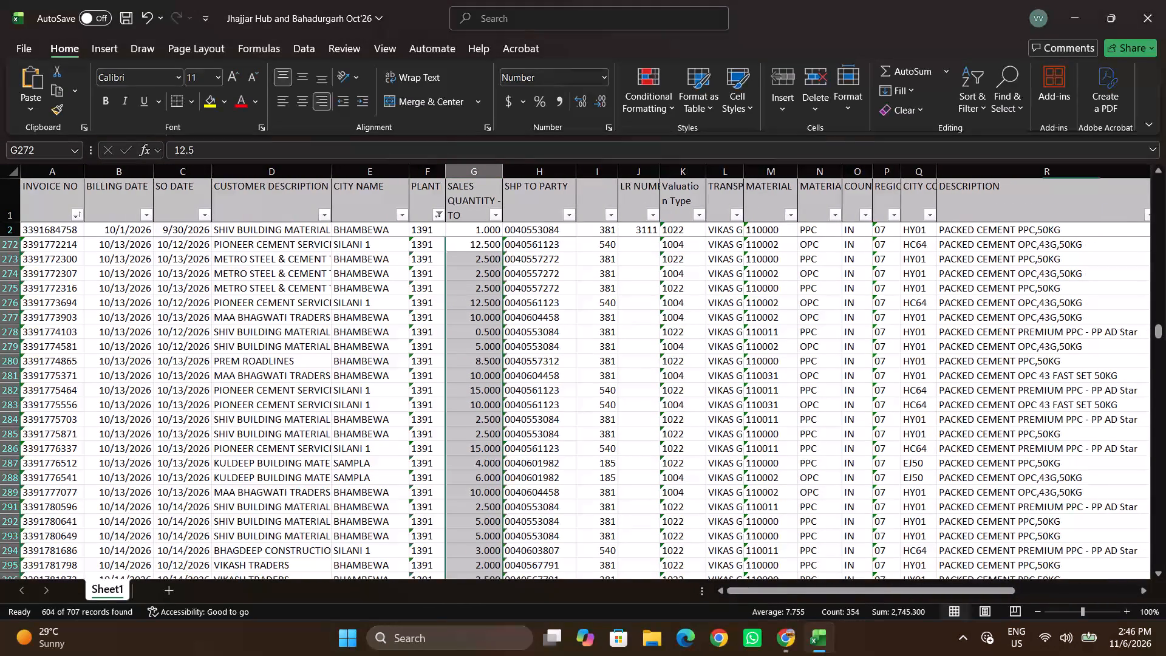
pyautogui.click(319, 214)
pyautogui.click(215, 392)
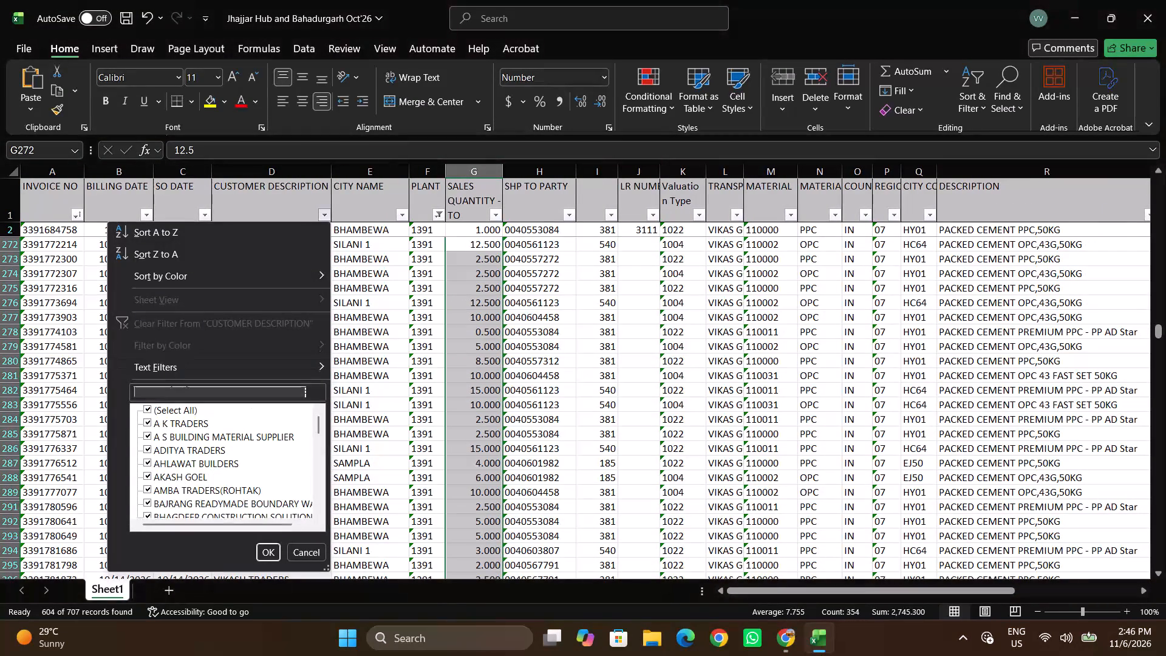
pyautogui.write('PIONEE')
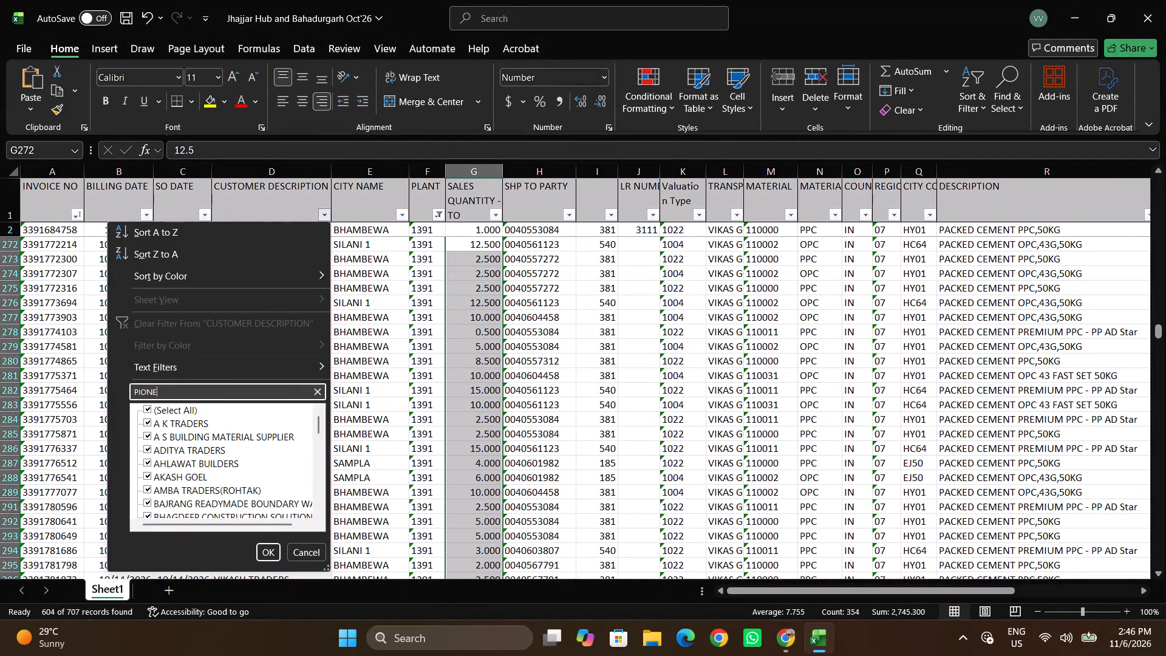
pyautogui.click(266, 549)
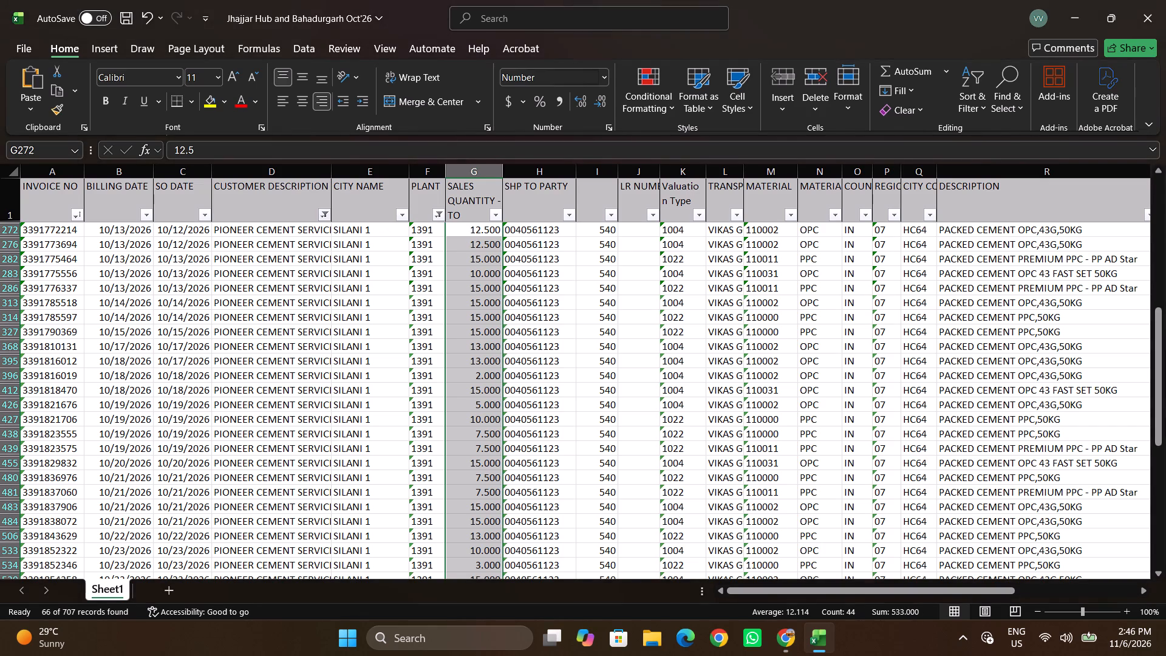
# Check the total SALES QUANTITY of the filtered Pioneer Cement rows by selecting their cells from row 11 to row 683.
pyautogui.click(481, 235)
pyautogui.hotkey('shift', 'Down')
pyautogui.hotkey('shift', 'Down')
pyautogui.hotkey('shift', 'Down')
pyautogui.hotkey('shift', 'Down')
pyautogui.hotkey('shift', 'Down')
pyautogui.hotkey('shift', 'Down')
pyautogui.hotkey('shift', 'Down')
pyautogui.hotkey('shift', 'Down')
pyautogui.hotkey('shift', 'Down')
pyautogui.hotkey('shift', 'Down')
pyautogui.hotkey('shift', 'Down')
pyautogui.hotkey('shift', 'Down')
pyautogui.hotkey('shift', 'Down')
pyautogui.hotkey('shift', 'Down')
pyautogui.hotkey('shift', 'Down')
pyautogui.hotkey('shift', 'Down')
pyautogui.hotkey('shift', 'Down')
pyautogui.hotkey('shift', 'Down')
pyautogui.hotkey('shift', 'Down')
pyautogui.hotkey('shift', 'Down')
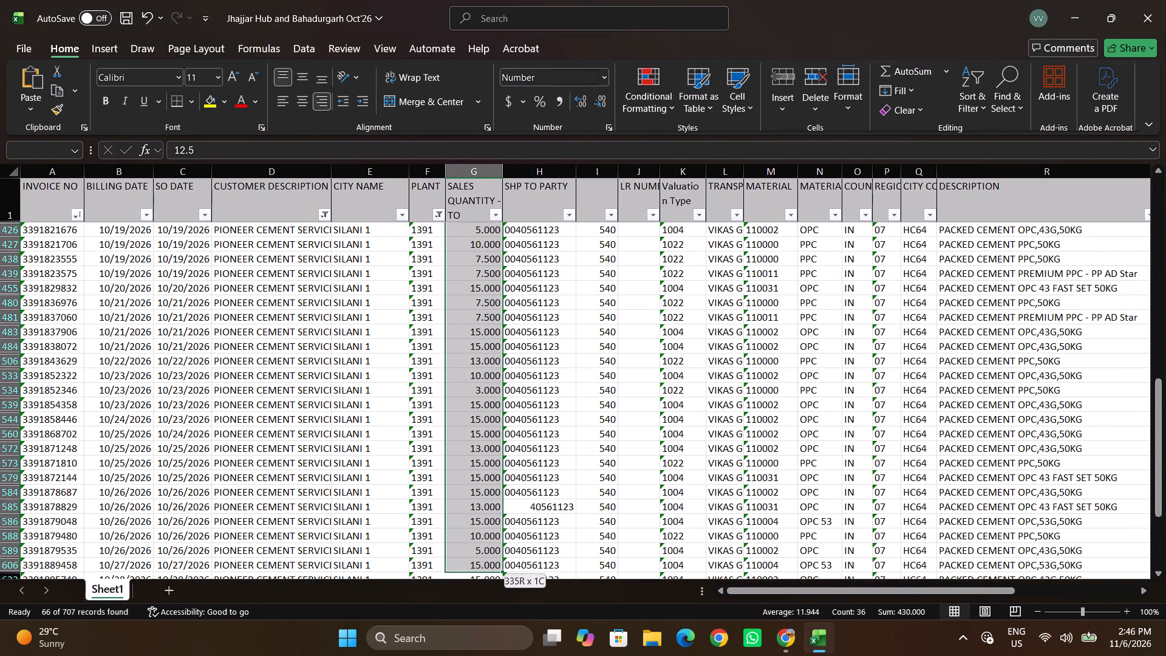
pyautogui.hotkey('shift', 'Down')
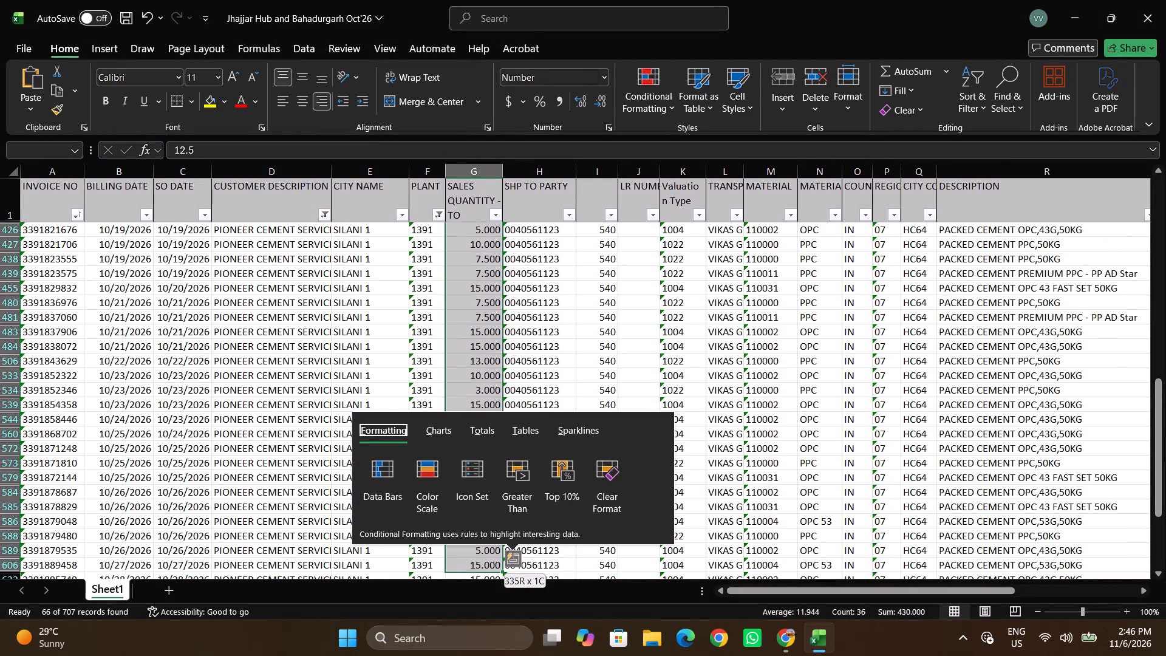
pyautogui.click(487, 241)
pyautogui.scroll(7, 489, 260)
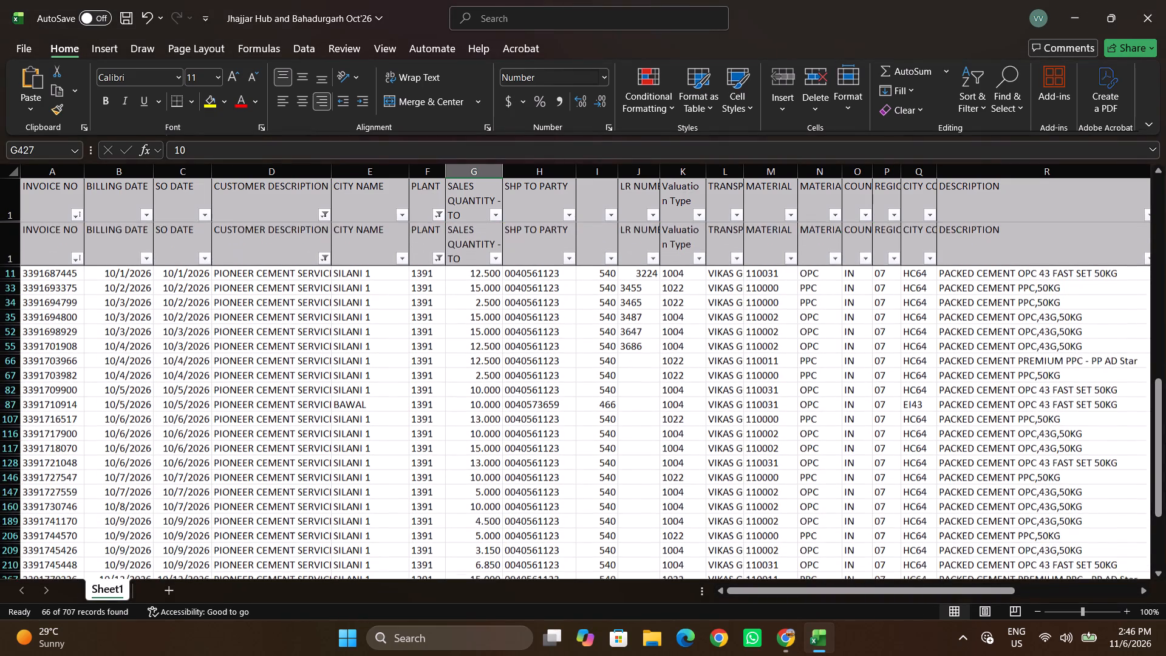
pyautogui.click(491, 236)
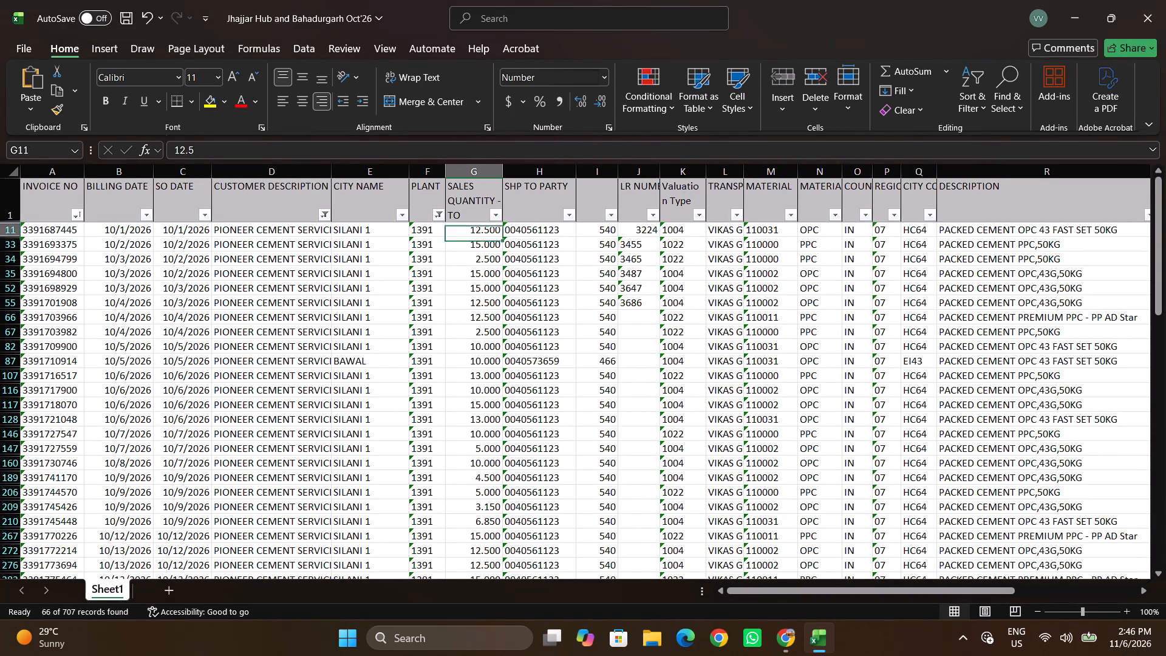
pyautogui.hotkey('shift', 'Down')
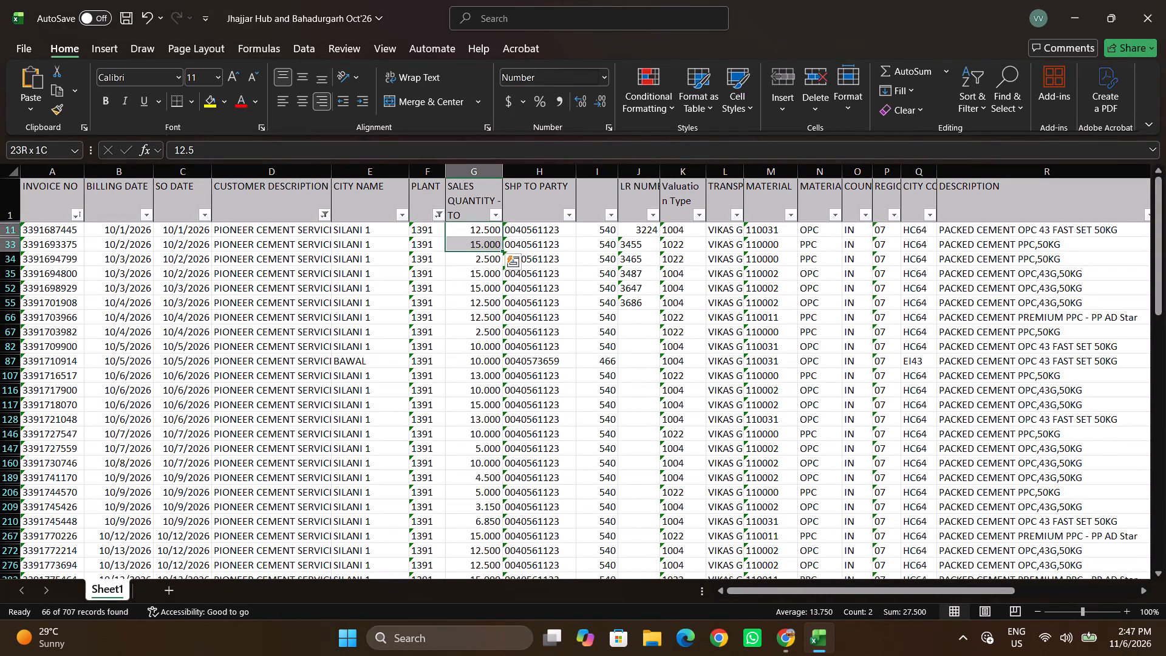
pyautogui.hotkey('shift', 'Down')
pyautogui.hotkey('ctrl', 'shift', 'Down')
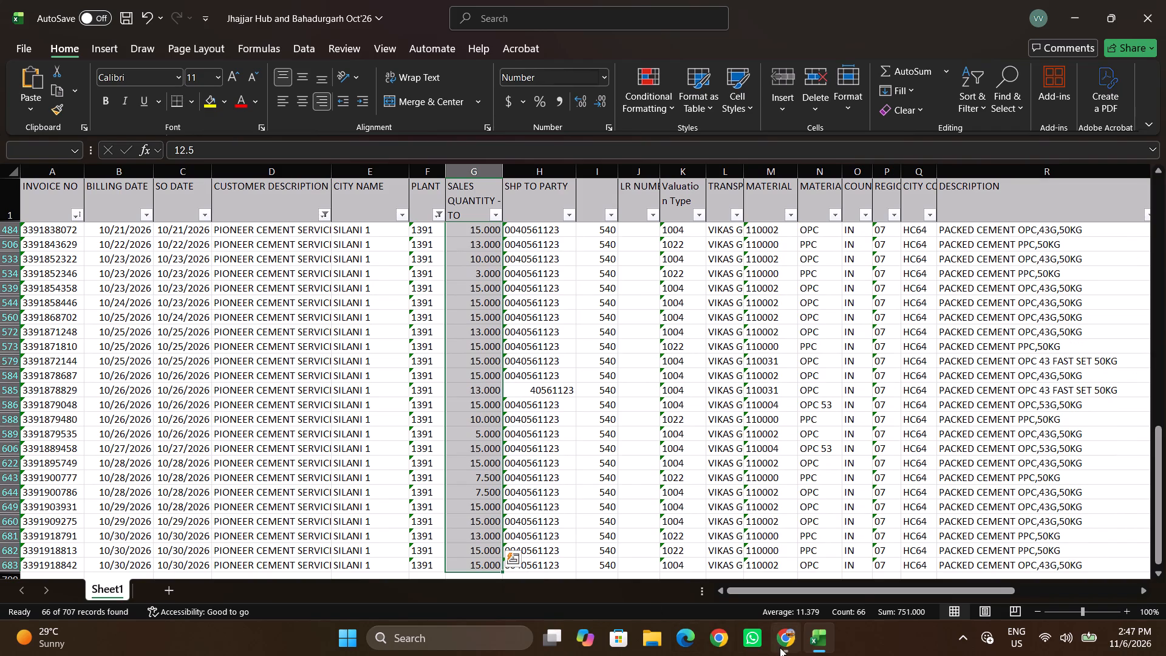
# Switch to DUMP SHEET 2026 in Chrome and show all vehicles again in the column E filter.
pyautogui.click(776, 599)
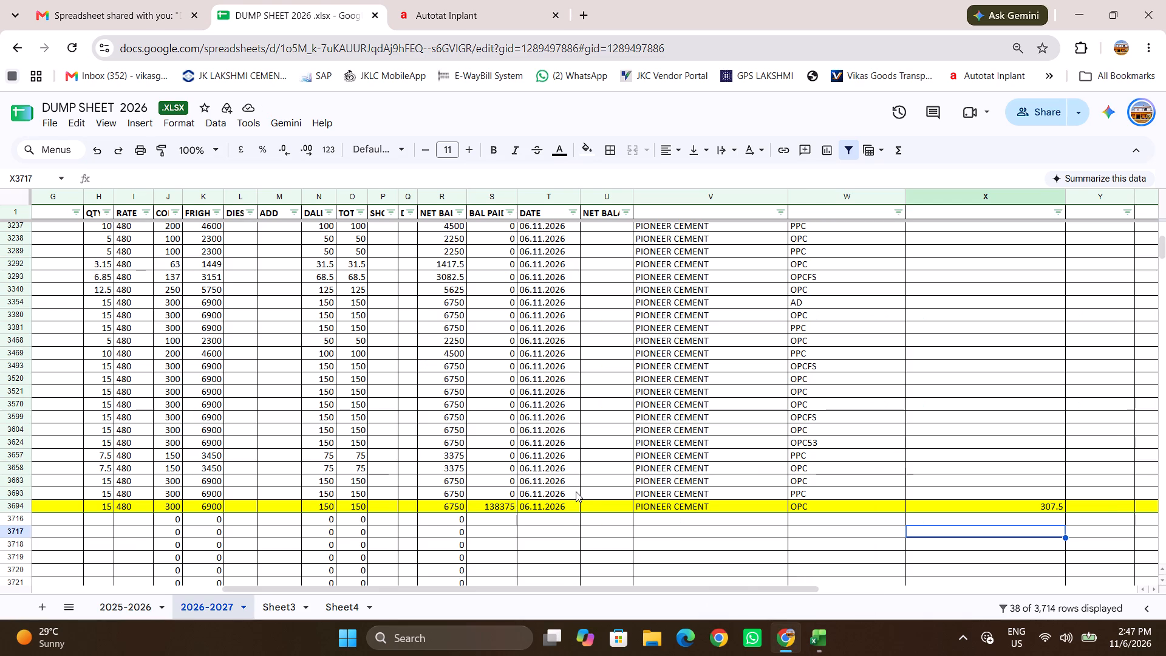
pyautogui.scroll(4, 576, 491)
pyautogui.hscroll(5, 576, 491)
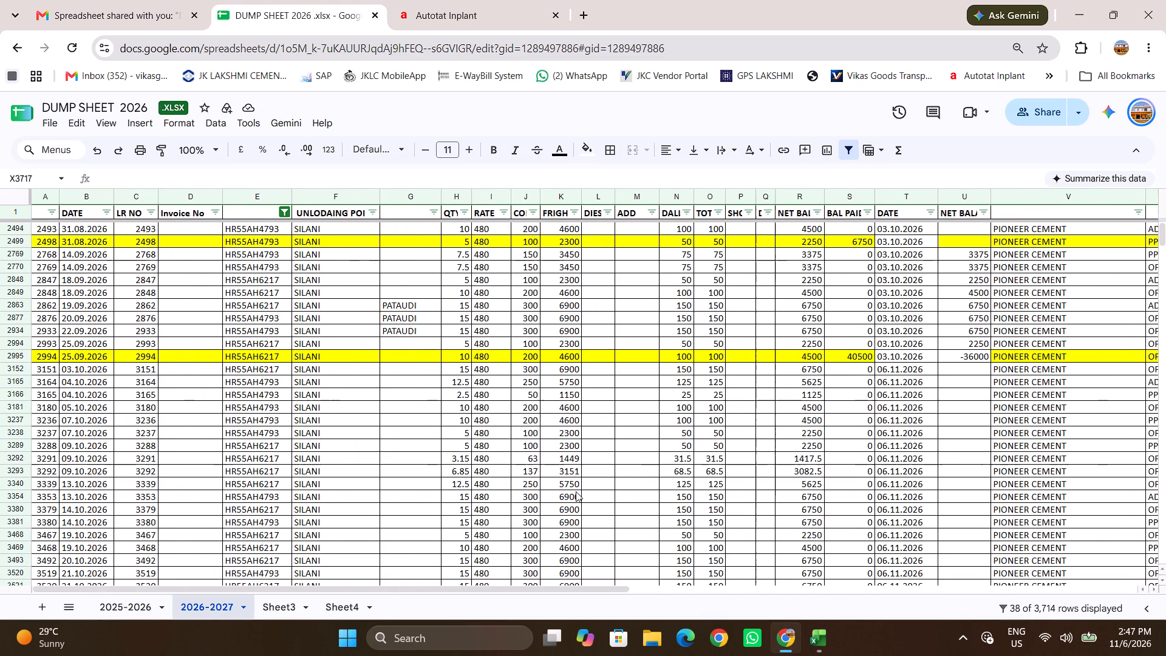
pyautogui.hscroll(1, 576, 491)
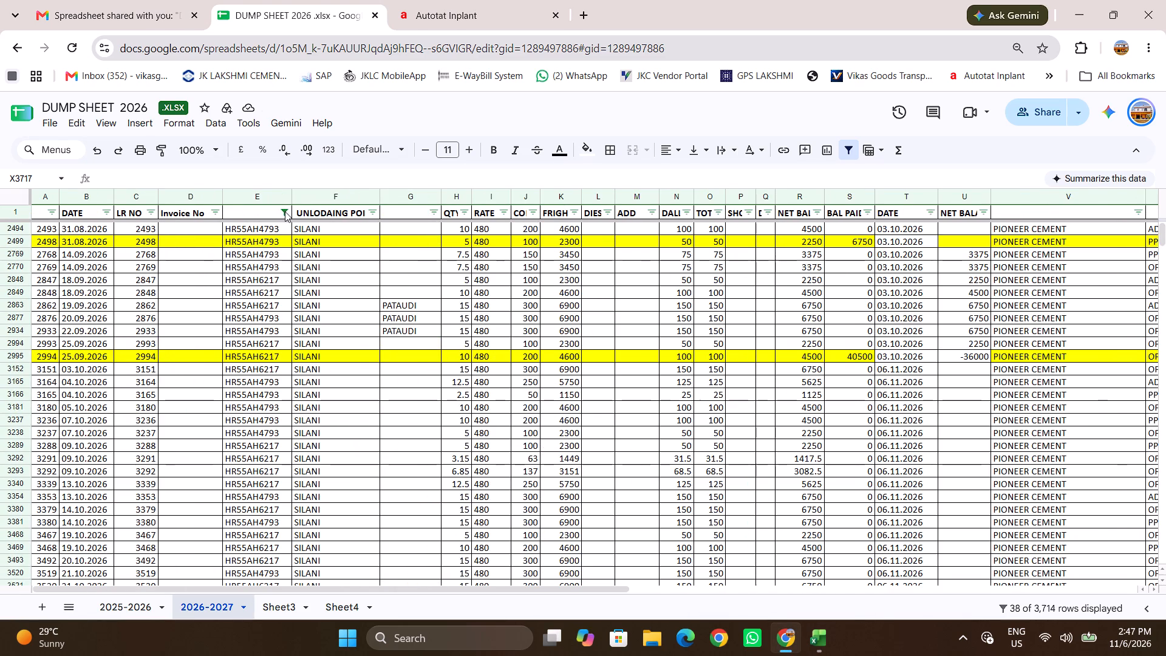
pyautogui.click(281, 216)
pyautogui.click(126, 384)
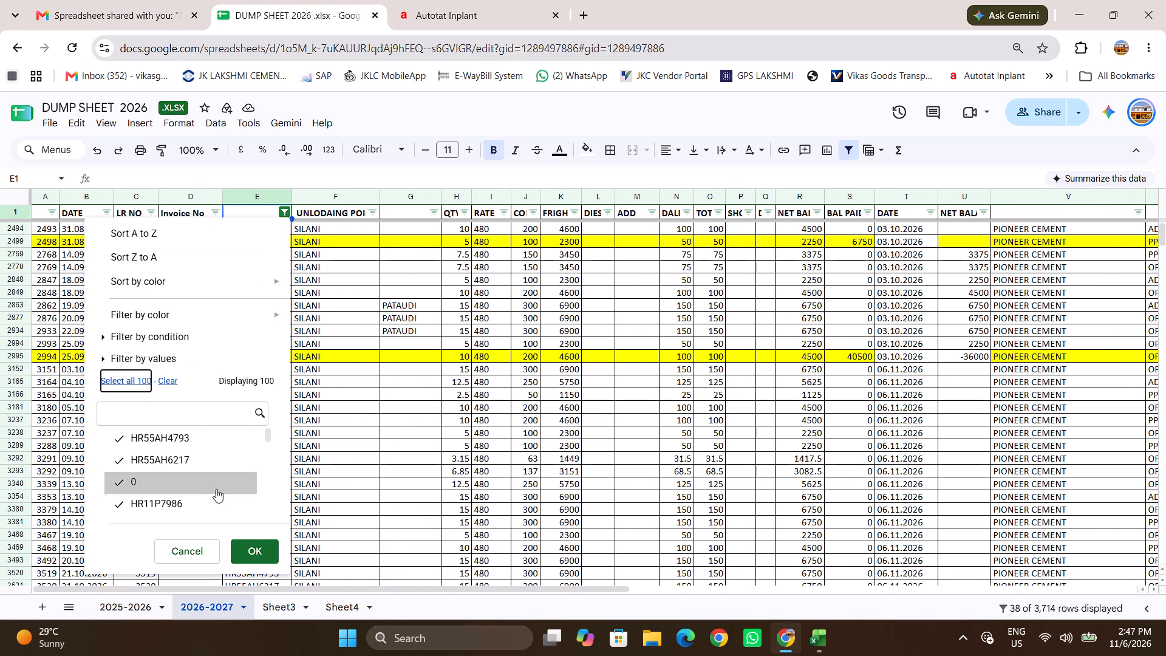
pyautogui.click(250, 554)
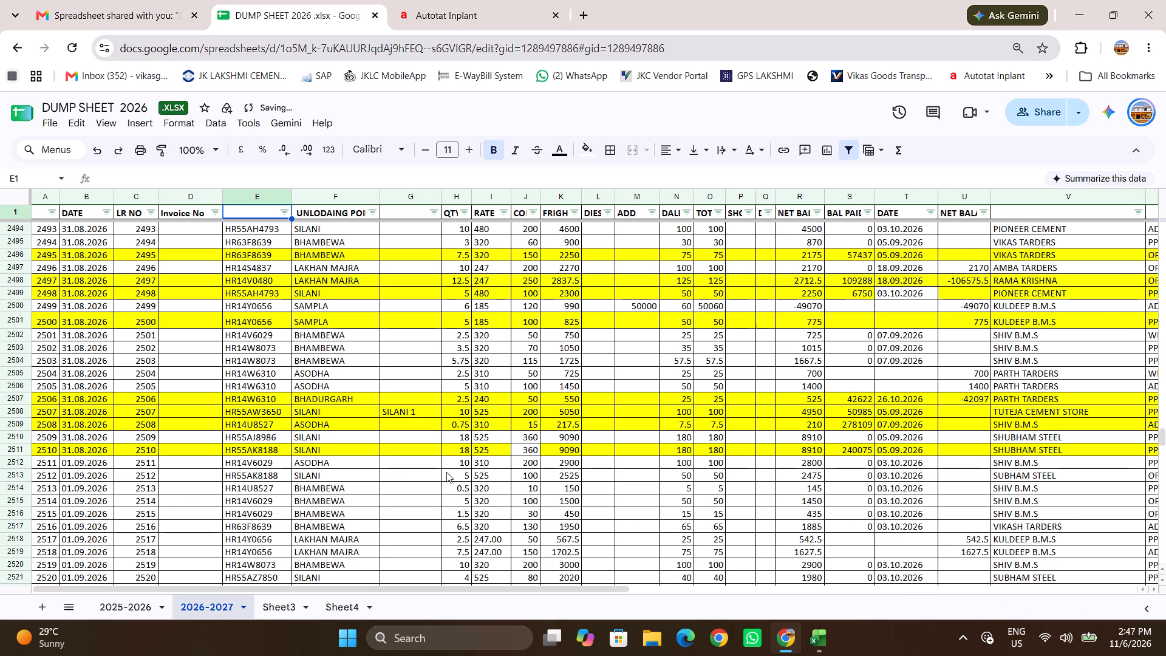
# Filter column V to PIONEER CEMENT only.
pyautogui.hscroll(-3, 446, 472)
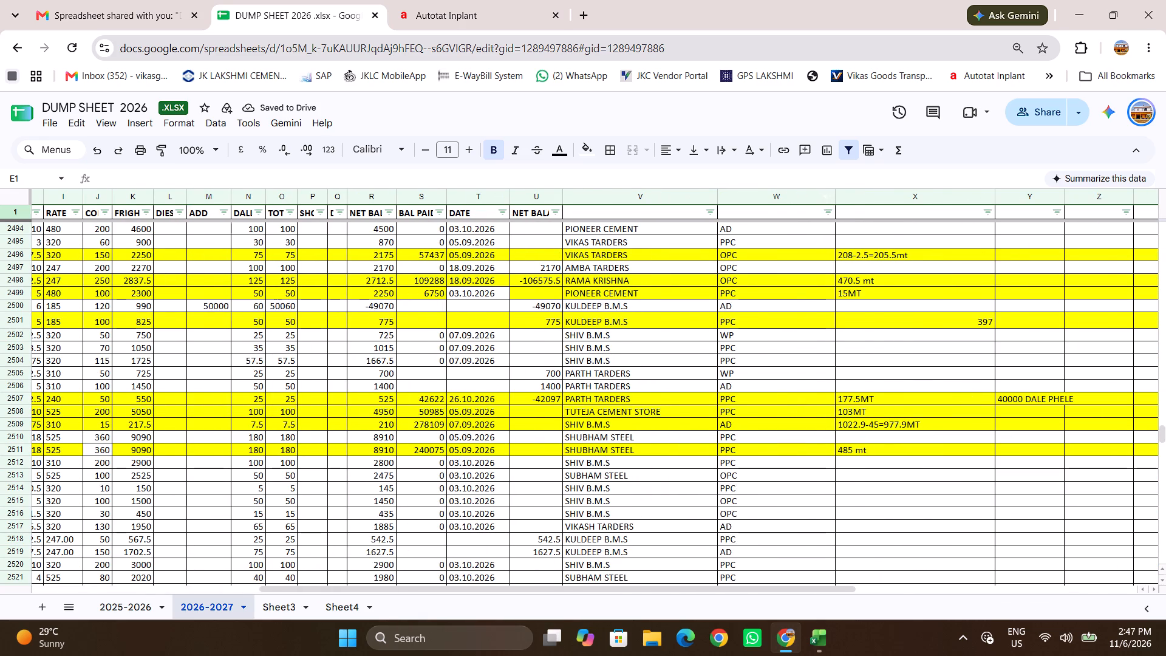
pyautogui.click(715, 217)
pyautogui.click(602, 375)
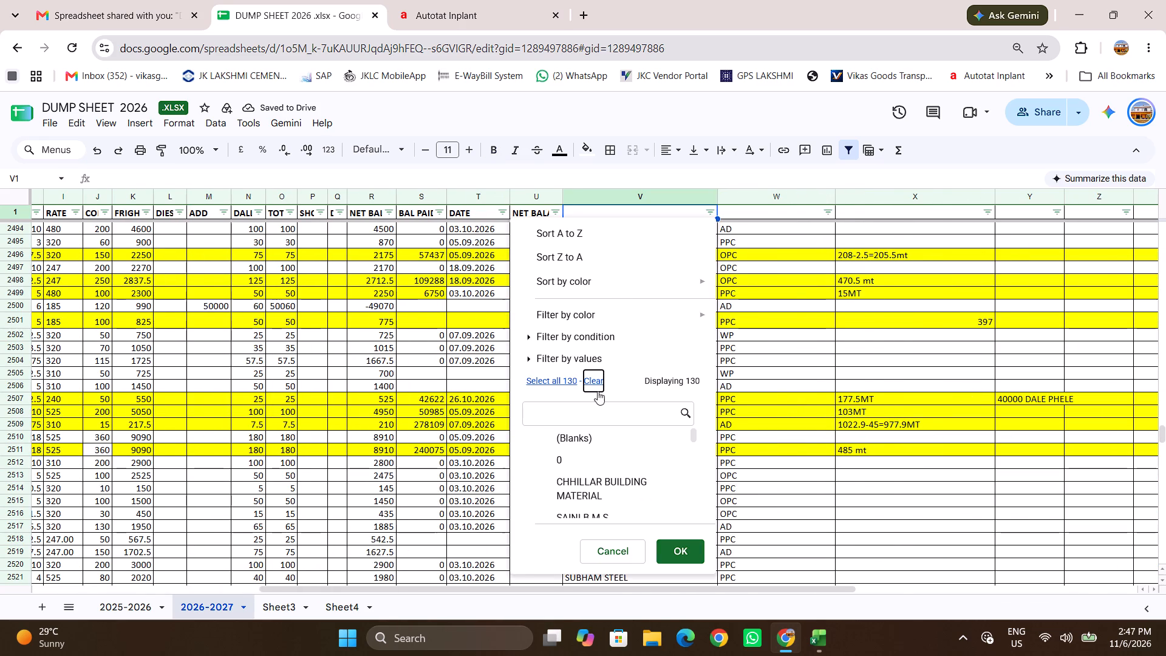
pyautogui.click(592, 419)
pyautogui.write('PIO')
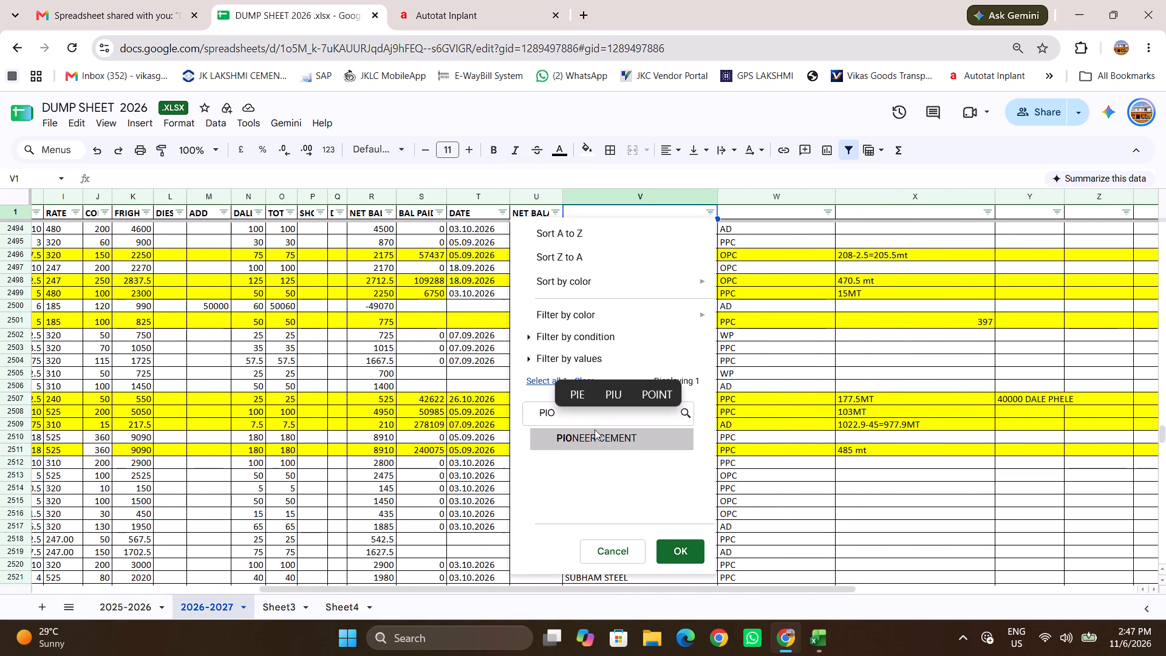
pyautogui.click(601, 447)
pyautogui.click(670, 545)
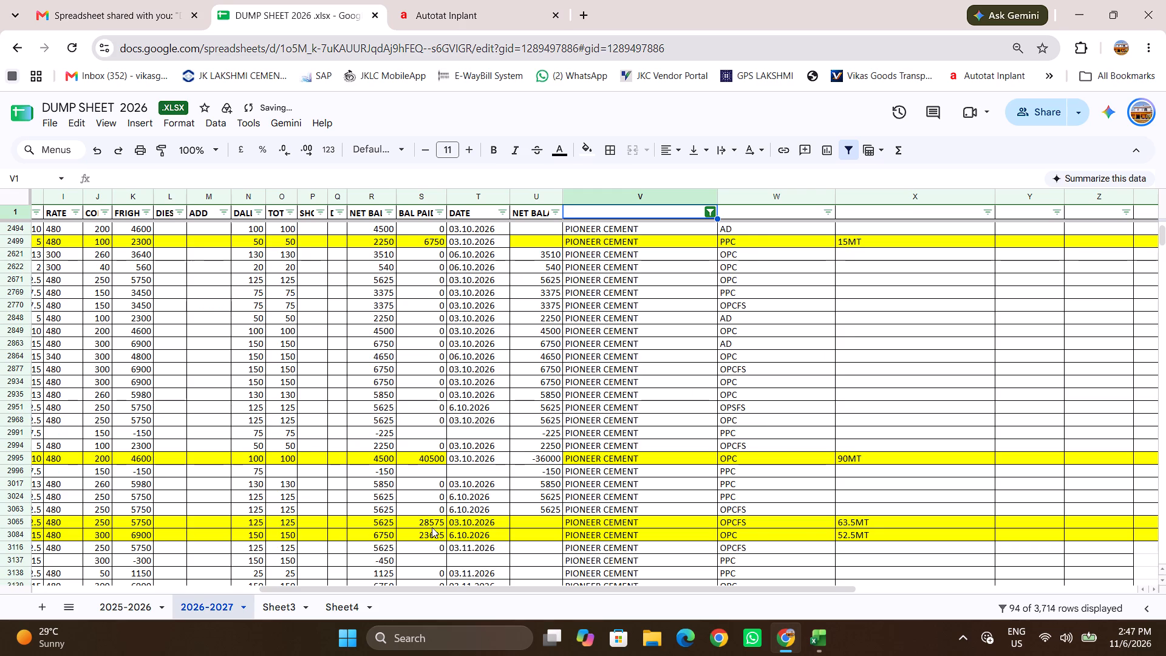
# Check the total QTY of the filtered rows 3116 to 3694 and compare it with the Excel workbook's selected total.
pyautogui.hscroll(4, 432, 527)
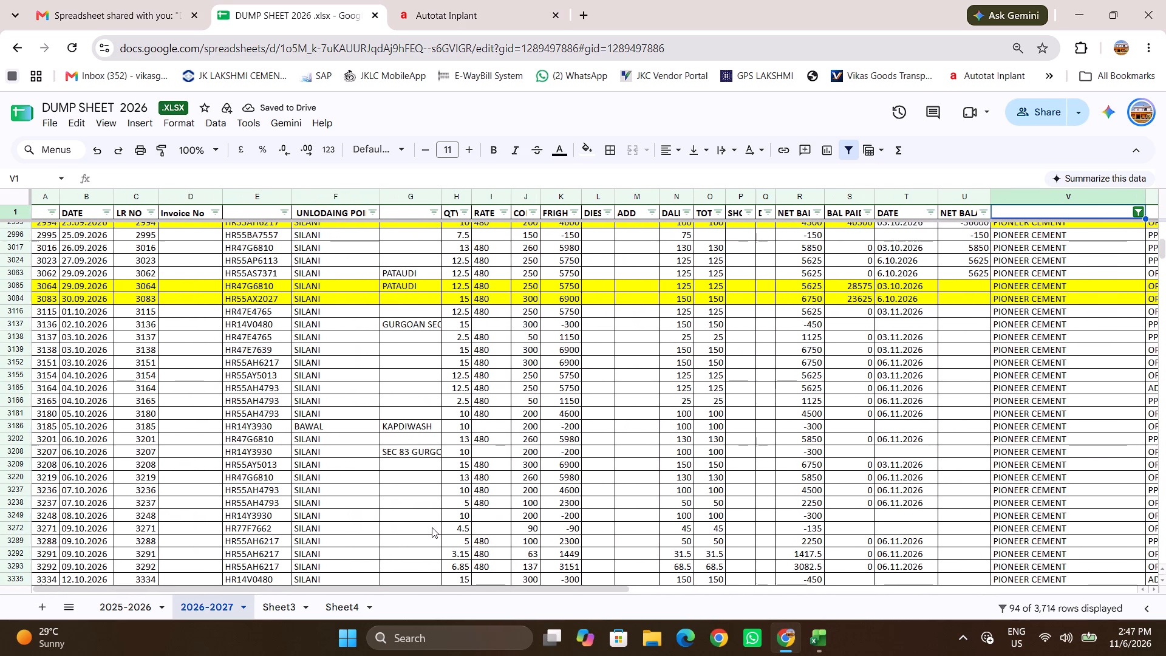
pyautogui.hscroll(1, 432, 527)
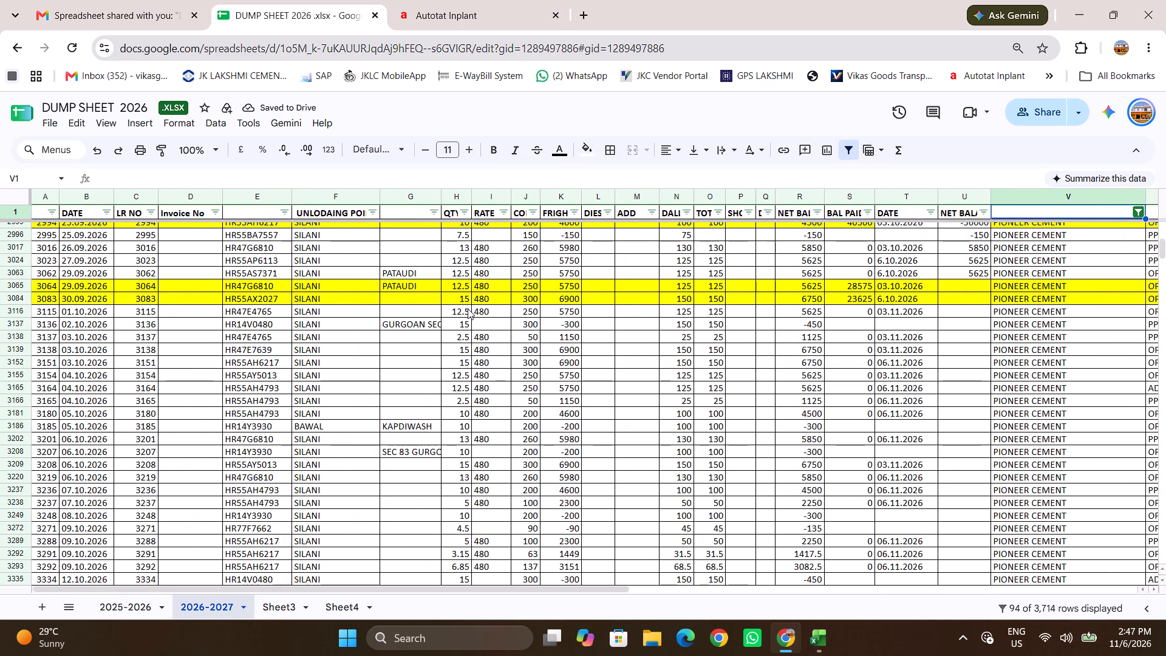
pyautogui.click(468, 309)
pyautogui.hotkey('ctrl', 'shift', 'Down')
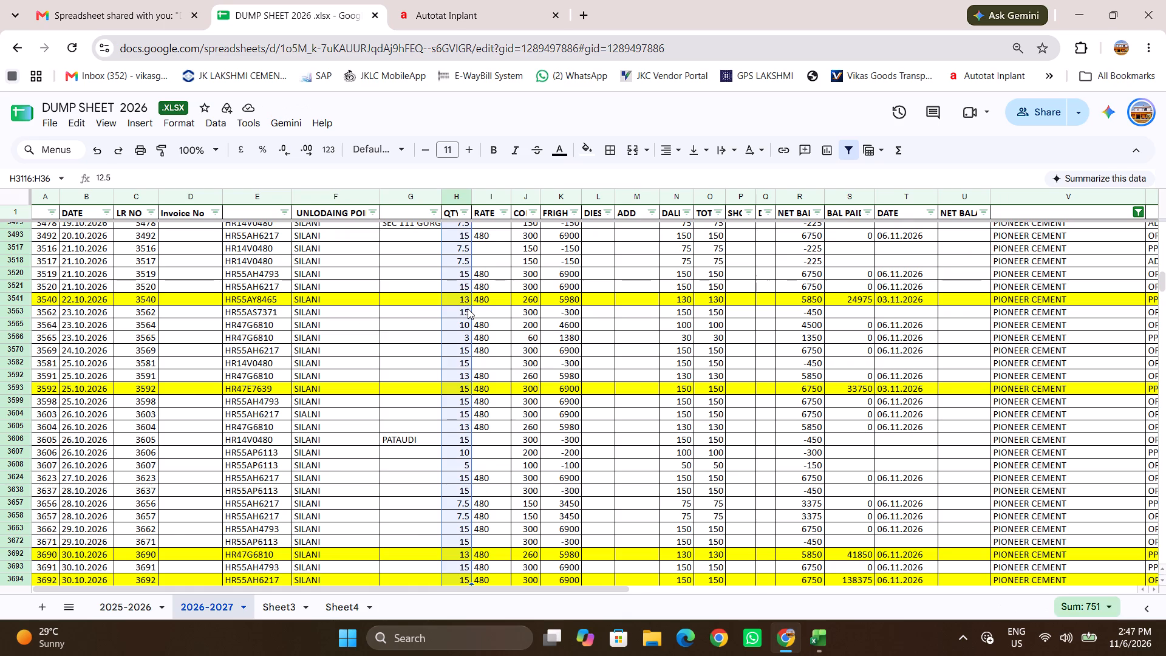
pyautogui.hotkey('alt', 'Tab')
pyautogui.hotkey('alt', 'Tab')
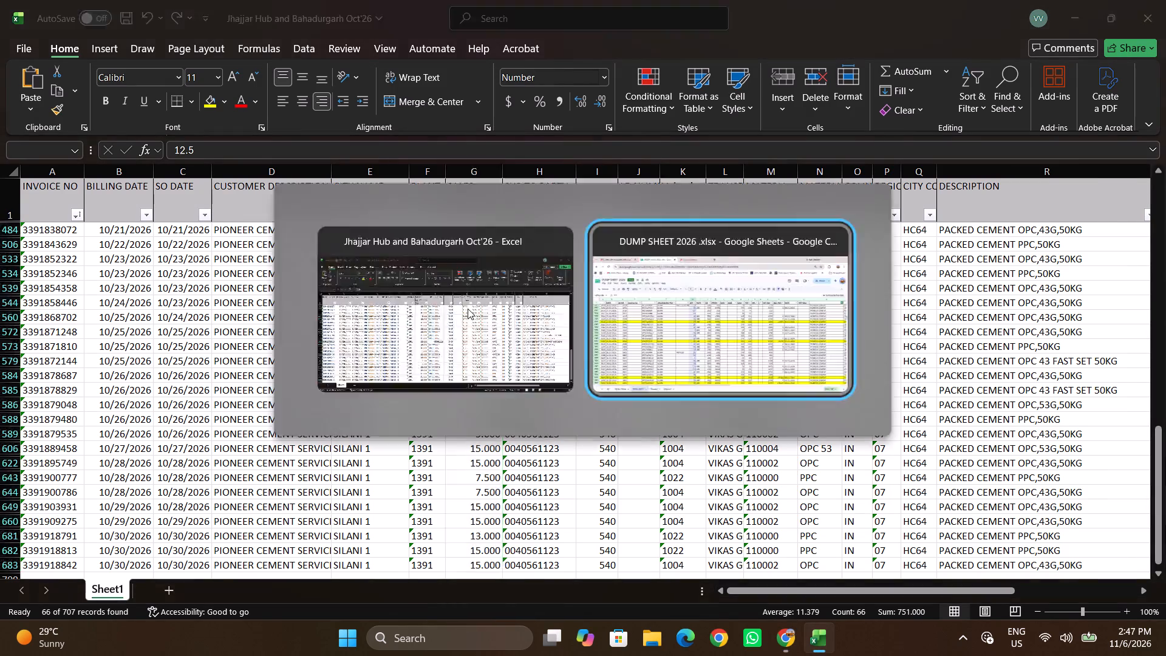
# Show all customers again by selecting every value in the column V filter.
pyautogui.hscroll(-7, 598, 334)
pyautogui.scroll(2, 598, 334)
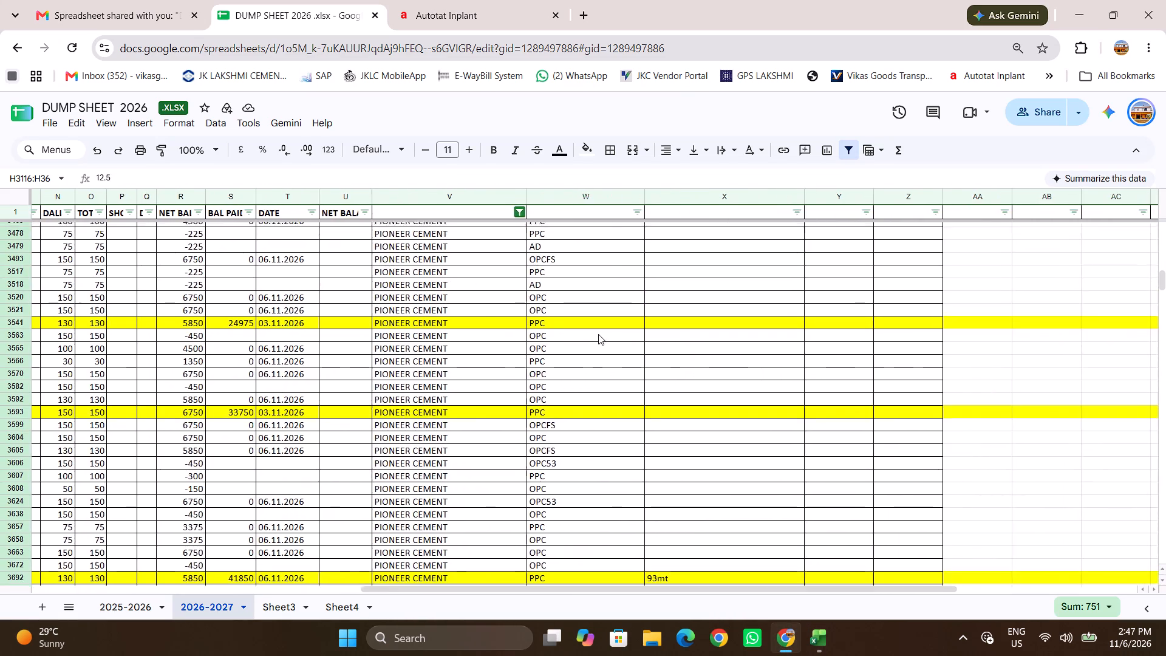
pyautogui.scroll(2, 598, 334)
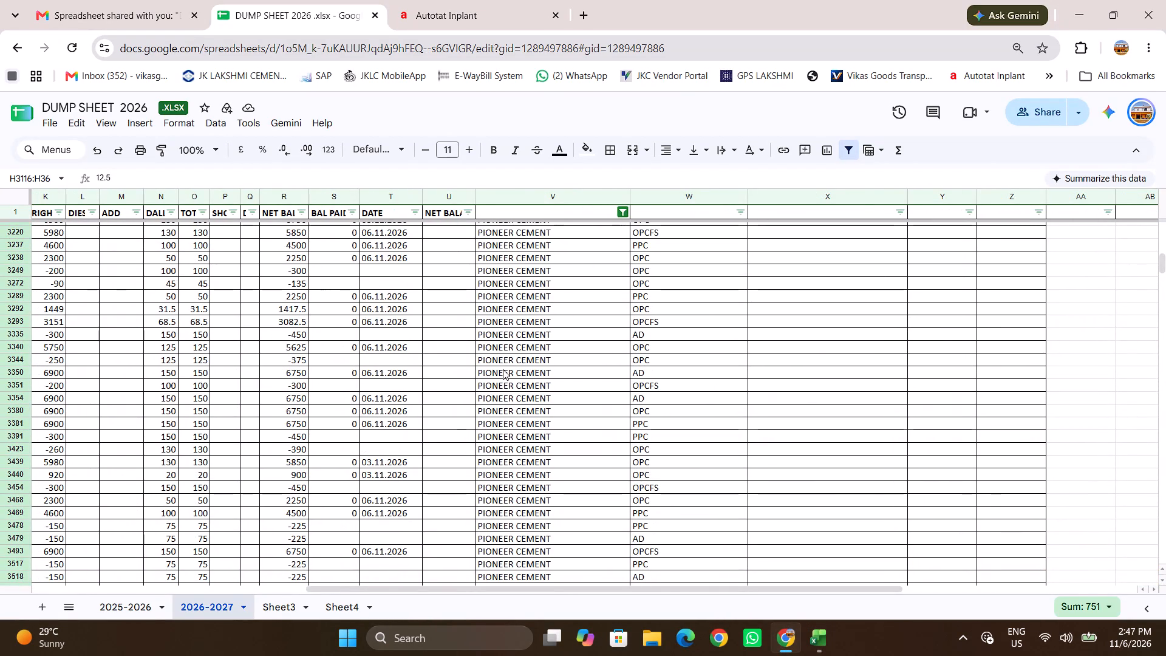
pyautogui.hscroll(6, 503, 369)
pyautogui.hscroll(-5, 503, 369)
pyautogui.hscroll(3, 503, 369)
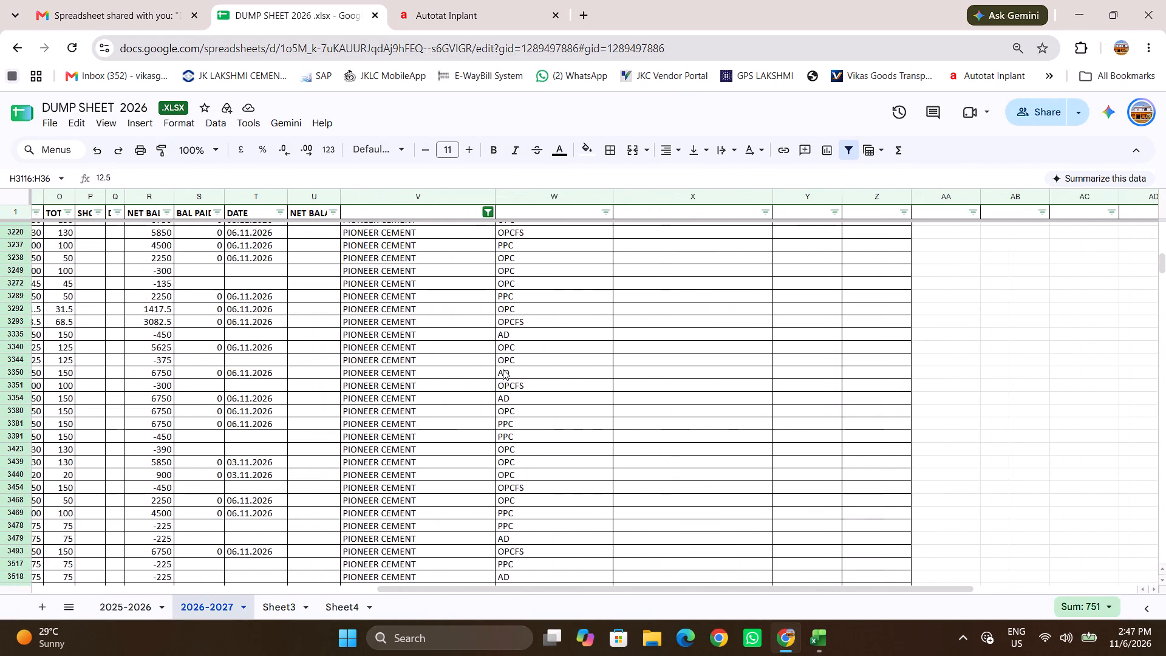
pyautogui.click(492, 216)
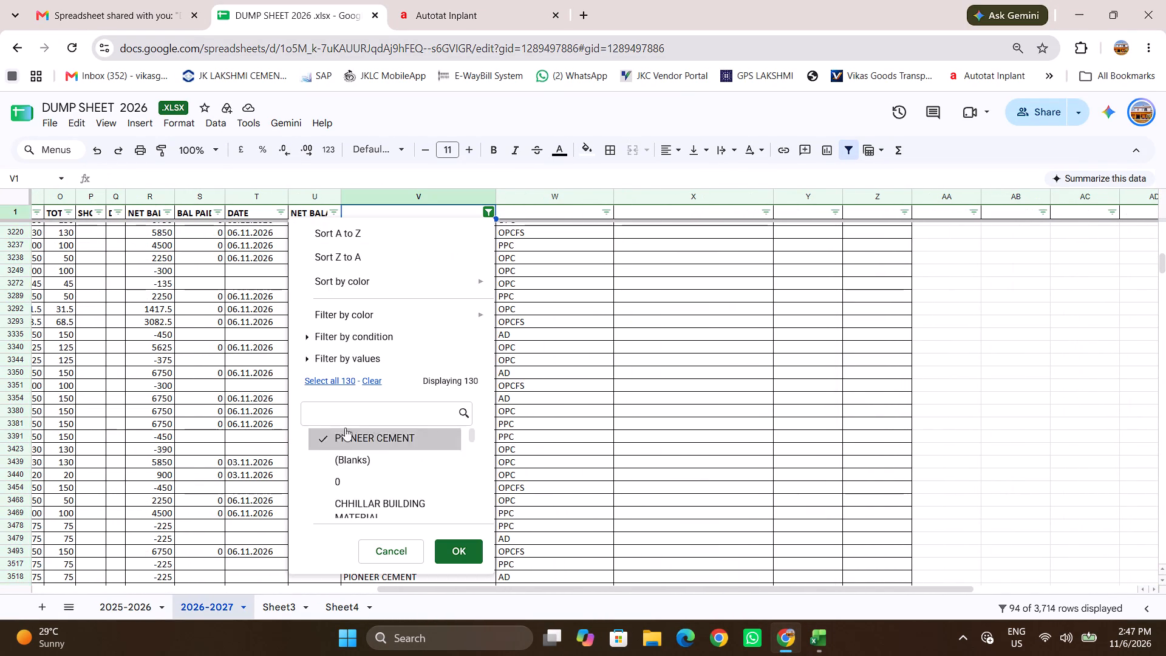
pyautogui.click(325, 385)
pyautogui.click(463, 545)
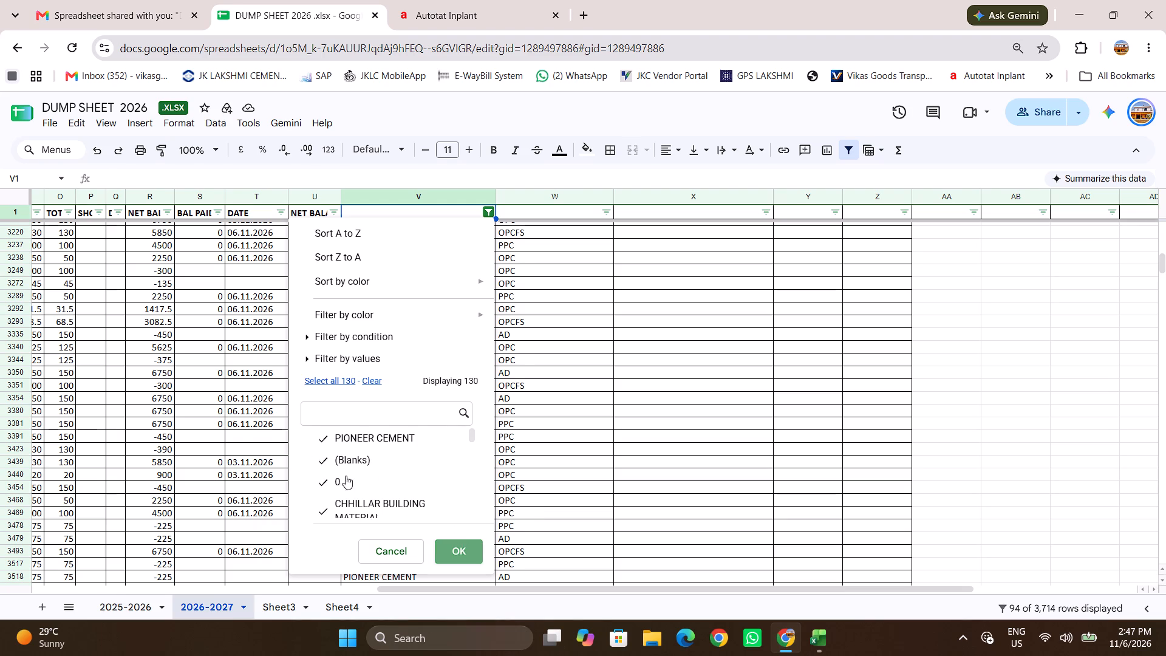
pyautogui.hscroll(6, 374, 472)
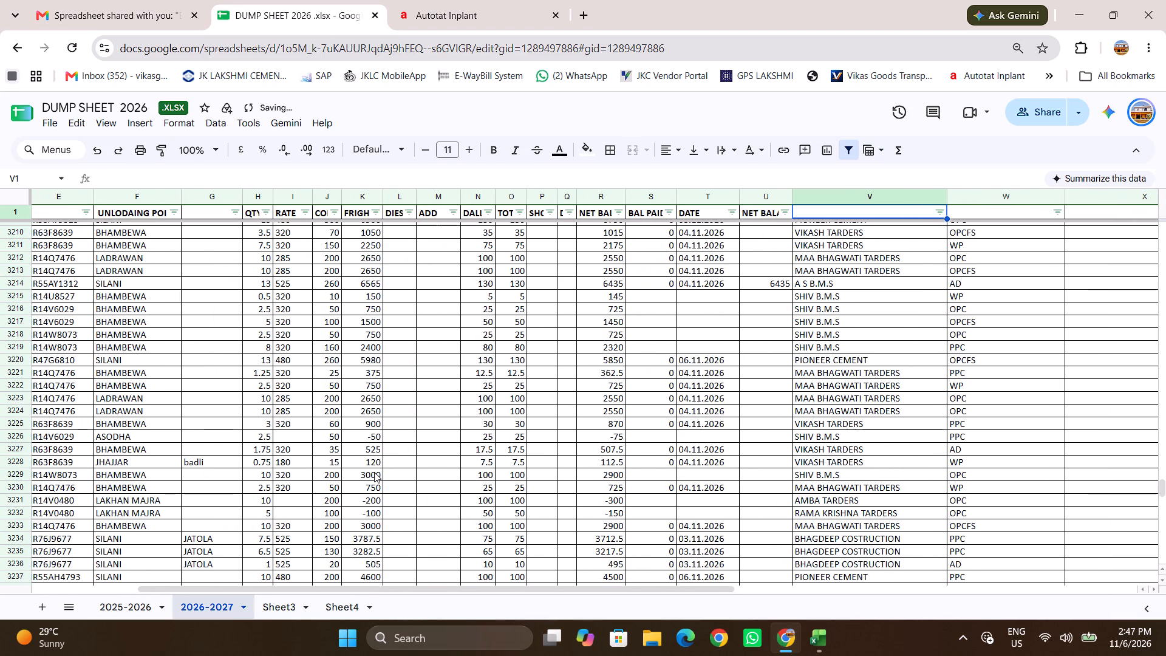
pyautogui.hscroll(3, 324, 392)
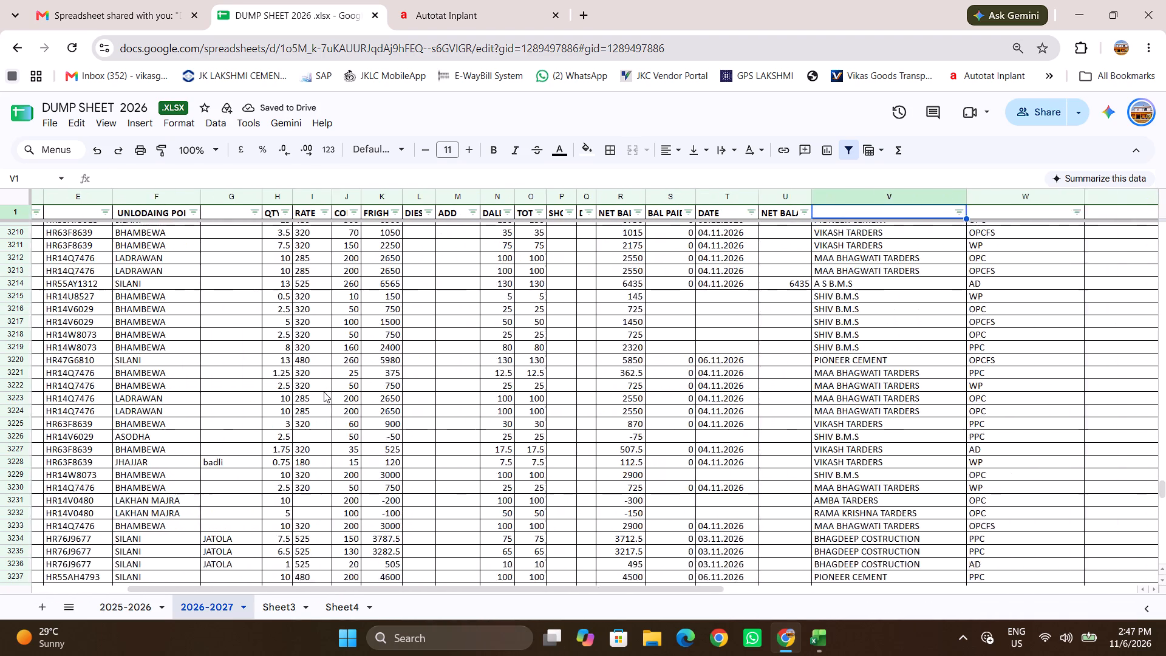
pyautogui.hscroll(1, 324, 392)
pyautogui.click(288, 217)
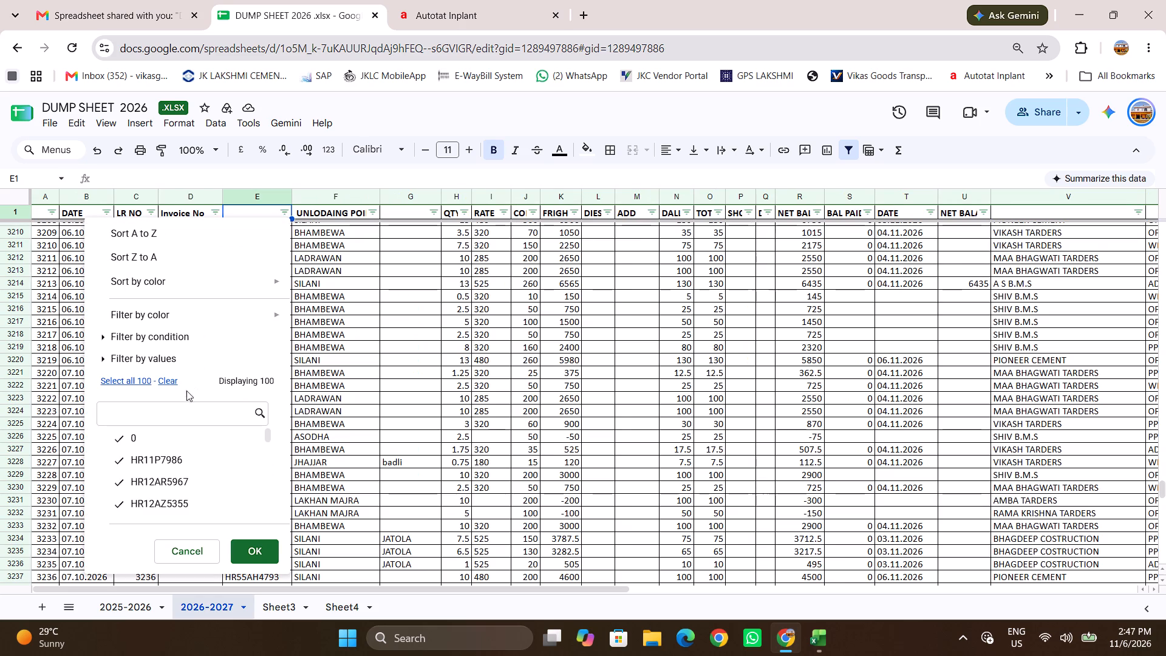
pyautogui.click(168, 381)
pyautogui.click(186, 423)
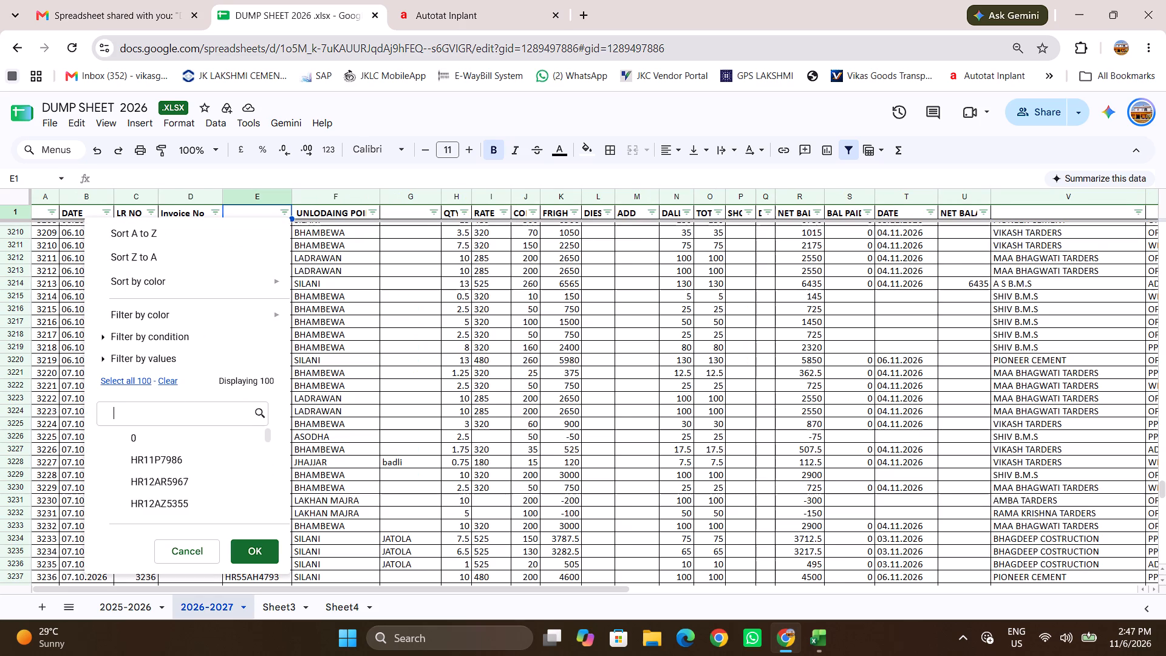
pyautogui.press('h')
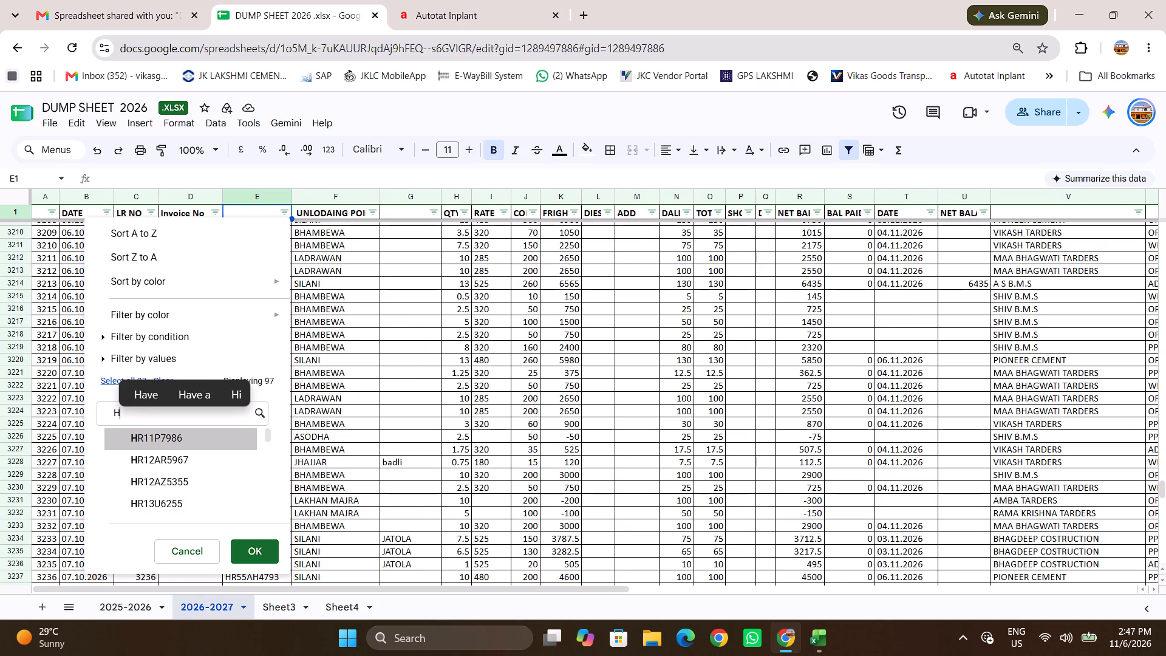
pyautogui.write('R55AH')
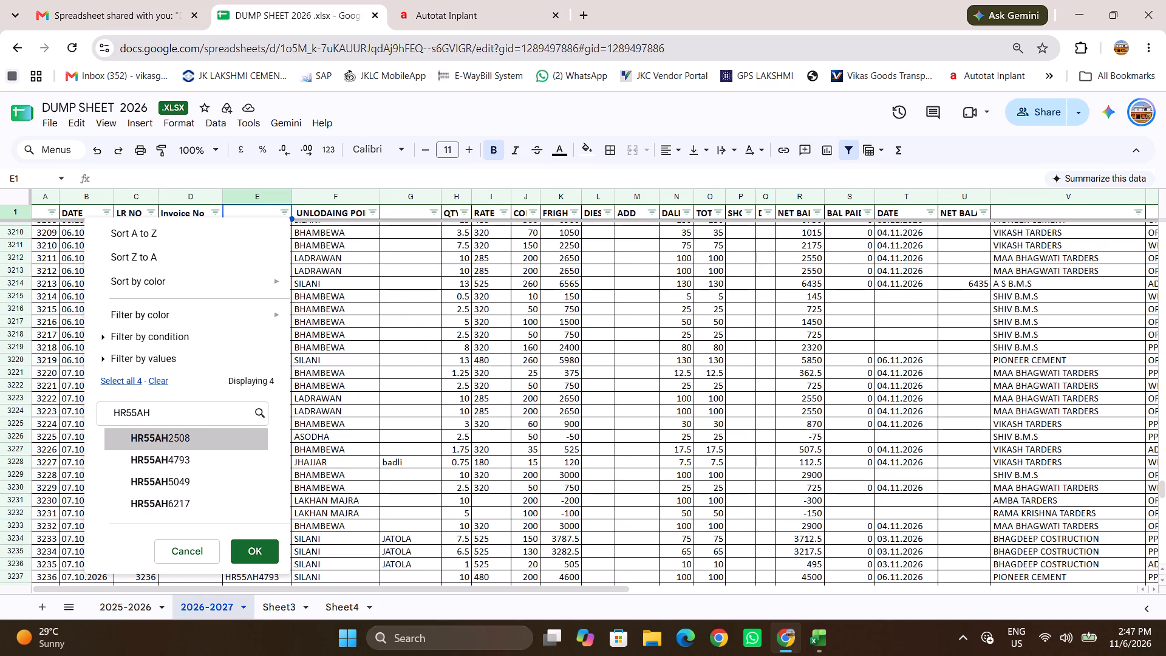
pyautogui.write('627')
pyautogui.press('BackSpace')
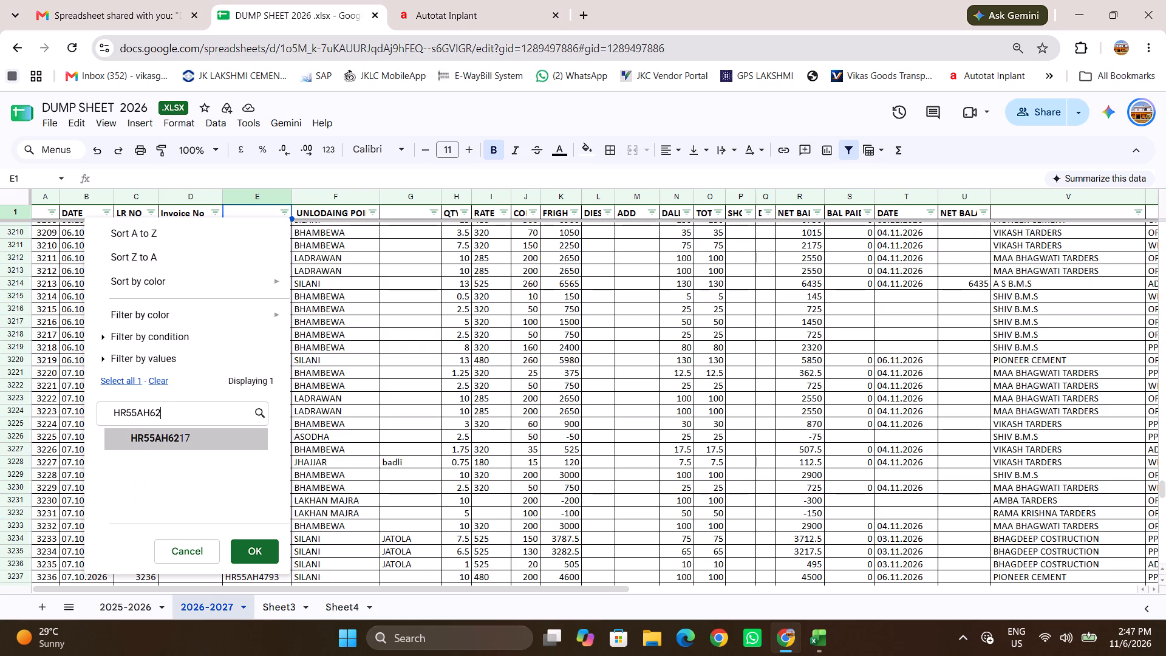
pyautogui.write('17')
pyautogui.click(179, 445)
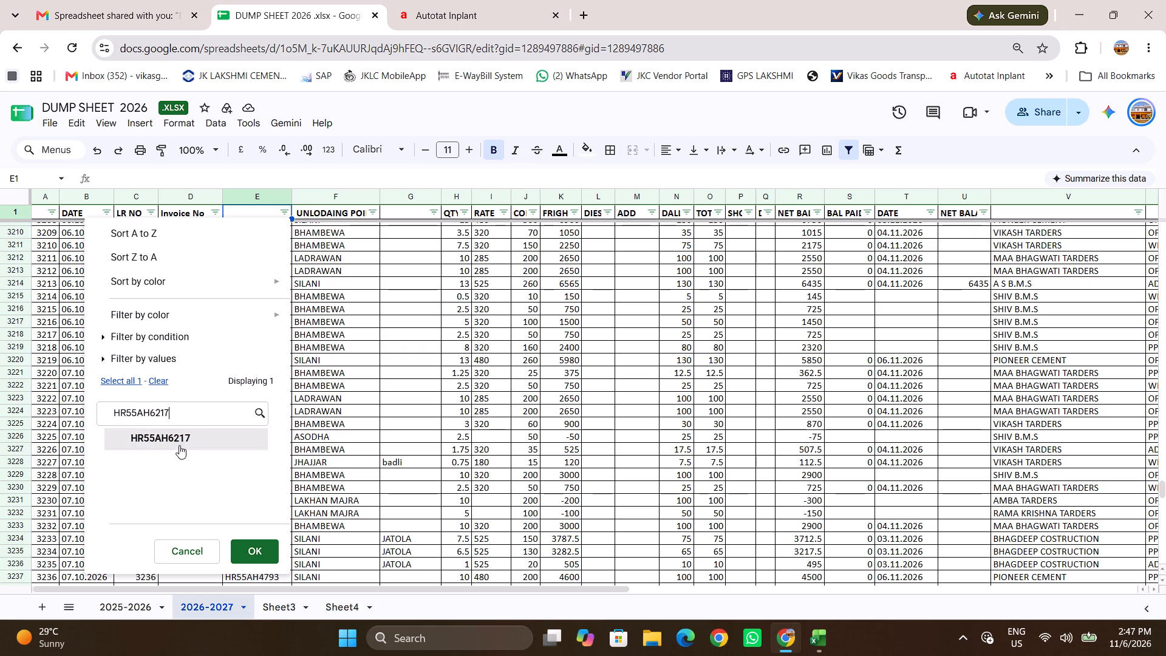
pyautogui.click(244, 548)
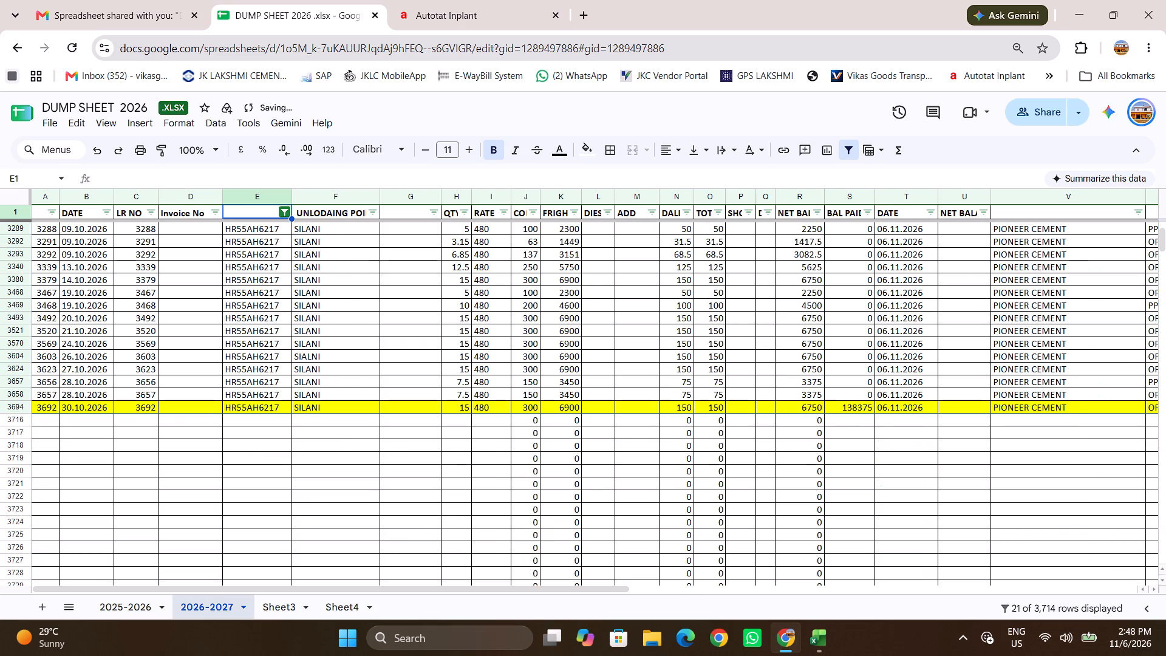
pyautogui.click(280, 219)
pyautogui.click(286, 221)
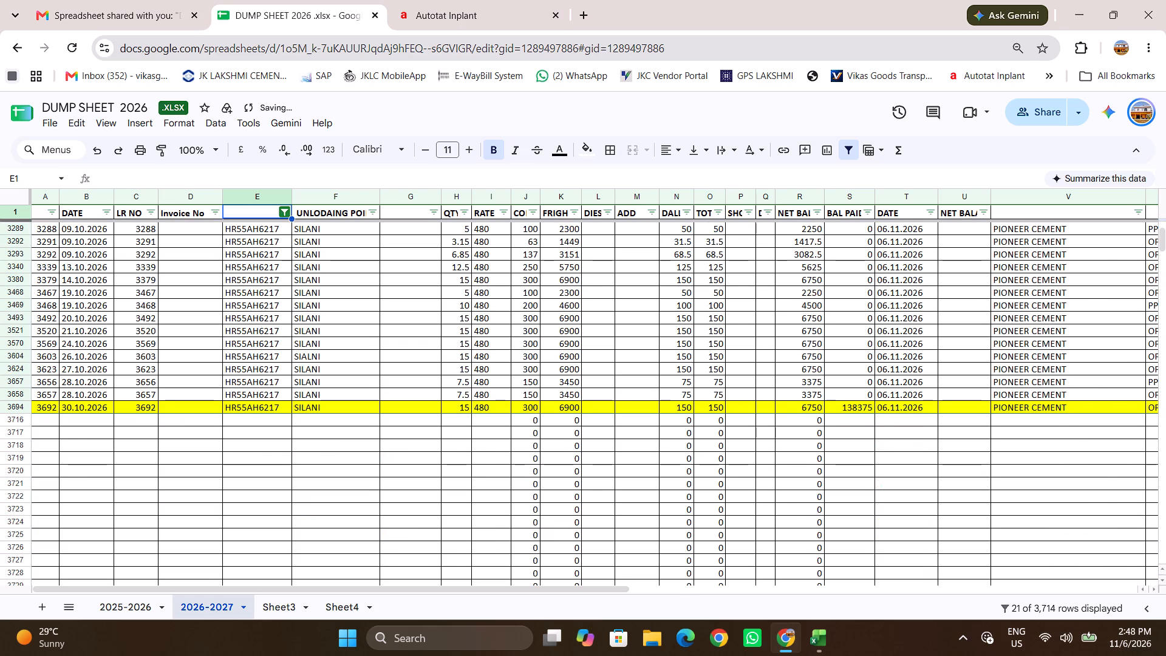
pyautogui.moveTo(287, 220); pyautogui.dragTo(286, 213)
pyautogui.click(286, 213)
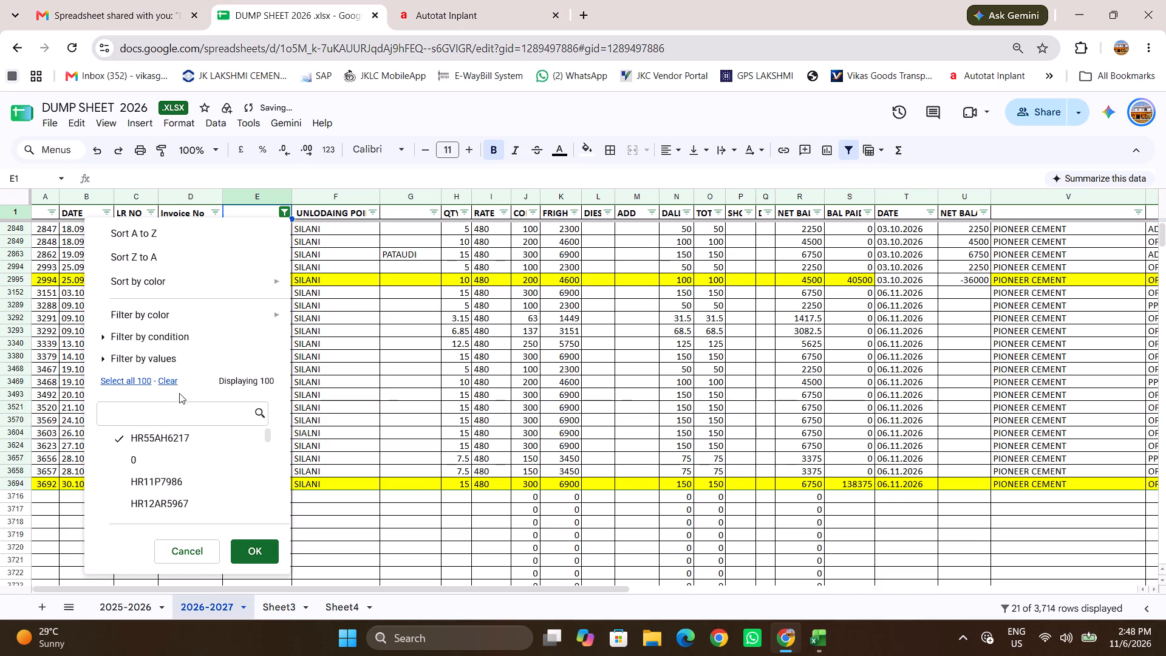
pyautogui.click(170, 413)
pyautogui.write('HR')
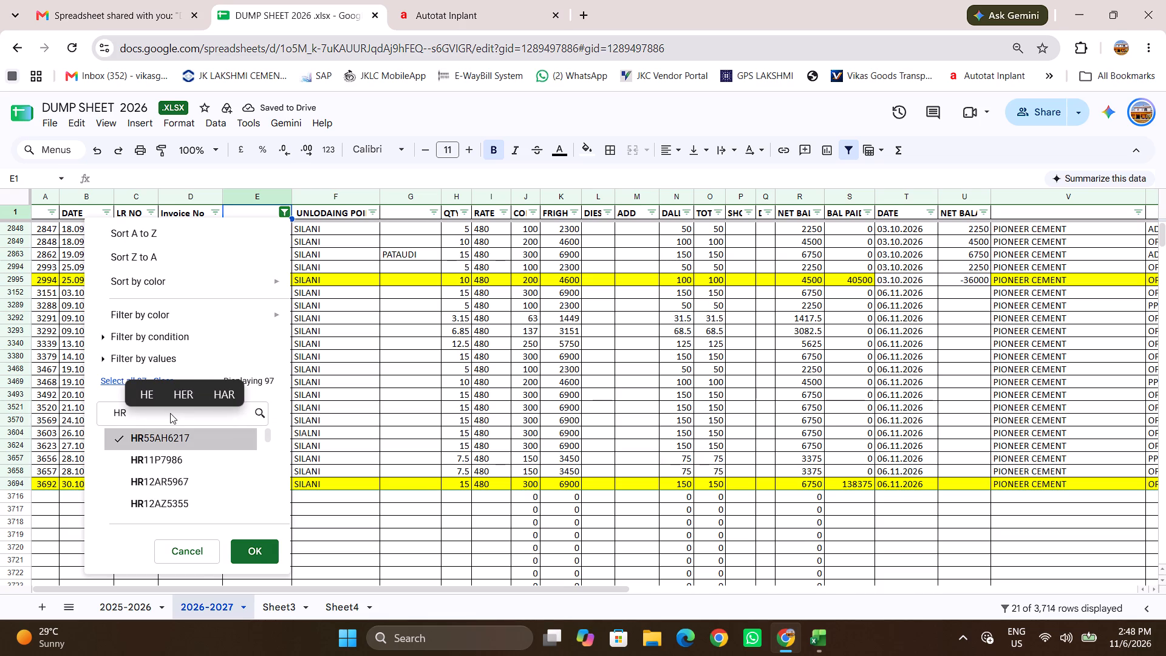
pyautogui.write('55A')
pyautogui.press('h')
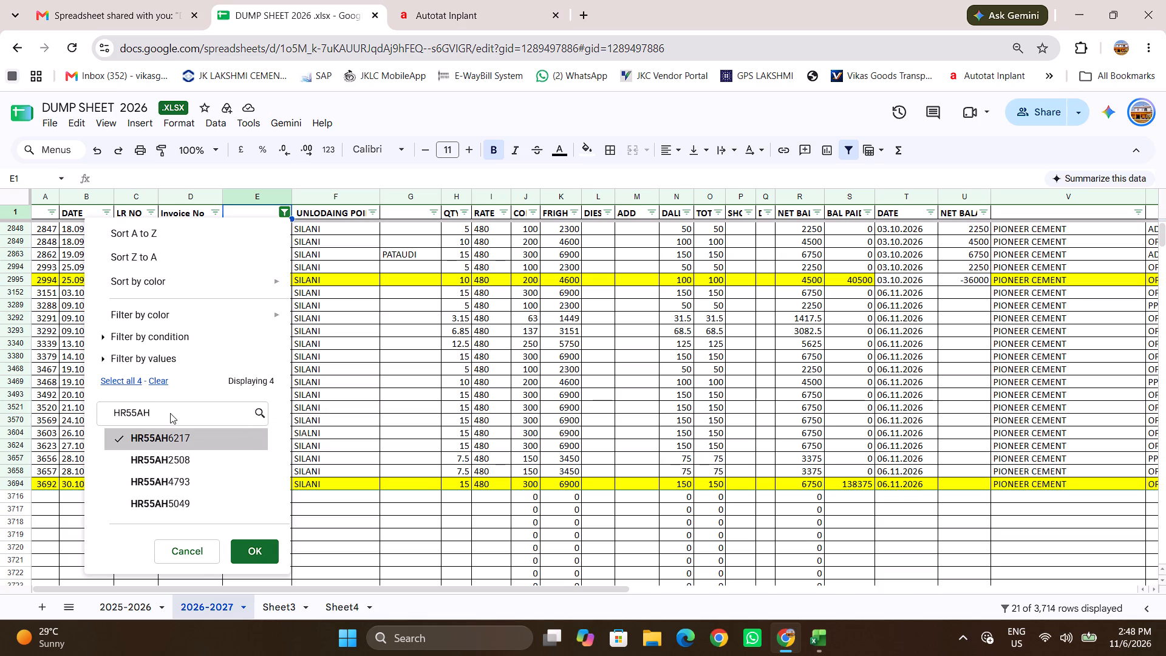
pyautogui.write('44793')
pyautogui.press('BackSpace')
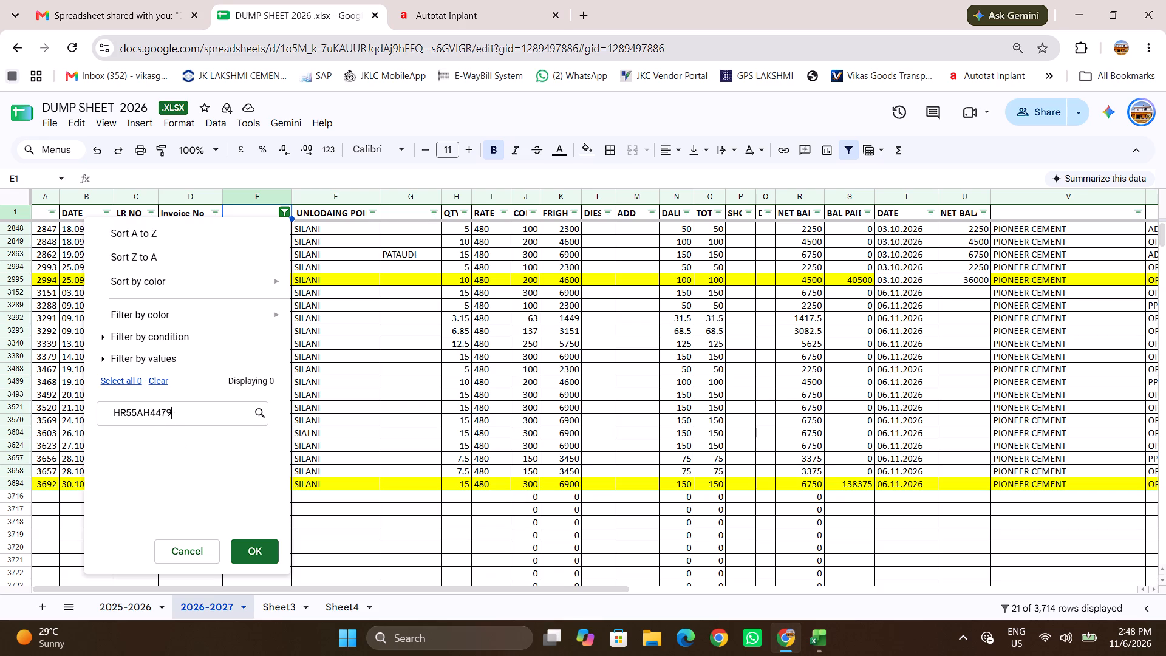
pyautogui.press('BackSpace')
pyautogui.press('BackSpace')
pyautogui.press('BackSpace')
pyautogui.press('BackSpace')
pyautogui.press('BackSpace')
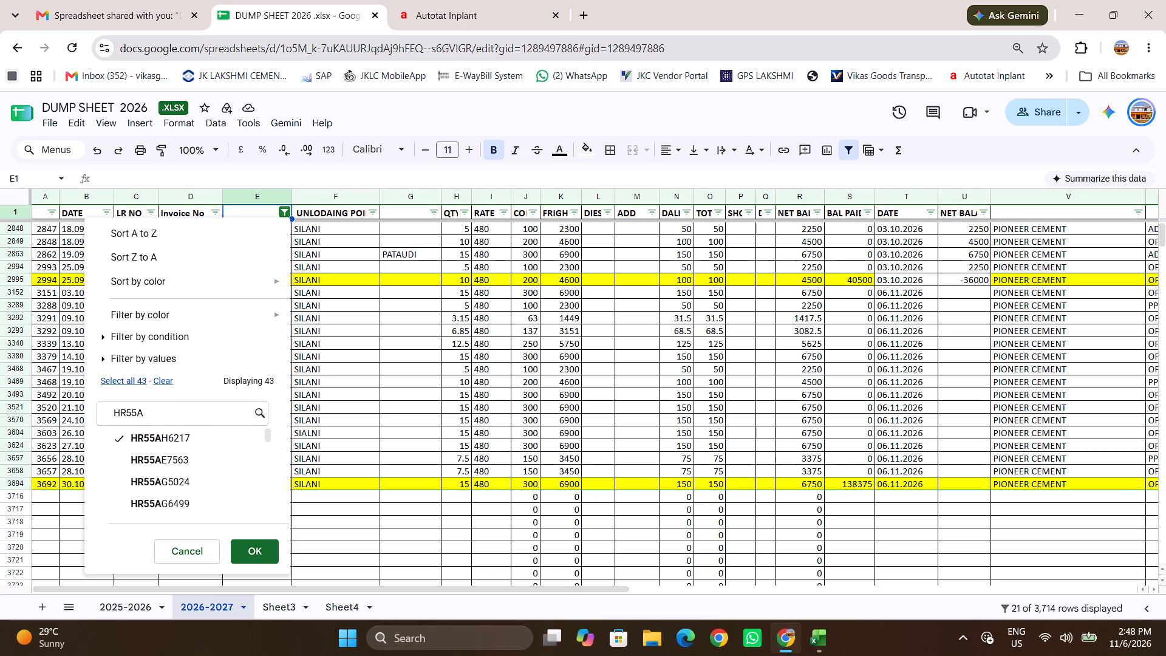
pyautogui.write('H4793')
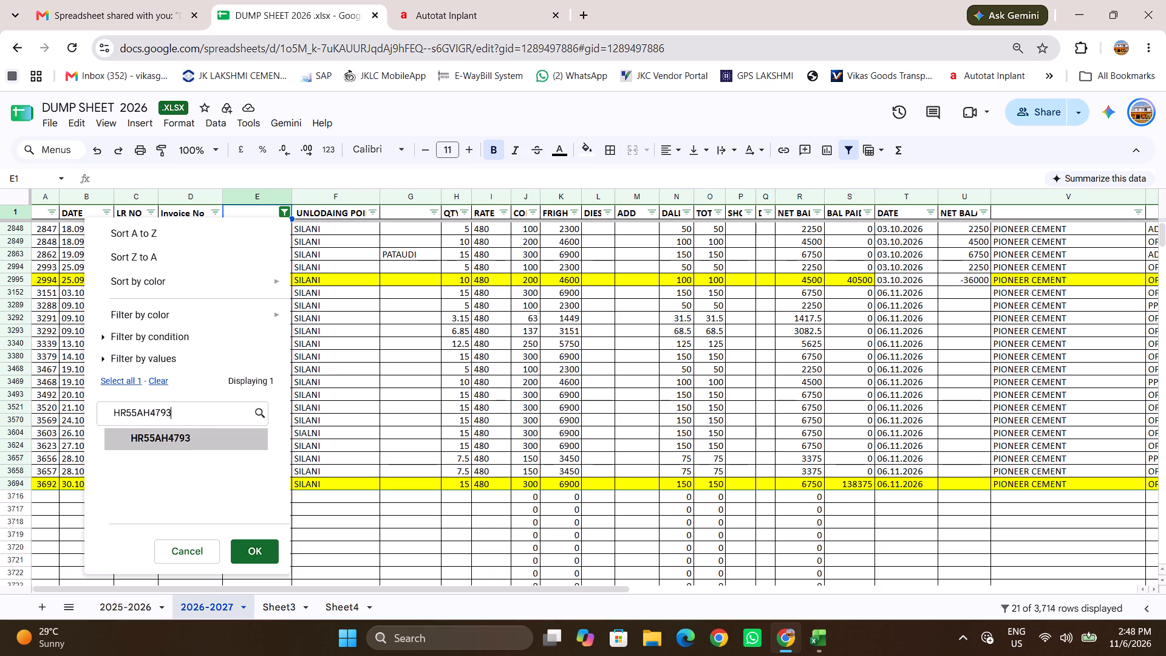
pyautogui.click(191, 442)
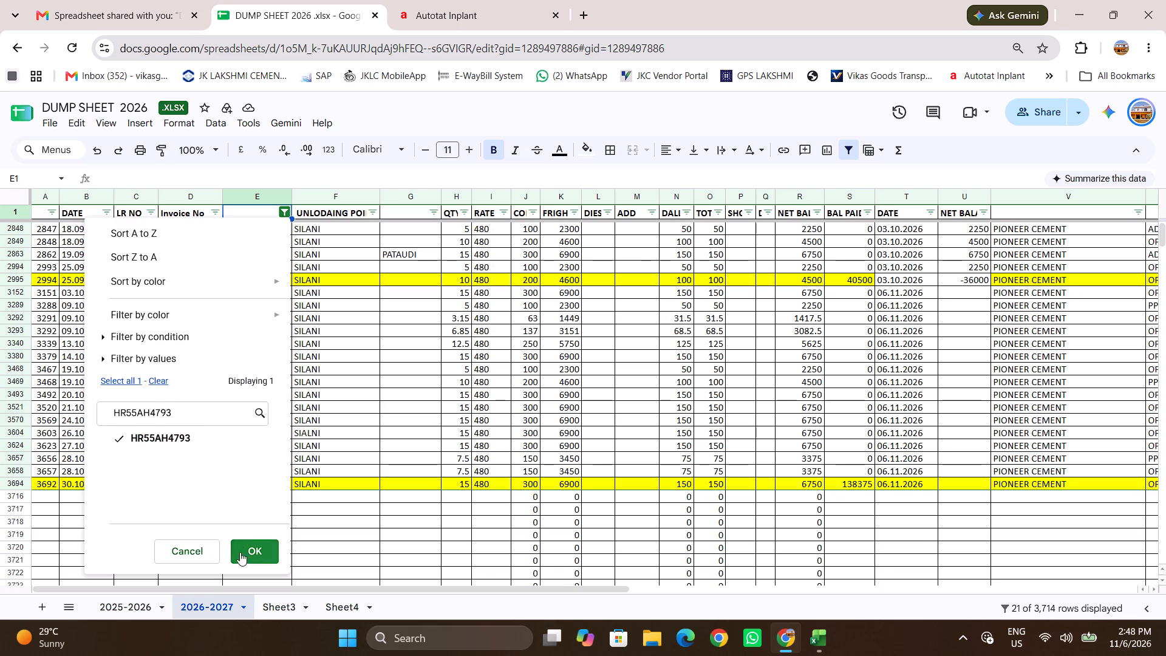
pyautogui.click(240, 555)
# Check the total QTY of the two vehicles' filtered rows 3152 to 3694.
pyautogui.hscroll(1, 377, 443)
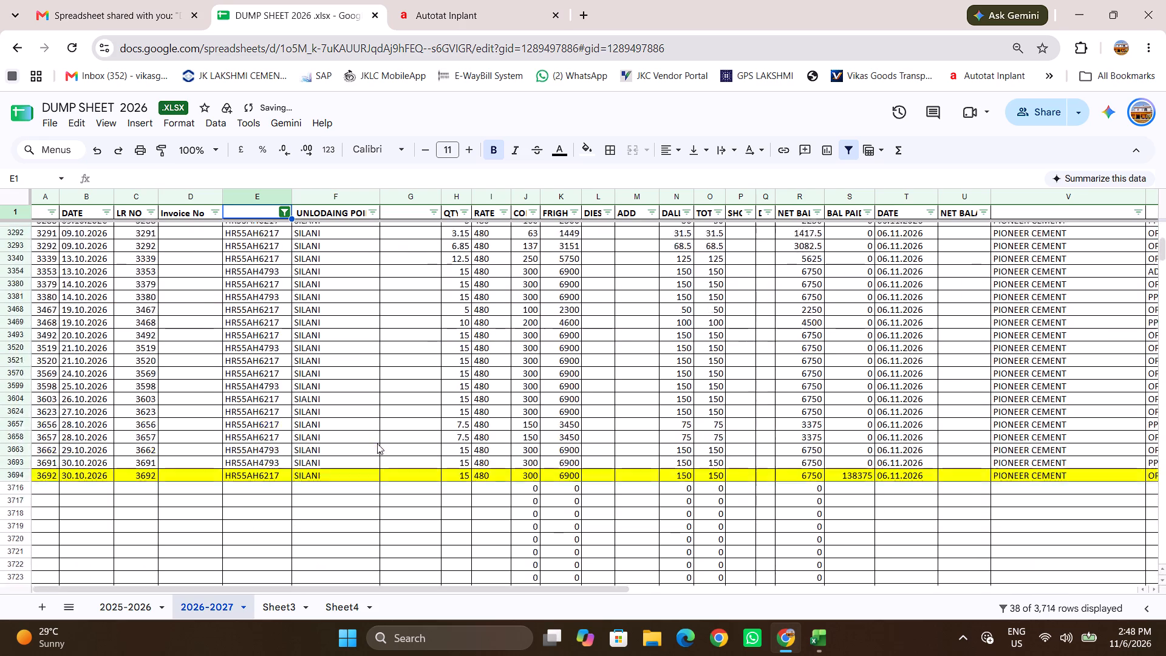
pyautogui.hscroll(1, 377, 443)
pyautogui.scroll(1, 377, 443)
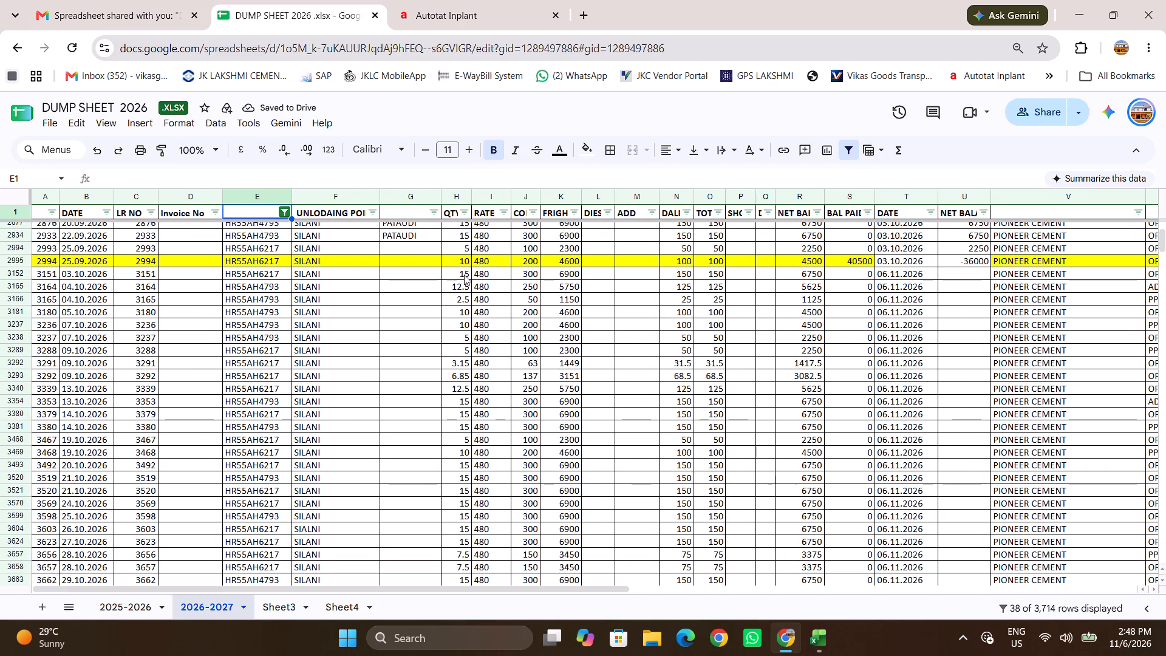
pyautogui.click(463, 275)
pyautogui.hotkey('shift', 'Down')
pyautogui.hotkey('shift', 'Down')
pyautogui.hotkey('shift', 'Down')
pyautogui.hotkey('shift', 'Down')
pyautogui.hotkey('shift', 'Down')
pyautogui.hotkey('shift', 'Down')
pyautogui.hotkey('shift', 'Down')
pyautogui.hotkey('shift', 'Down')
pyautogui.hotkey('shift', 'Down')
pyautogui.hotkey('shift', 'Down')
pyautogui.hotkey('shift', 'Down')
pyautogui.hotkey('shift', 'Down')
pyautogui.hotkey('shift', 'Down')
pyautogui.hotkey('shift', 'Down')
pyautogui.hotkey('shift', 'Down')
pyautogui.hotkey('shift', 'Down')
pyautogui.hotkey('shift', 'Down')
pyautogui.hotkey('shift', 'Down')
pyautogui.hotkey('shift', 'Down')
pyautogui.hotkey('shift', 'Down')
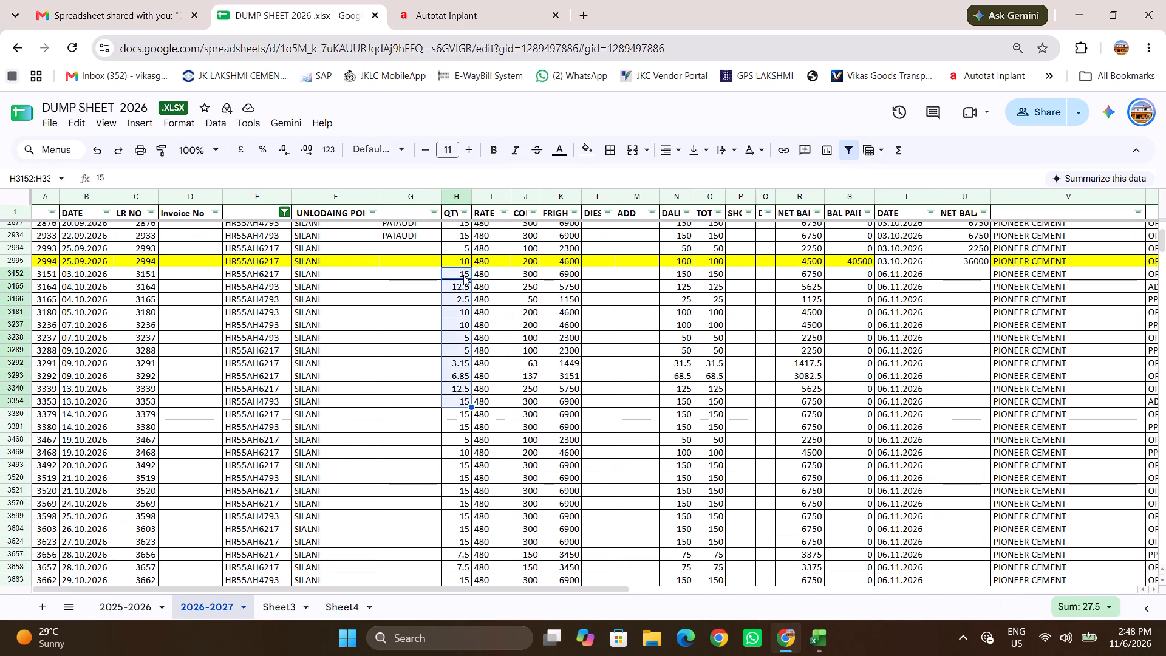
pyautogui.hotkey('shift', 'Down')
pyautogui.hotkey('shift', 'Down')
pyautogui.hotkey('shift', 'Down')
pyautogui.hotkey('shift', 'Down')
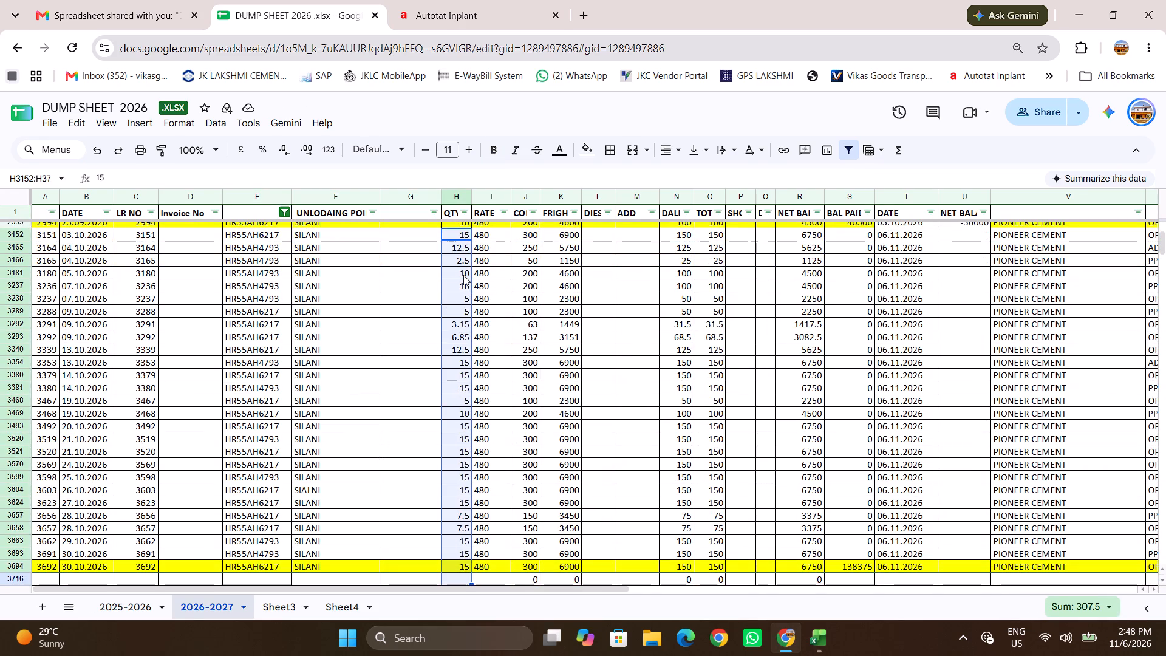
pyautogui.hotkey('shift', 'Up')
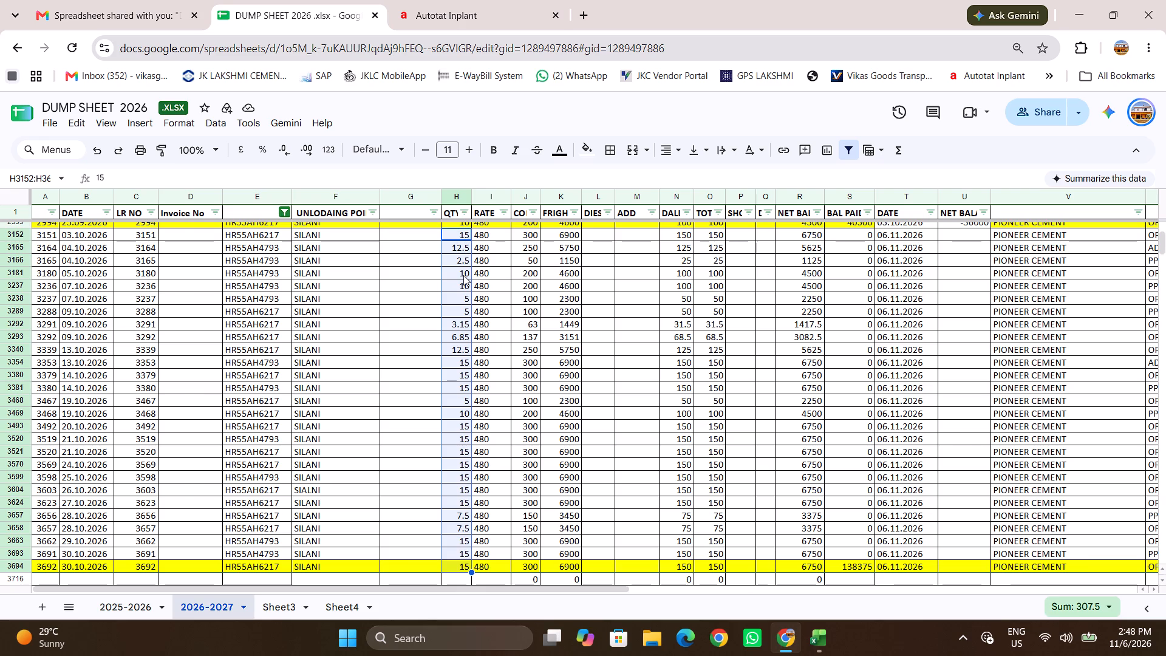
pyautogui.hotkey('alt', 'Tab')
pyautogui.scroll(1, 544, 321)
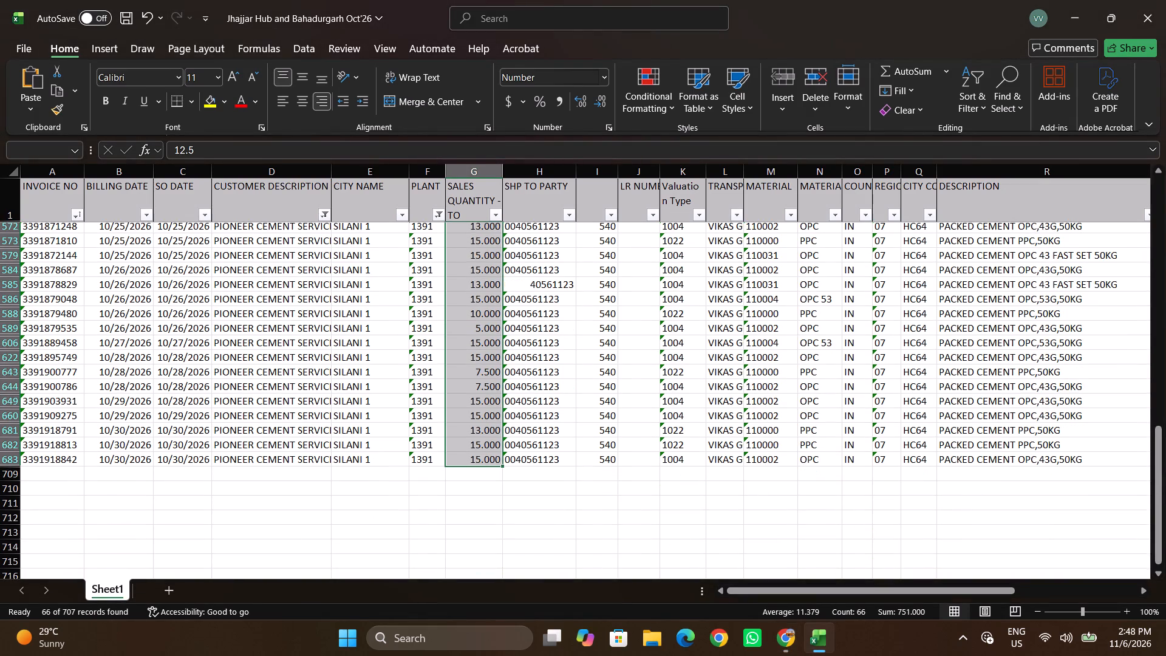
pyautogui.scroll(5, 544, 321)
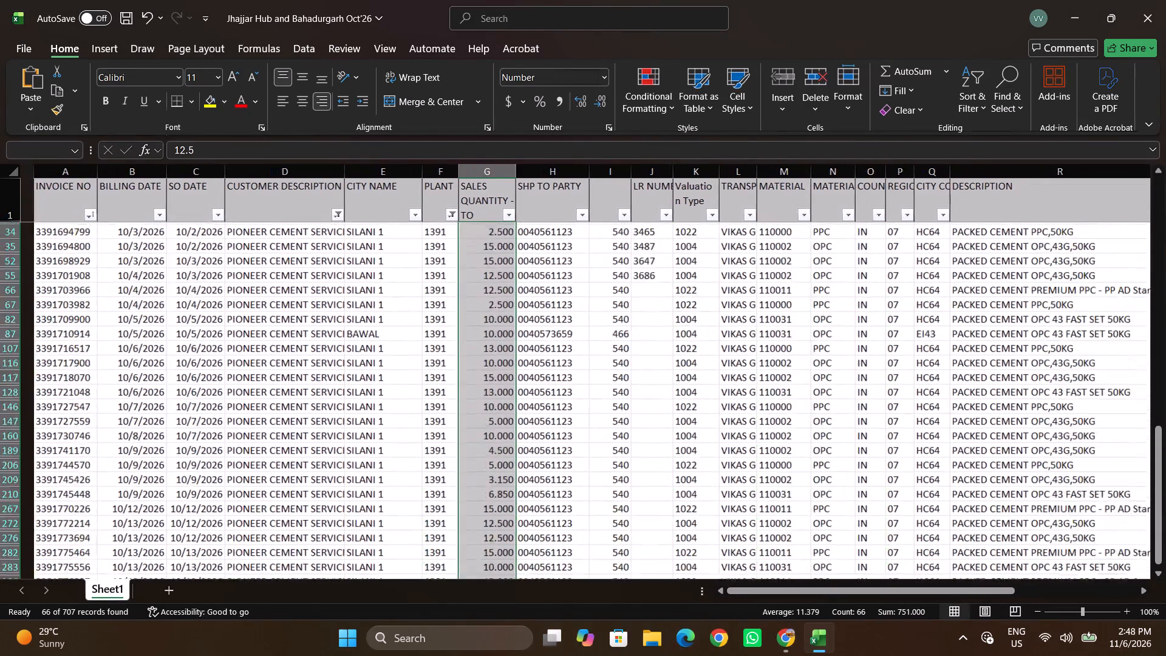
pyautogui.scroll(1, 544, 321)
pyautogui.hscroll(-10, 544, 321)
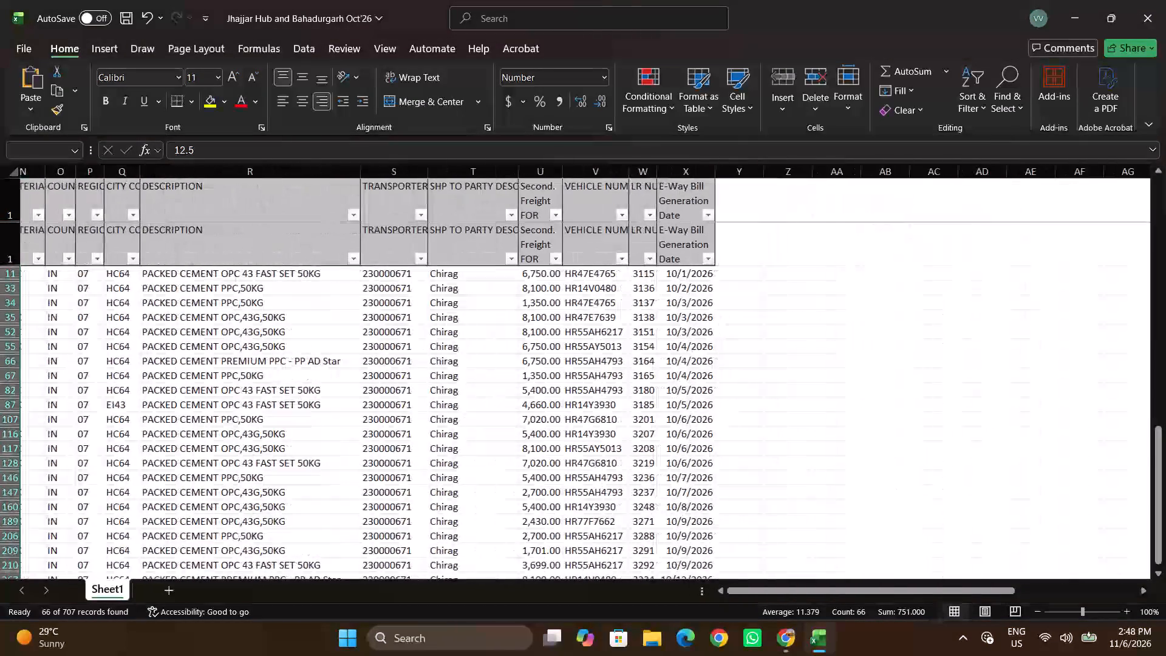
pyautogui.hscroll(-1, 544, 321)
pyautogui.click(527, 212)
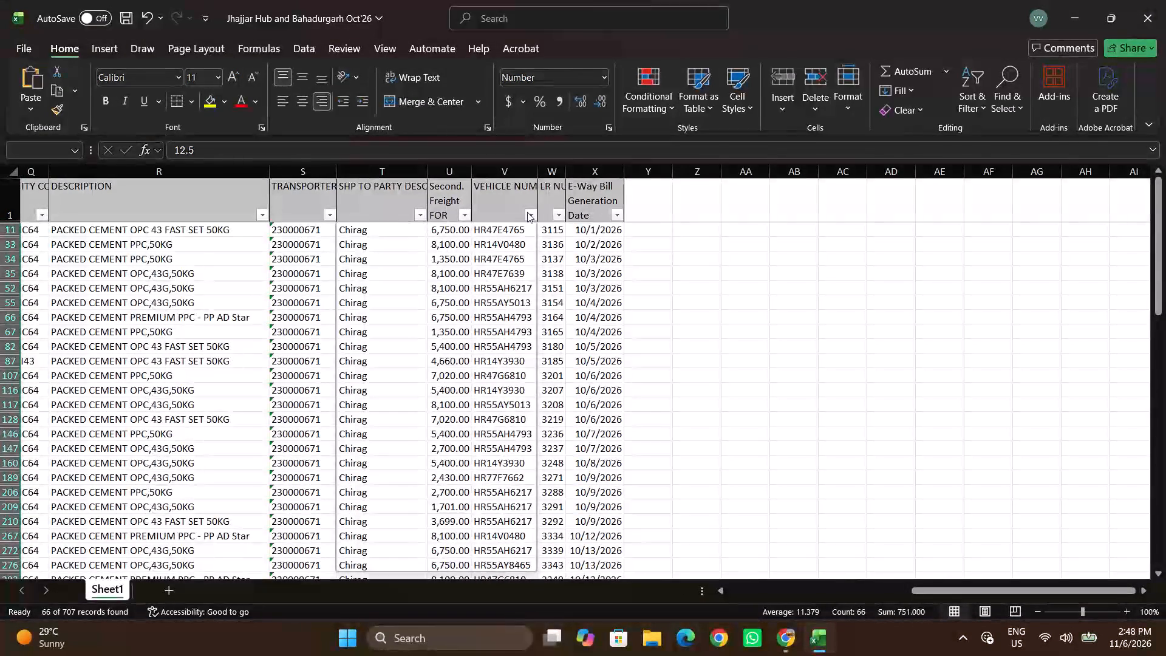
pyautogui.click(435, 392)
pyautogui.write('HR')
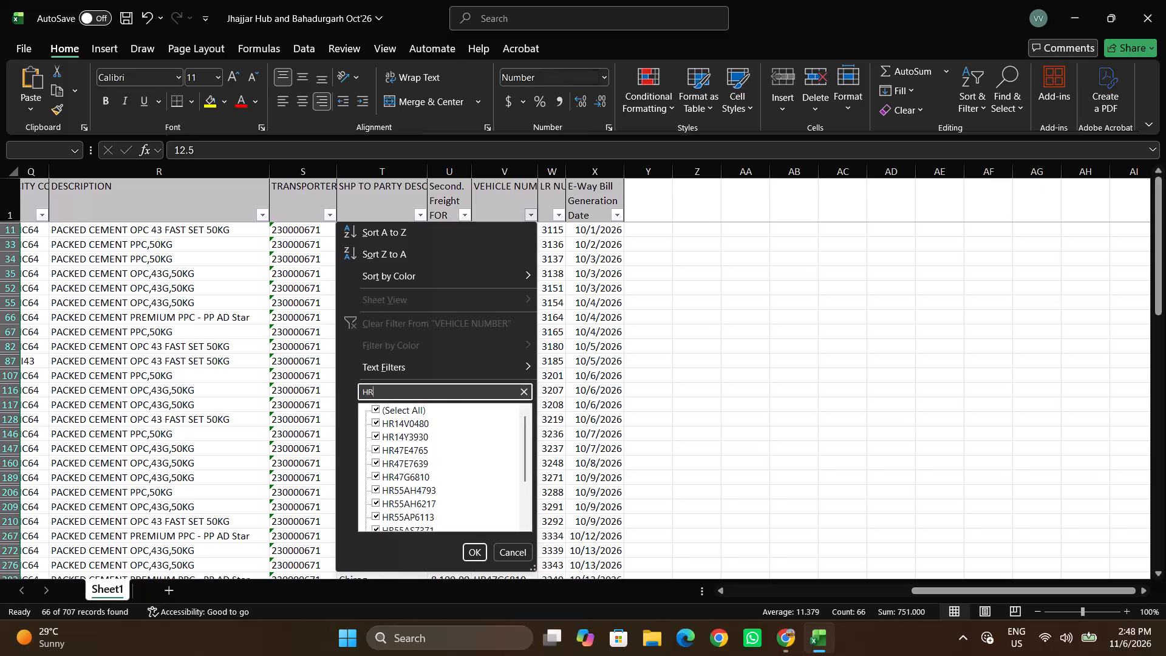
pyautogui.write('47')
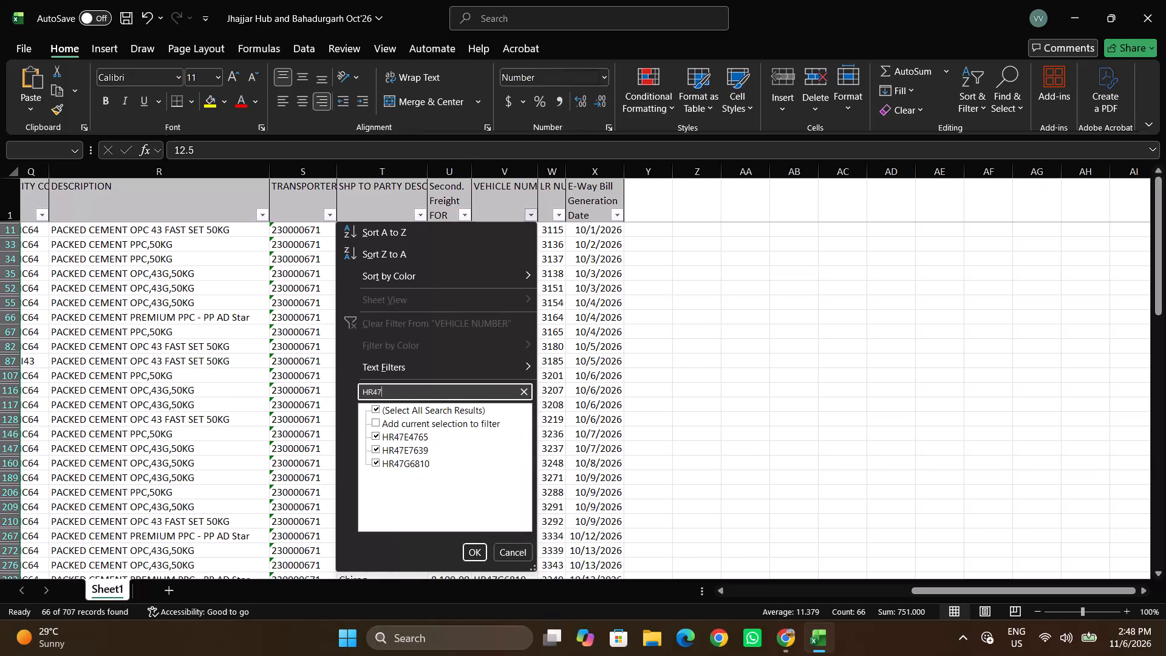
pyautogui.press('BackSpace')
pyautogui.press('BackSpace')
pyautogui.write('55AH')
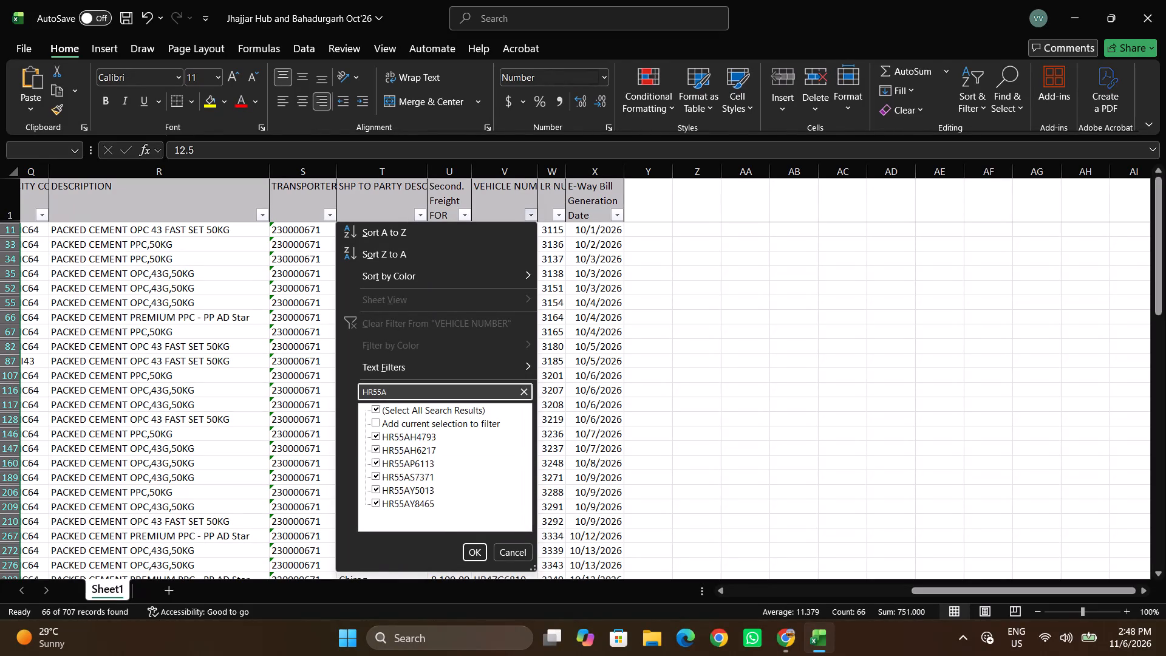
pyautogui.click(472, 556)
# Review the two vehicles' filtered SALES QUANTITY rows and their total against the DUMP SHEET 2026 quantities.
pyautogui.hscroll(3, 387, 502)
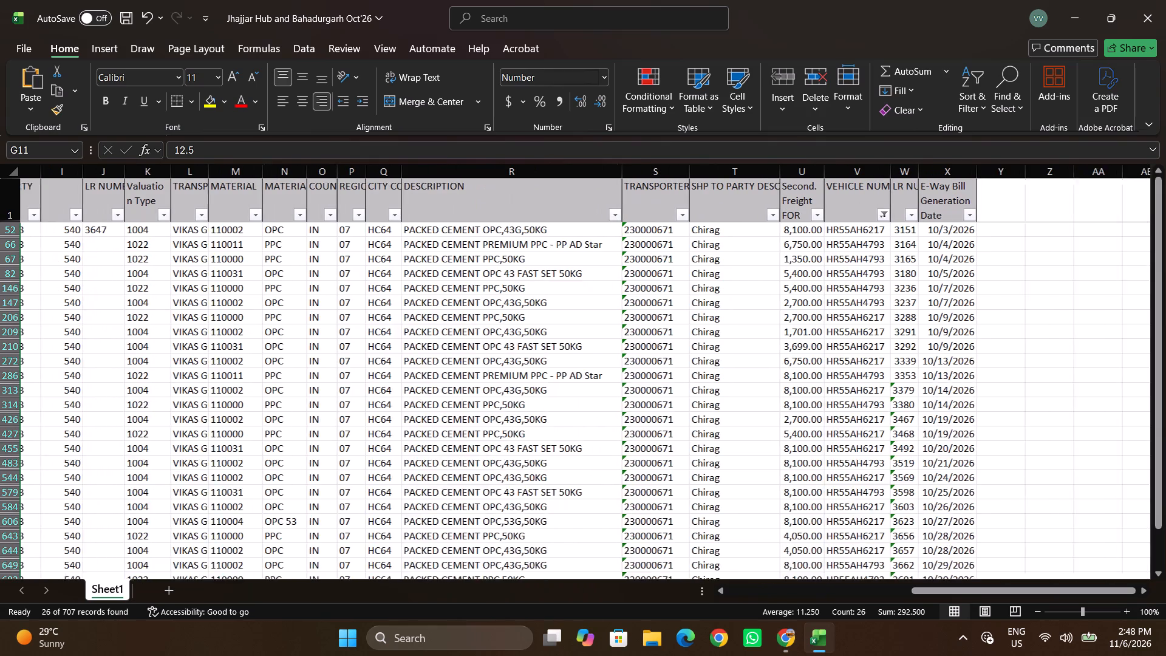
pyautogui.hscroll(1, 387, 502)
pyautogui.scroll(2, 387, 502)
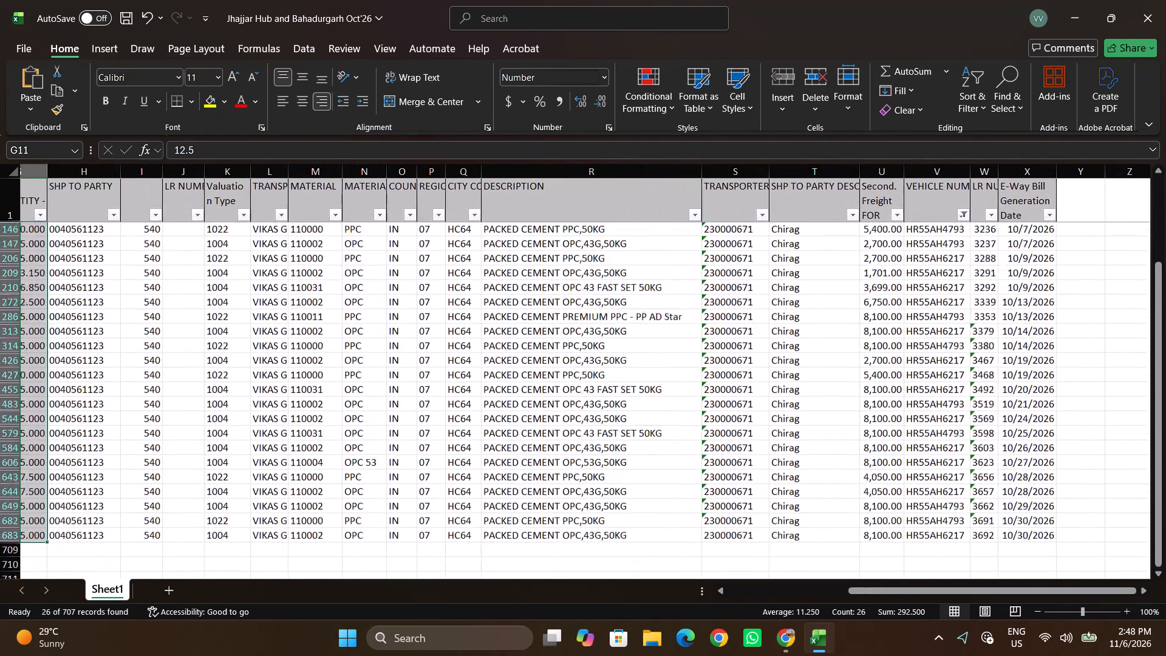
pyautogui.scroll(2, 387, 502)
pyautogui.hscroll(2, 387, 502)
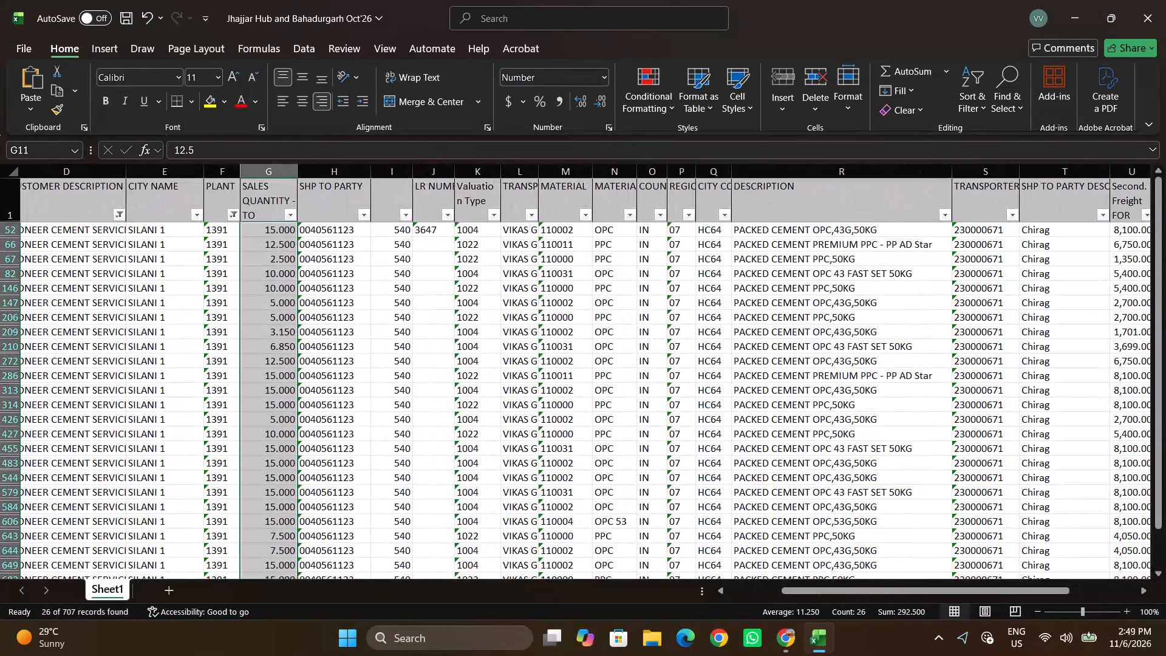
pyautogui.scroll(-2, 387, 502)
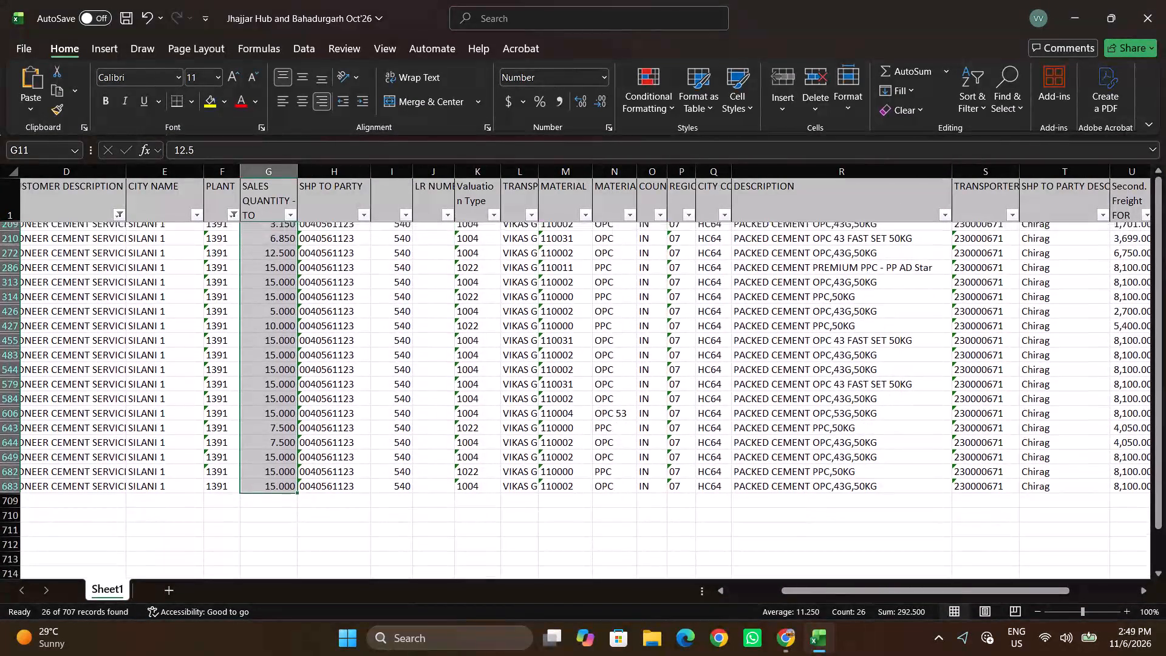
pyautogui.scroll(-1, 387, 502)
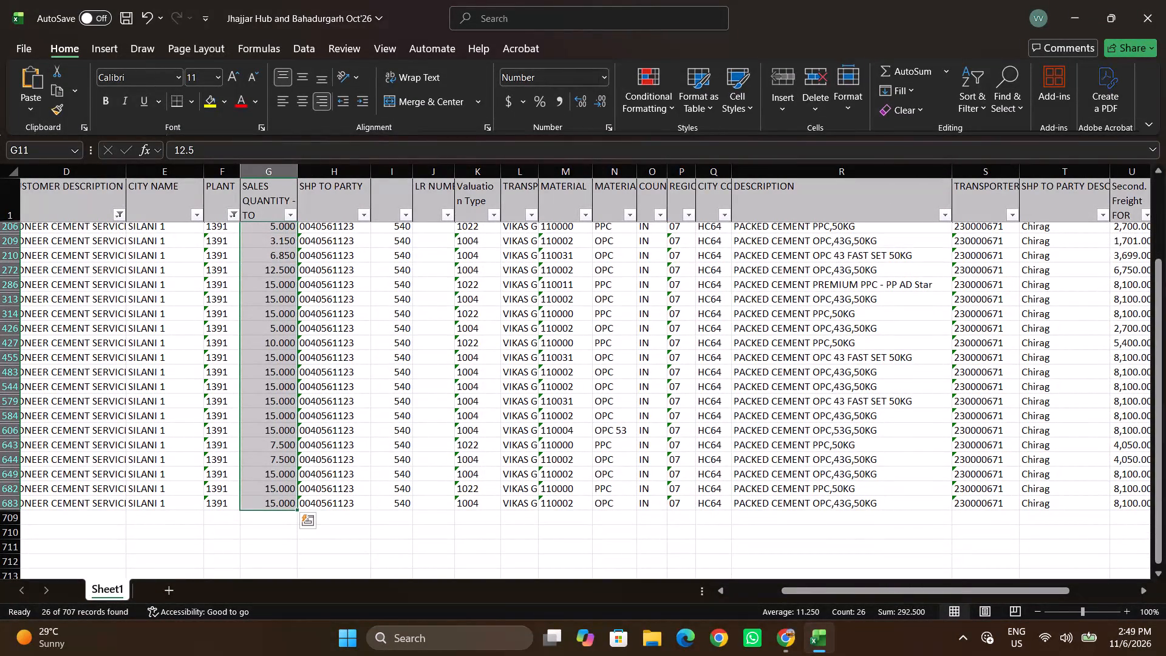
# Compare the two vehicles' filtered rows in the Excel workbook with those in DUMP SHEET 2026 in Chrome, across quantity, balance and total columns.
pyautogui.hscroll(-2, 449, 525)
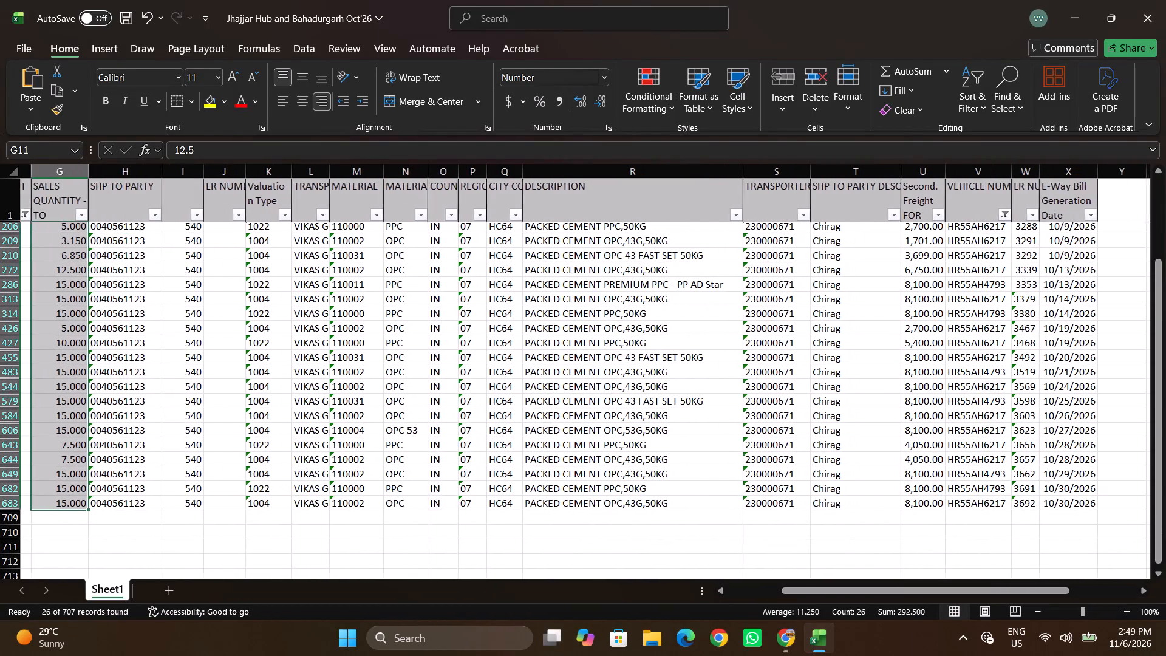
pyautogui.hscroll(-1, 449, 525)
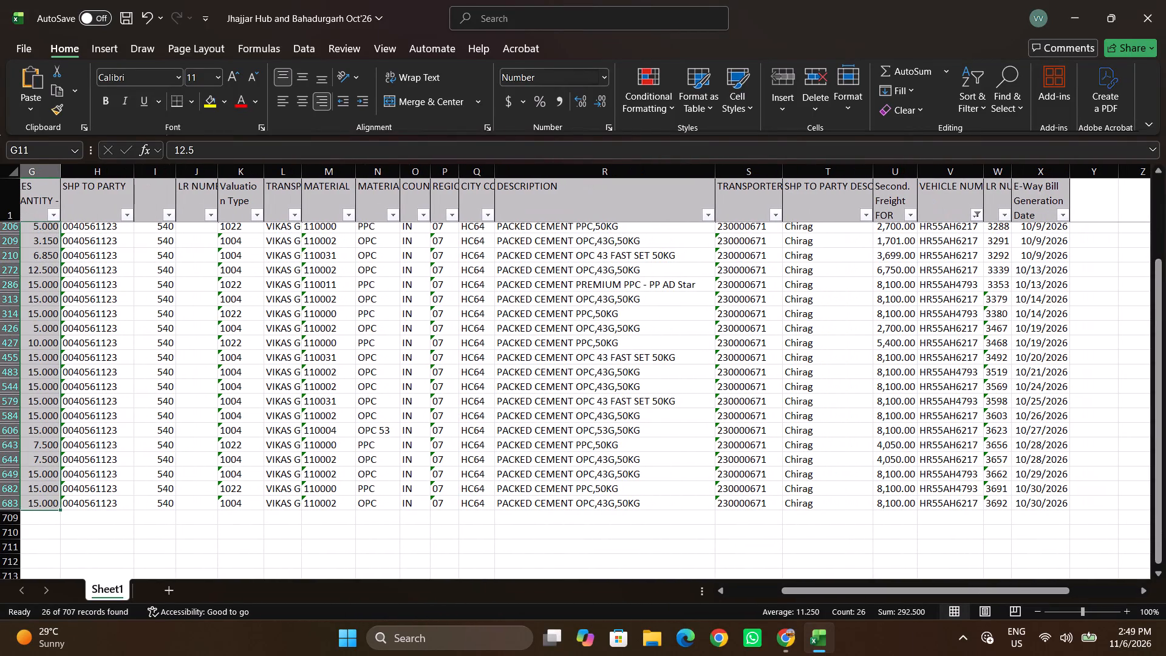
pyautogui.hscroll(-1, 449, 525)
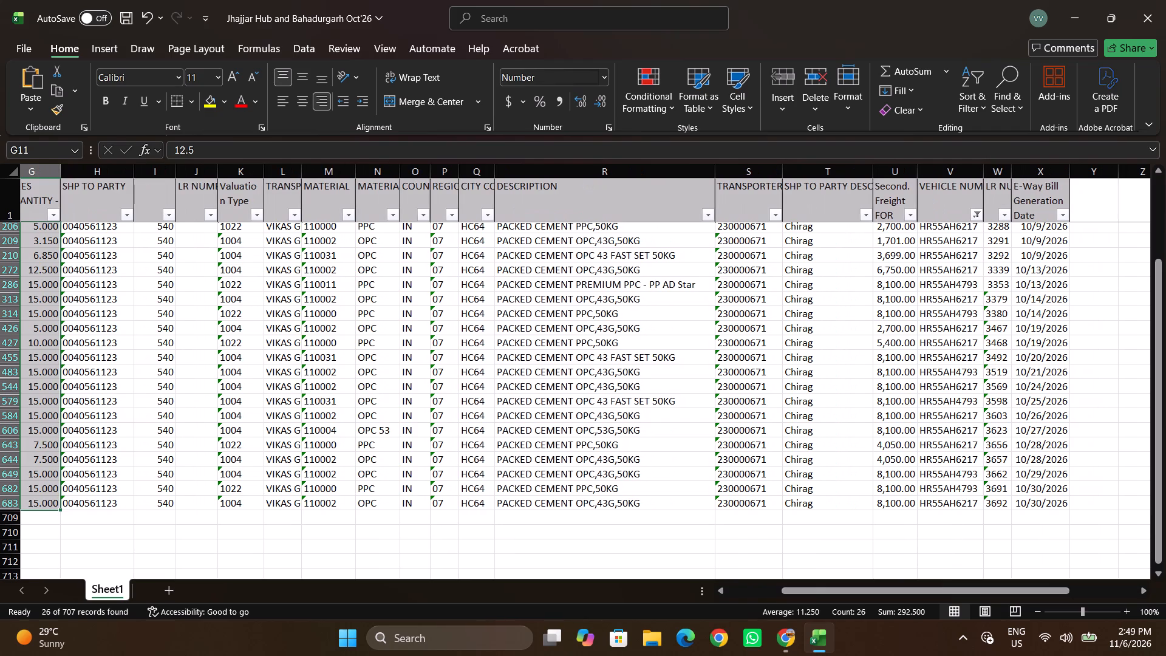
pyautogui.hscroll(-1, 449, 525)
pyautogui.click(779, 653)
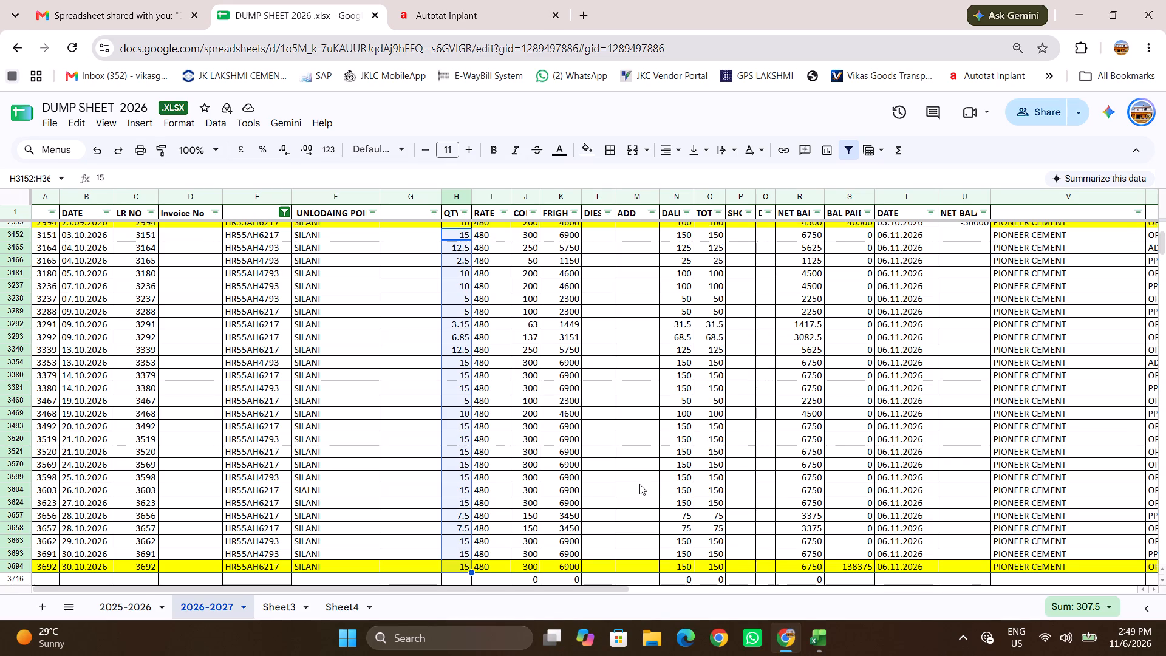
pyautogui.scroll(-1, 499, 437)
pyautogui.hscroll(-6, 499, 437)
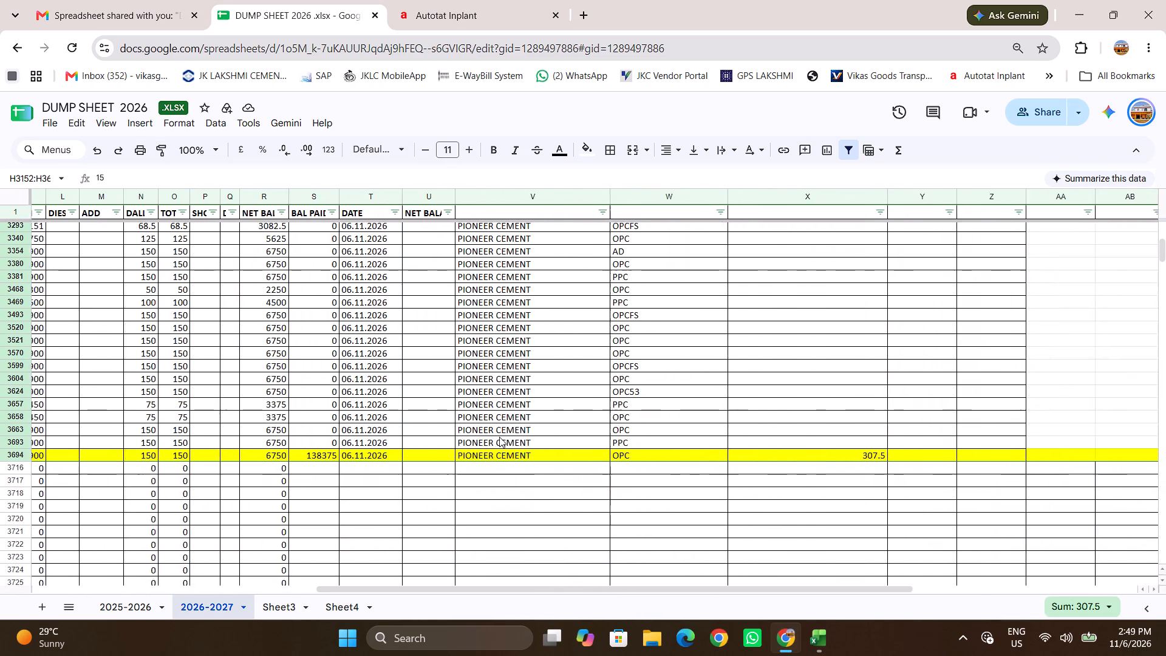
pyautogui.hscroll(2, 499, 437)
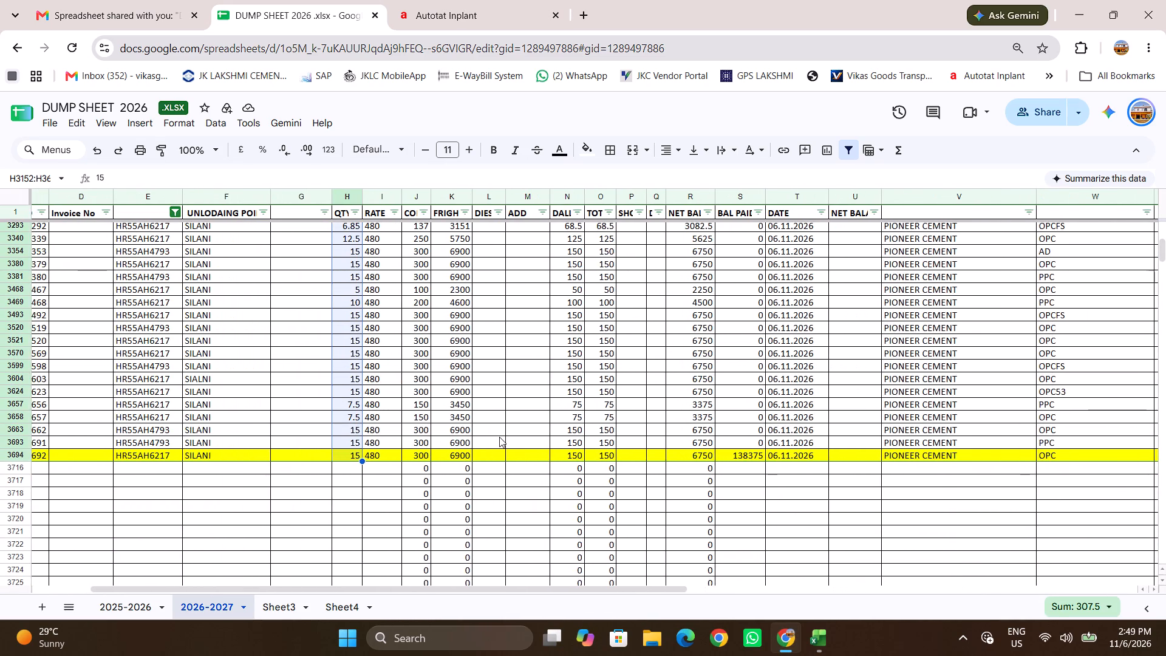
pyautogui.hscroll(2, 499, 437)
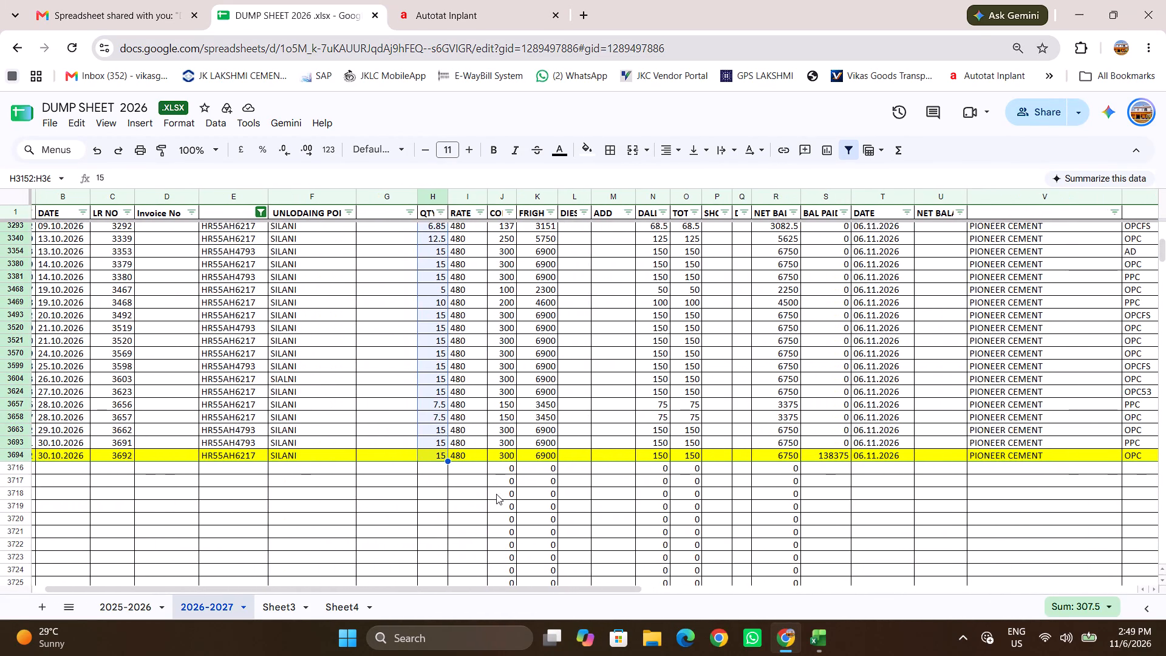
pyautogui.click(496, 494)
# Reset the column E vehicle filter in DUMP SHEET 2026 to include all vehicles.
pyautogui.hscroll(1, 234, 515)
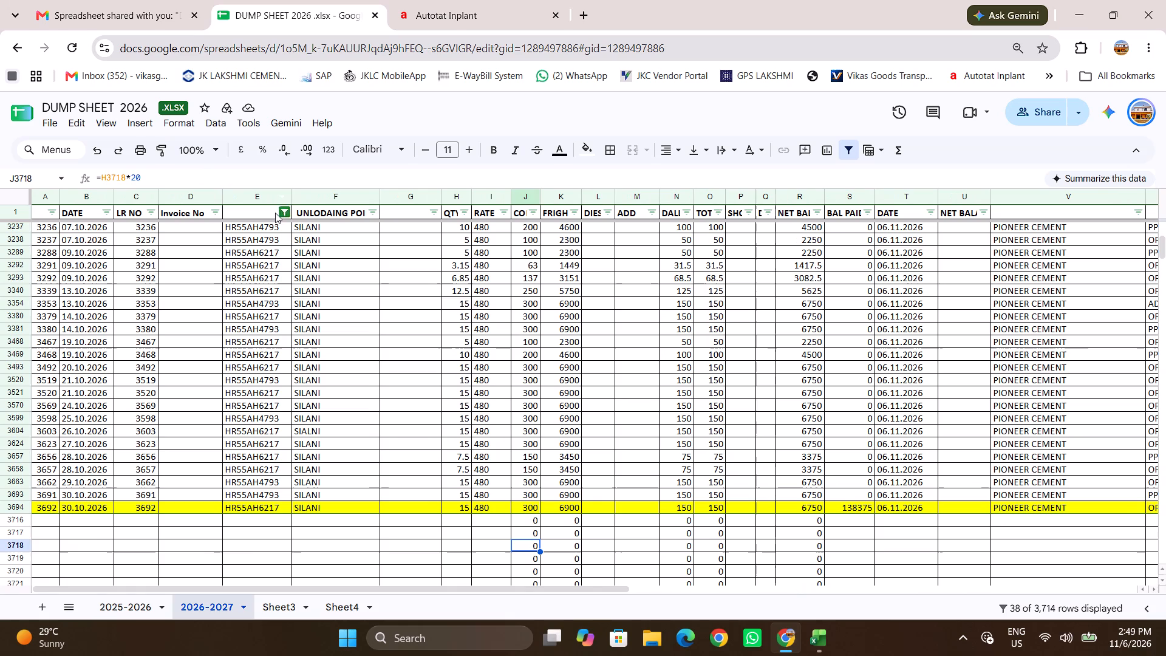
pyautogui.click(282, 215)
pyautogui.click(140, 375)
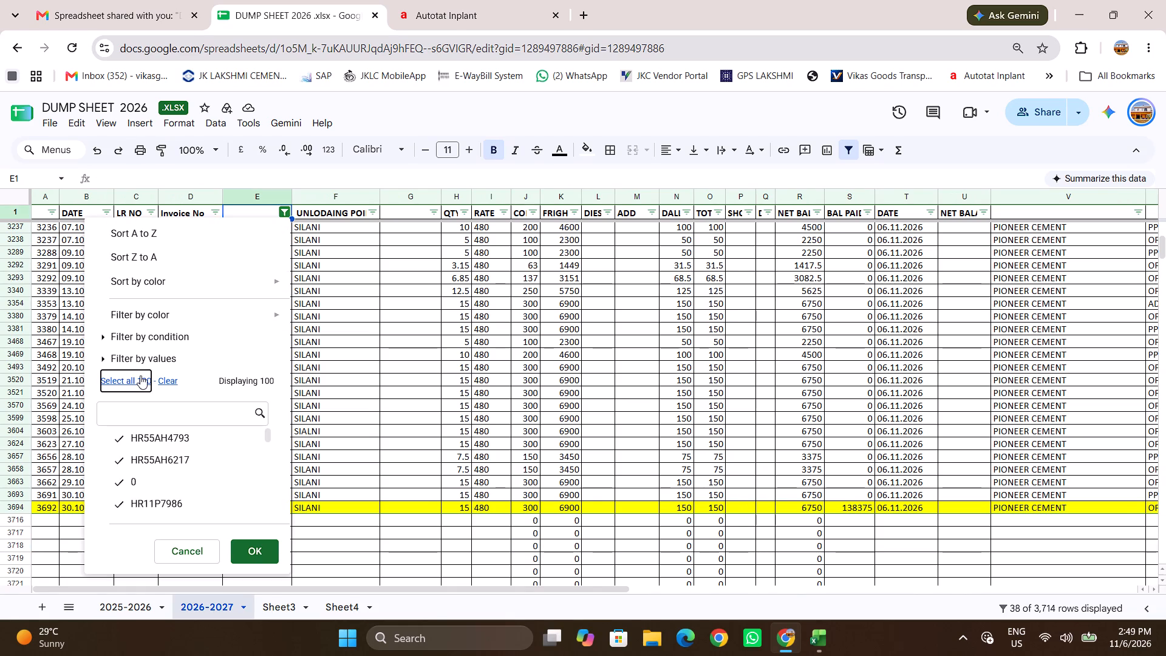
pyautogui.click(268, 548)
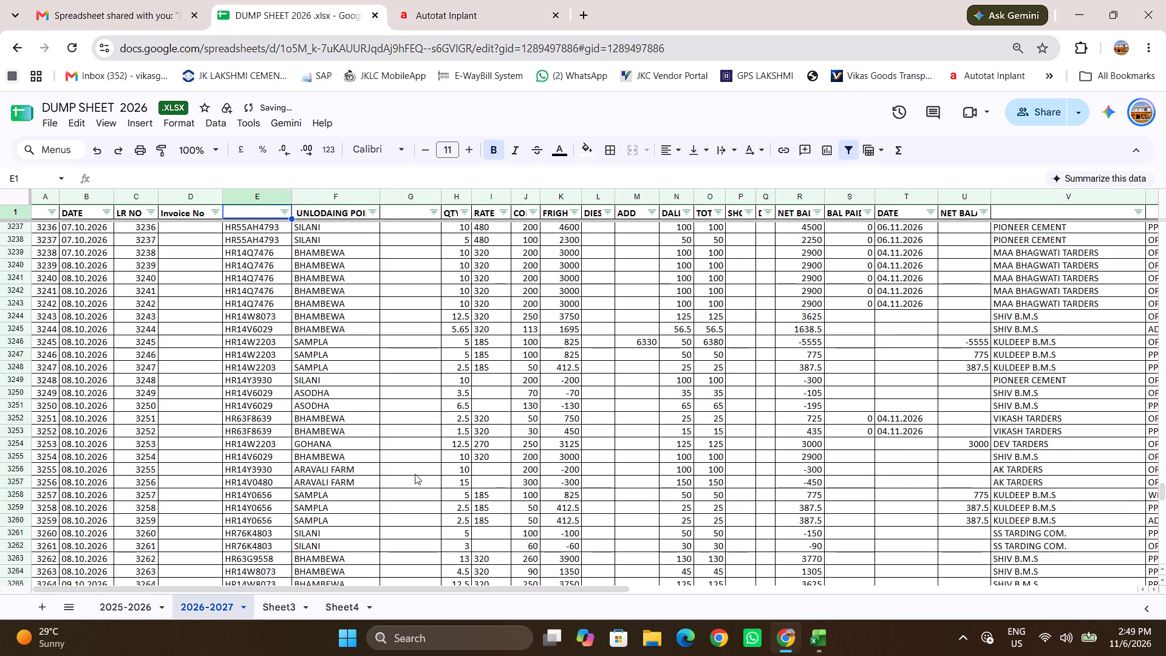
pyautogui.scroll(-3, 415, 474)
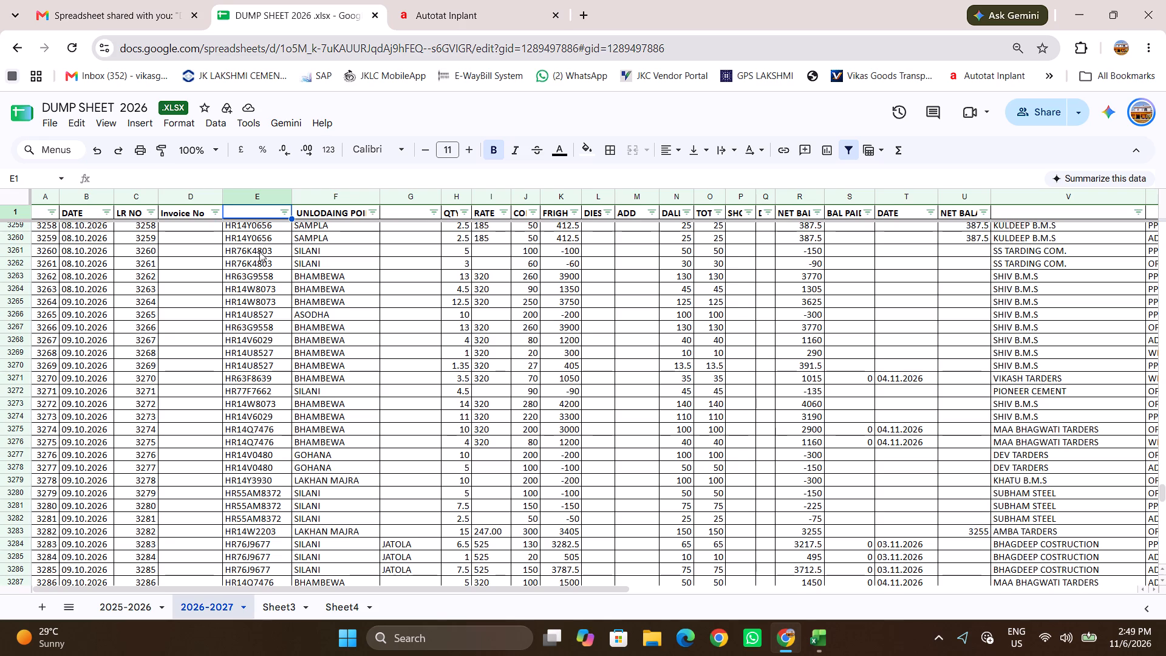
pyautogui.click(286, 216)
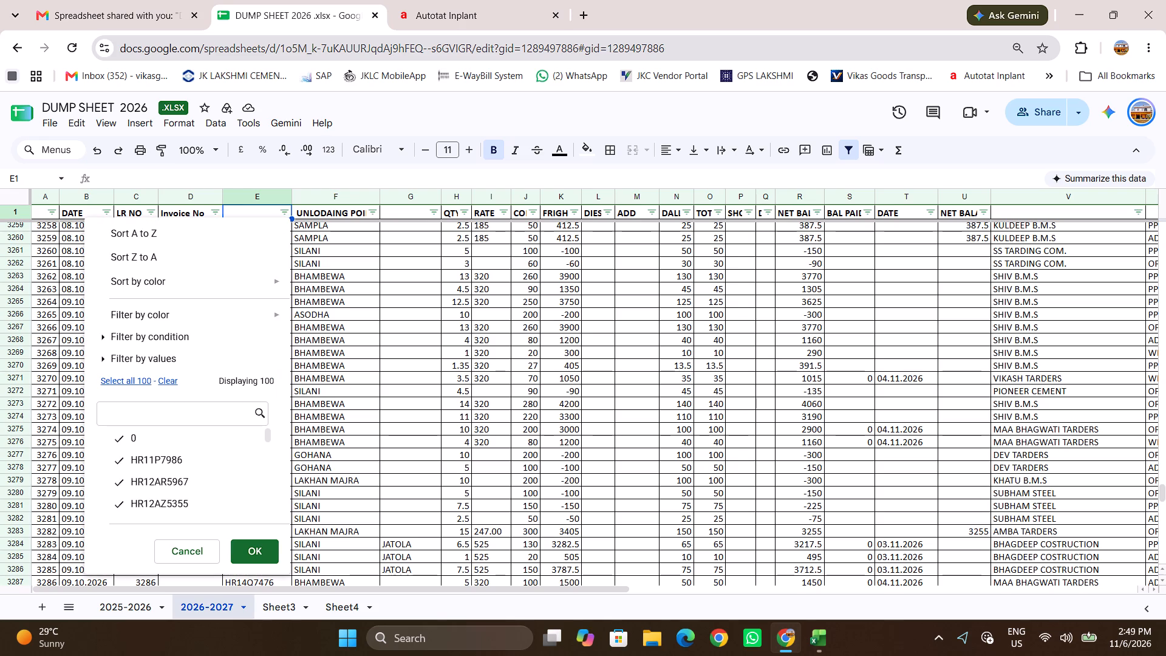
pyautogui.click(167, 384)
pyautogui.click(184, 427)
pyautogui.click(184, 423)
pyautogui.write('HR')
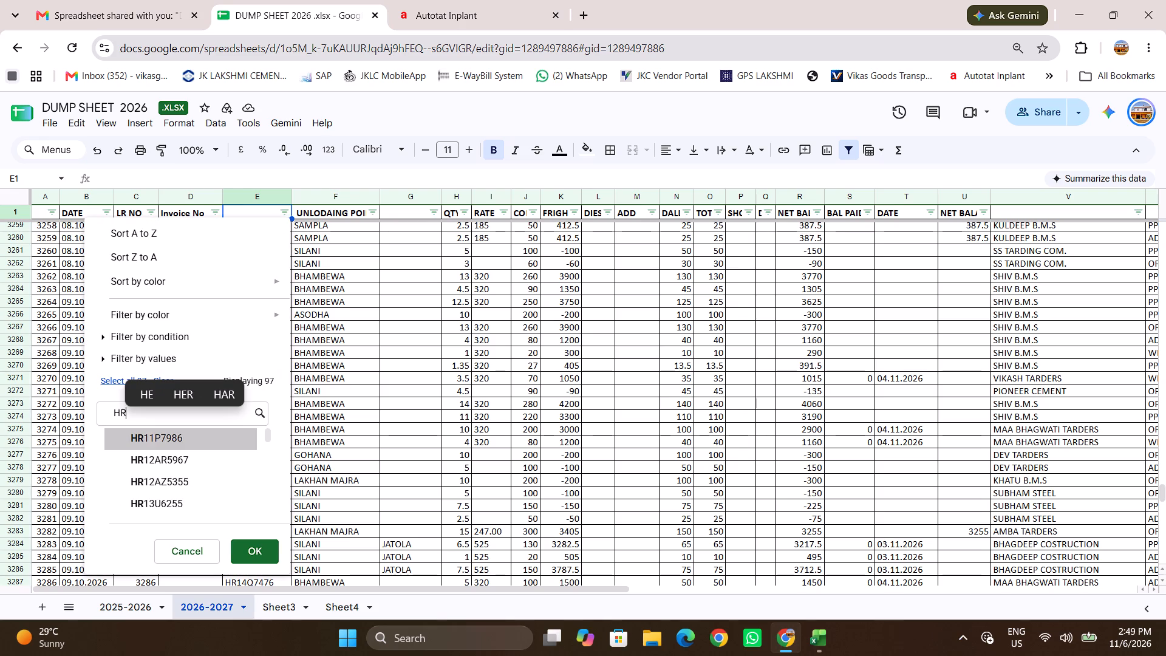
pyautogui.write('55AP')
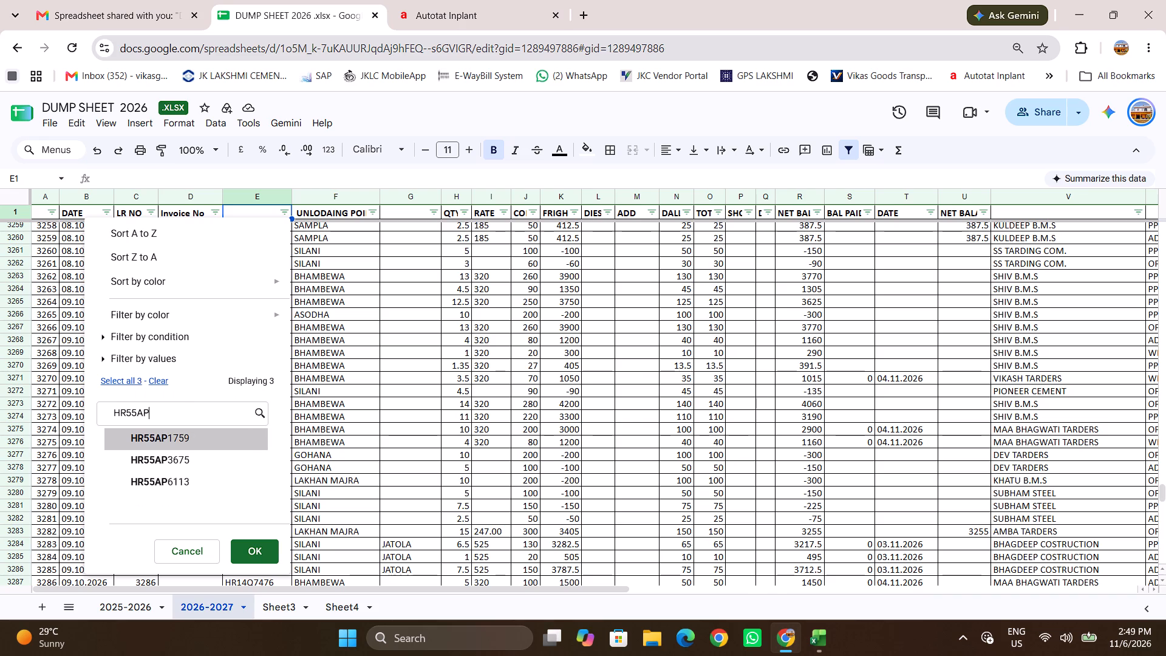
pyautogui.click(179, 479)
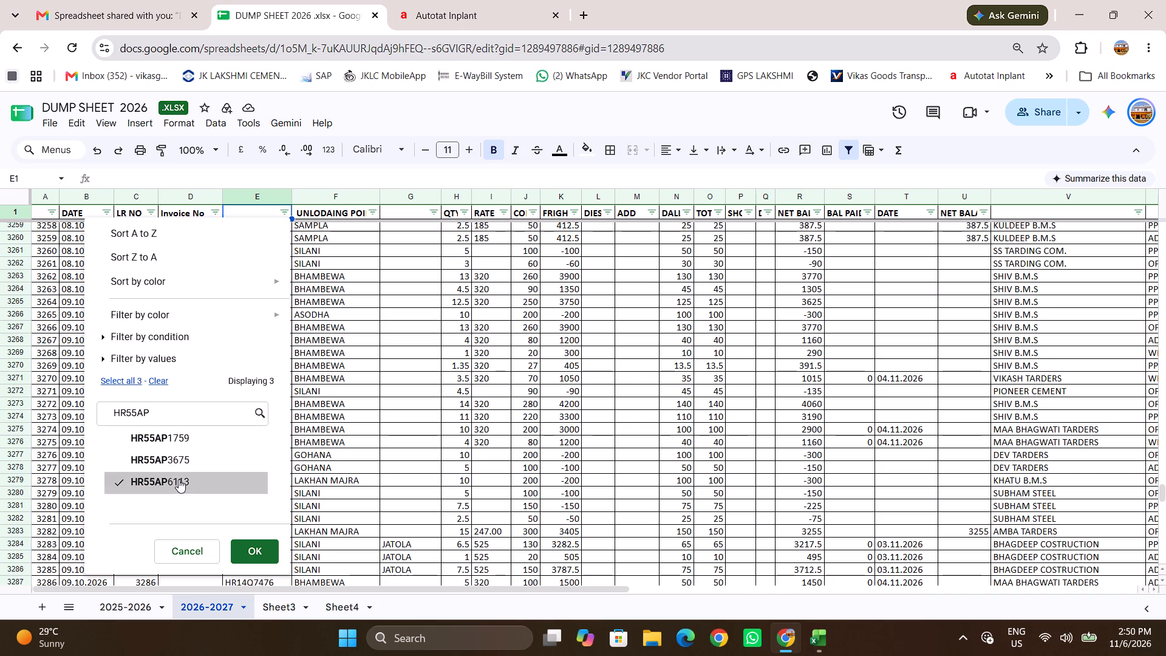
pyautogui.click(253, 530)
pyautogui.click(256, 544)
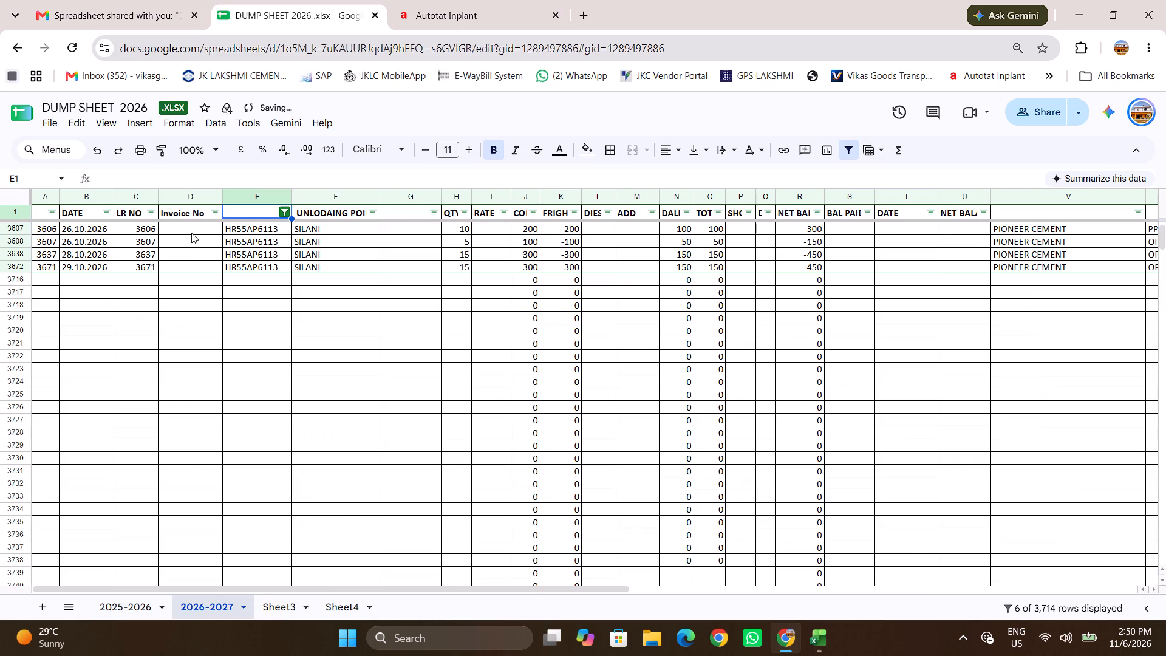
pyautogui.click(287, 211)
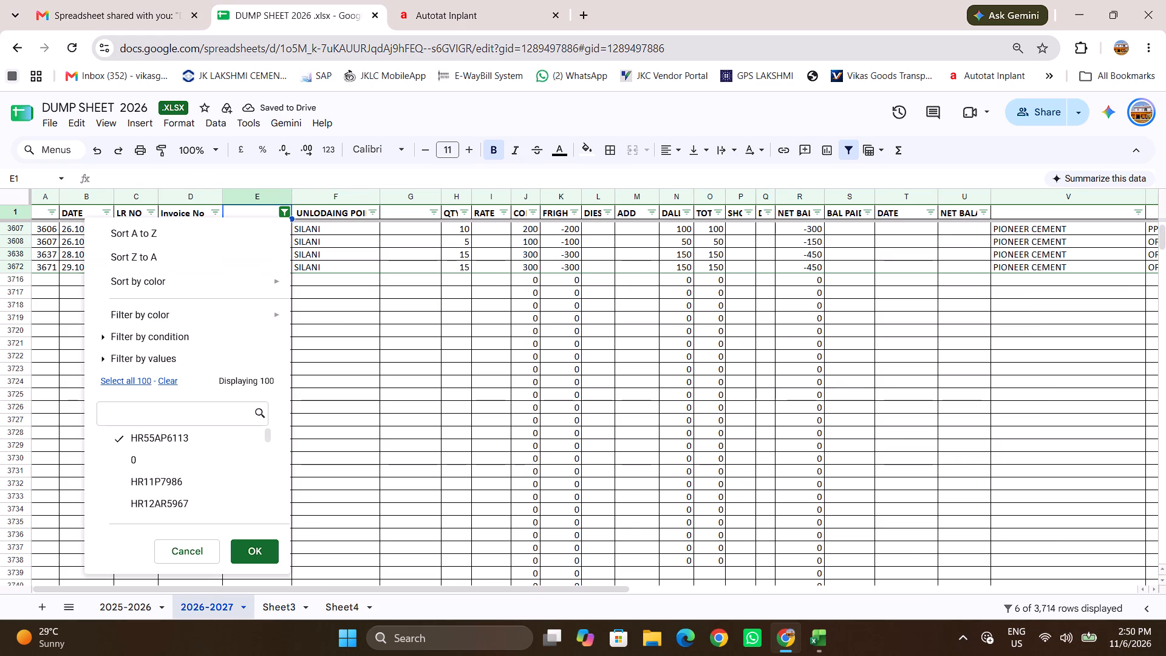
pyautogui.click(176, 408)
pyautogui.write('HR')
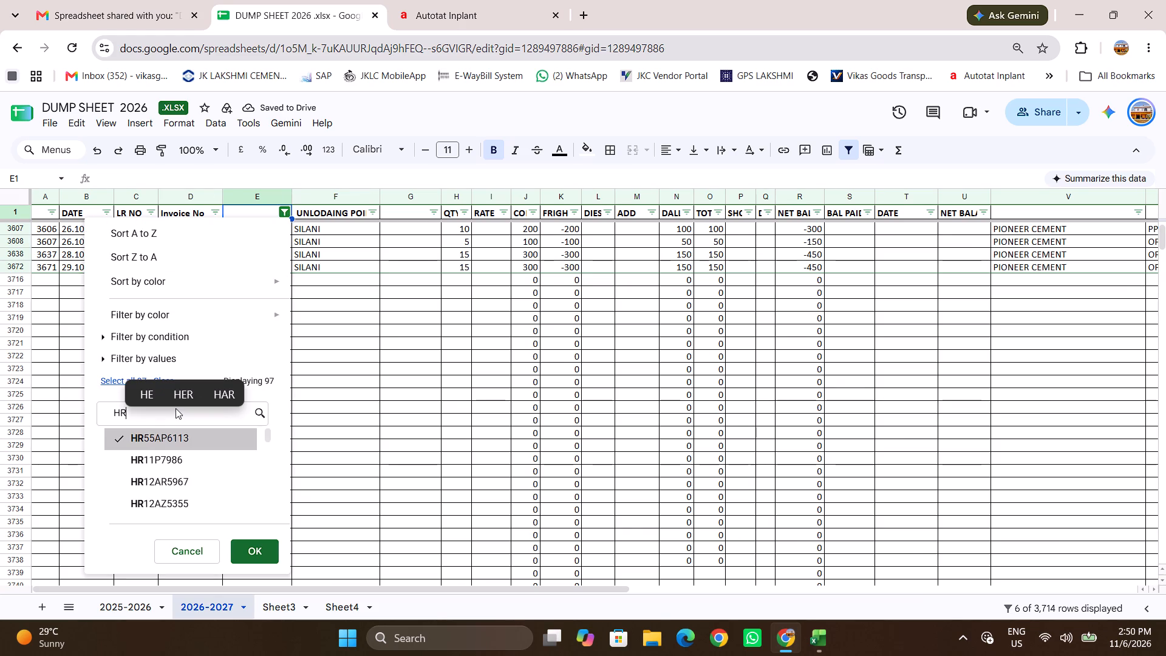
pyautogui.write('55AS')
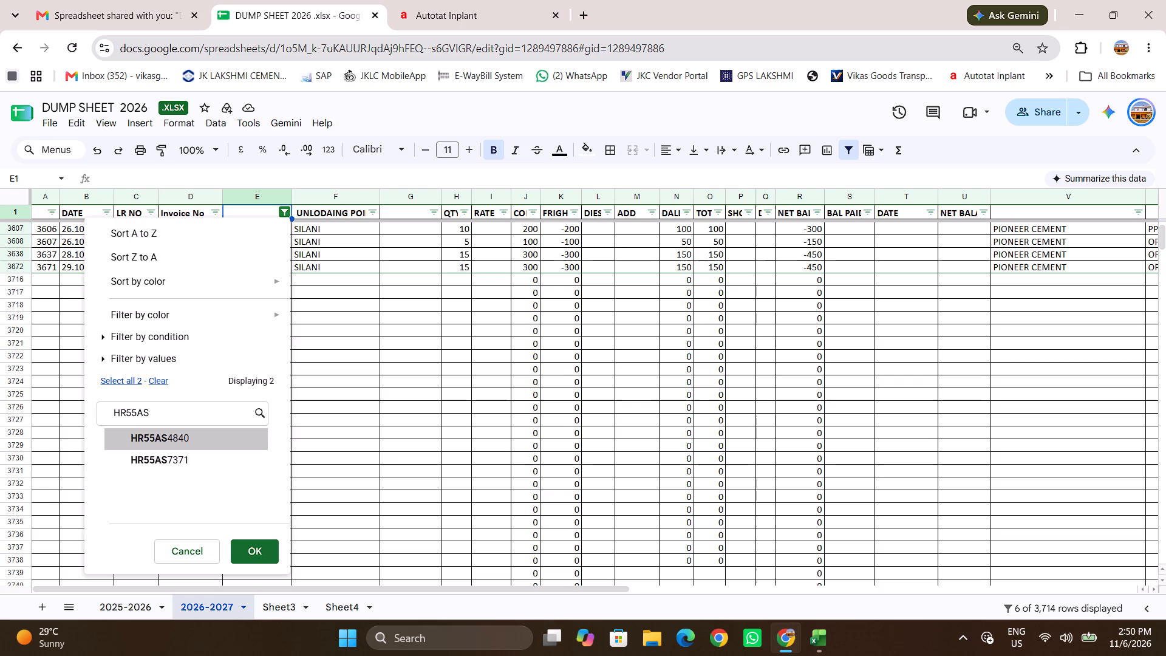
pyautogui.click(126, 462)
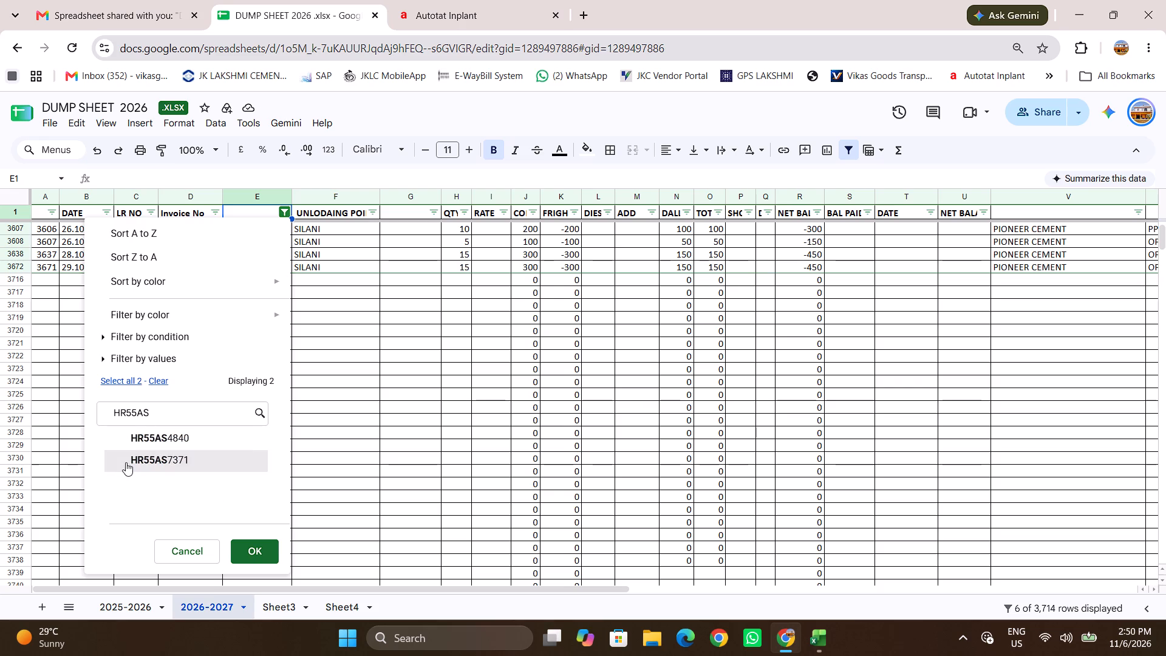
pyautogui.click(272, 555)
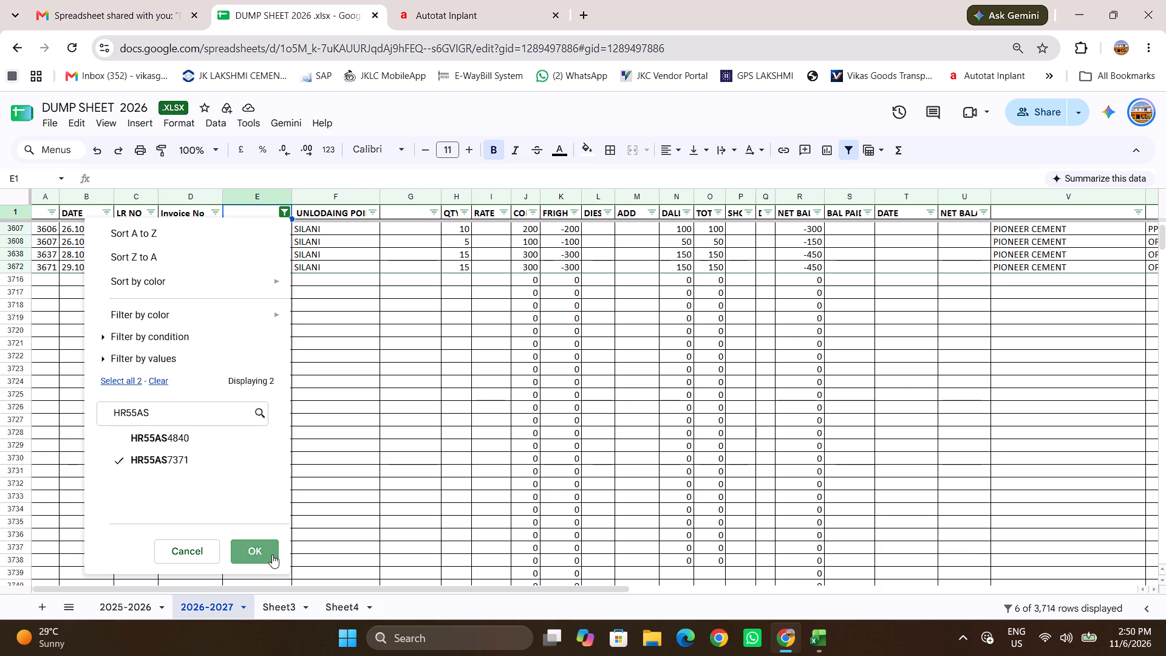
pyautogui.click(284, 214)
pyautogui.click(153, 409)
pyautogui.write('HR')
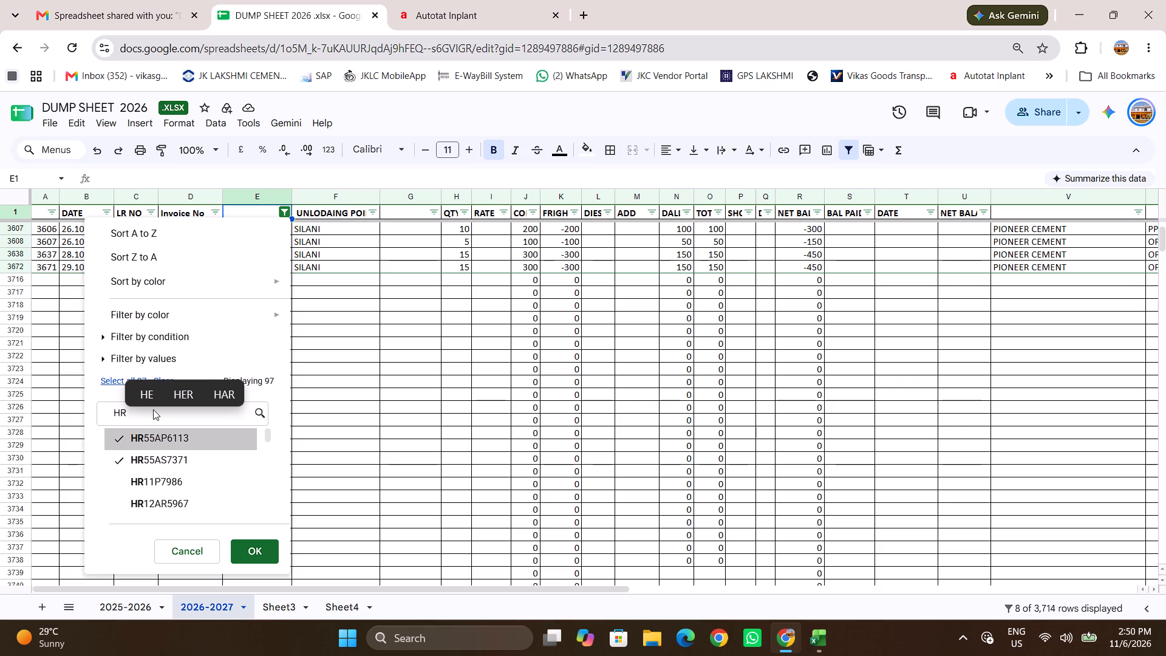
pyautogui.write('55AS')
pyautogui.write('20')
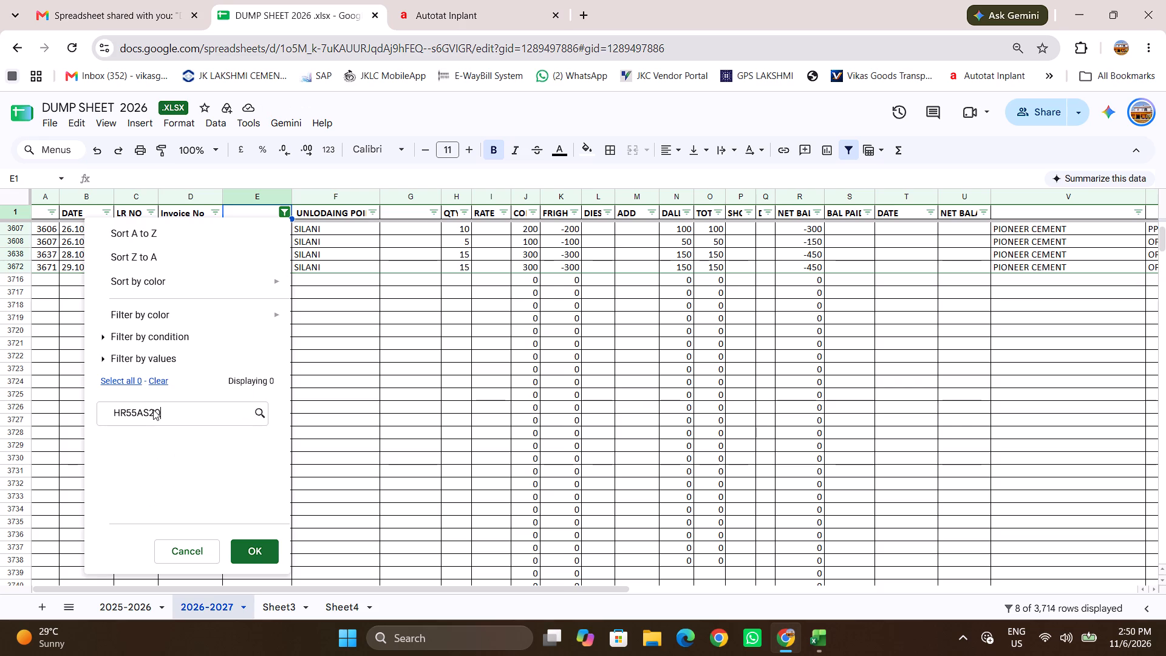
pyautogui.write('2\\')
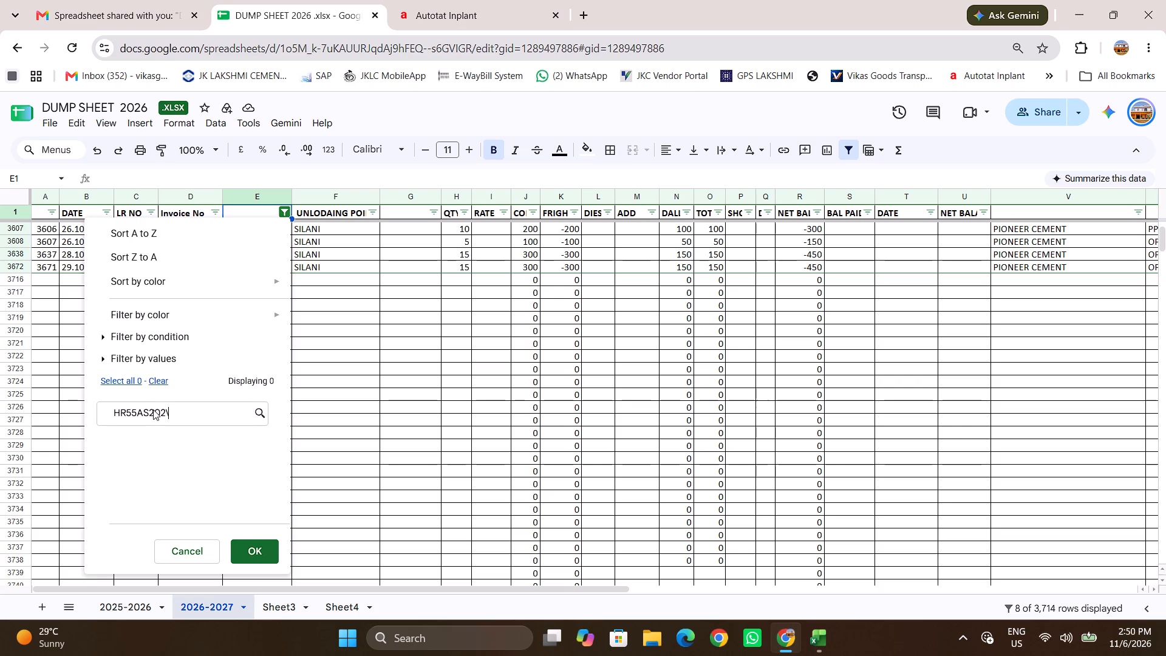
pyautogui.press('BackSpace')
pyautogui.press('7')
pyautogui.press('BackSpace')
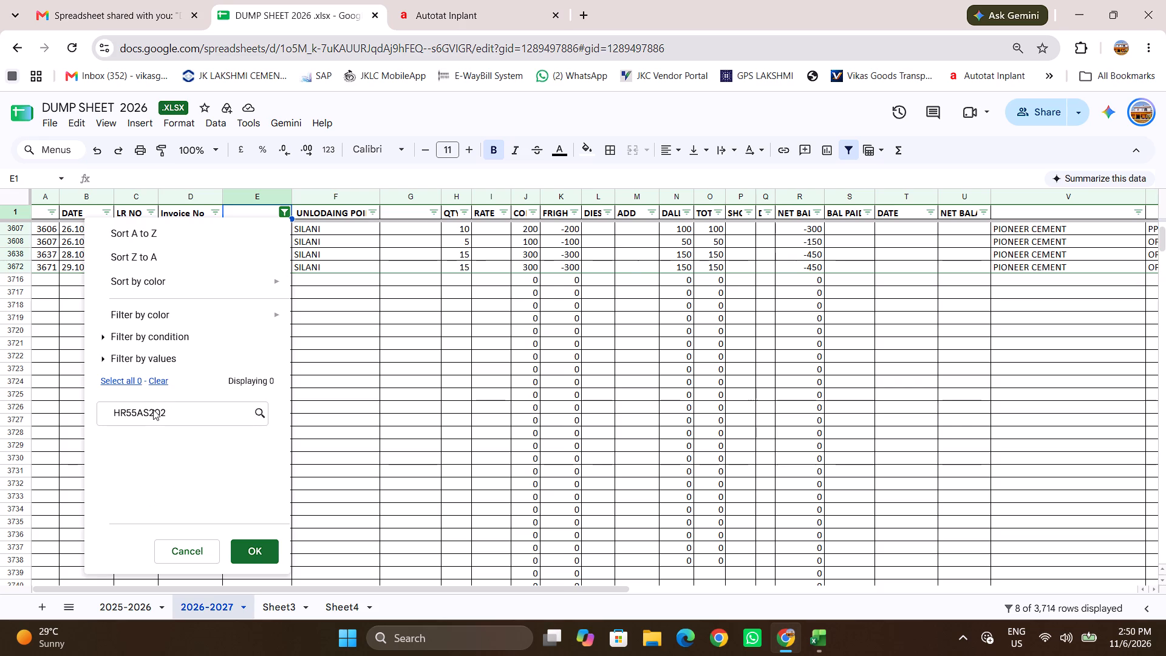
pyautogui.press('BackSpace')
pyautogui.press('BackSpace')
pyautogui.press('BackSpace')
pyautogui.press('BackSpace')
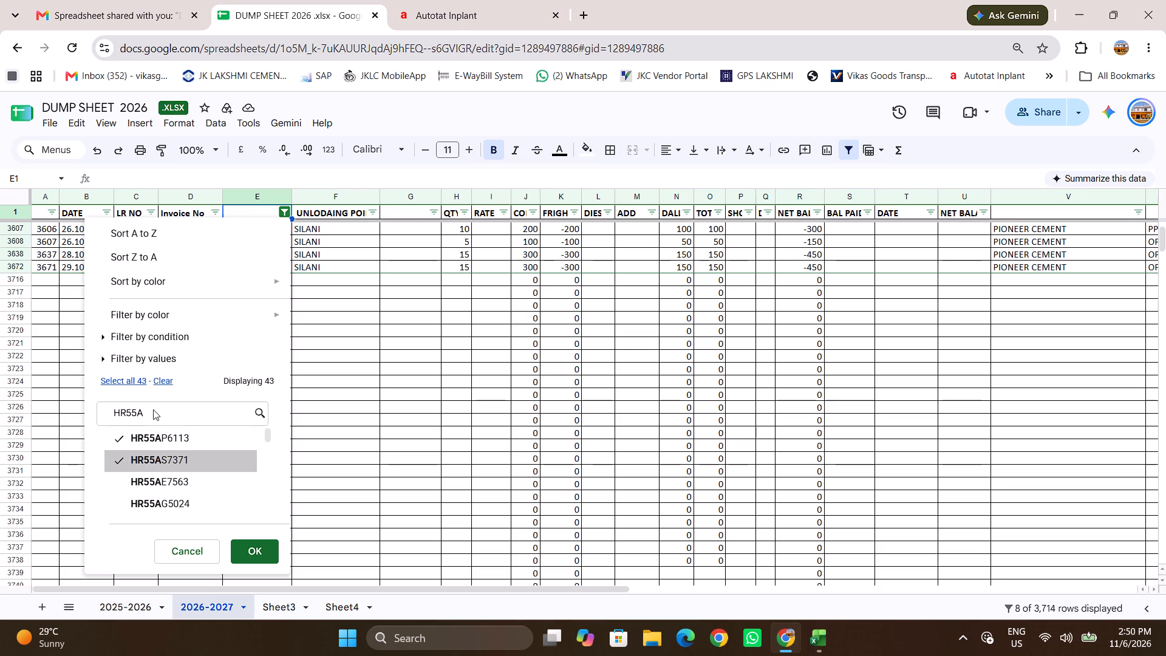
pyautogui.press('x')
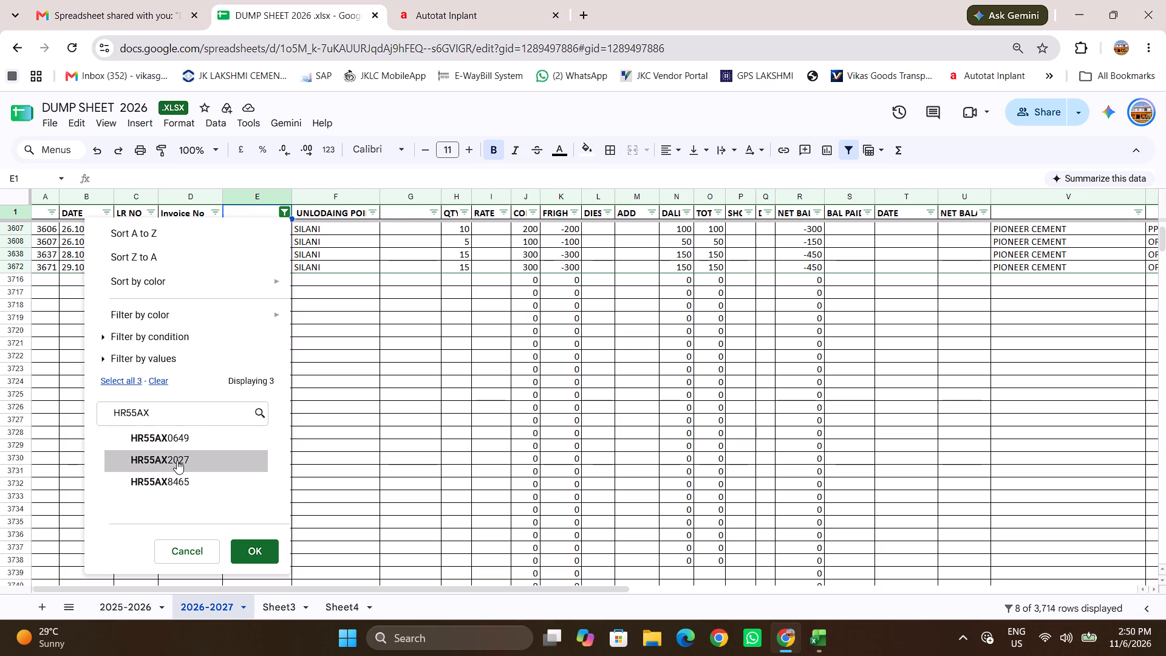
pyautogui.click(177, 460)
pyautogui.click(265, 553)
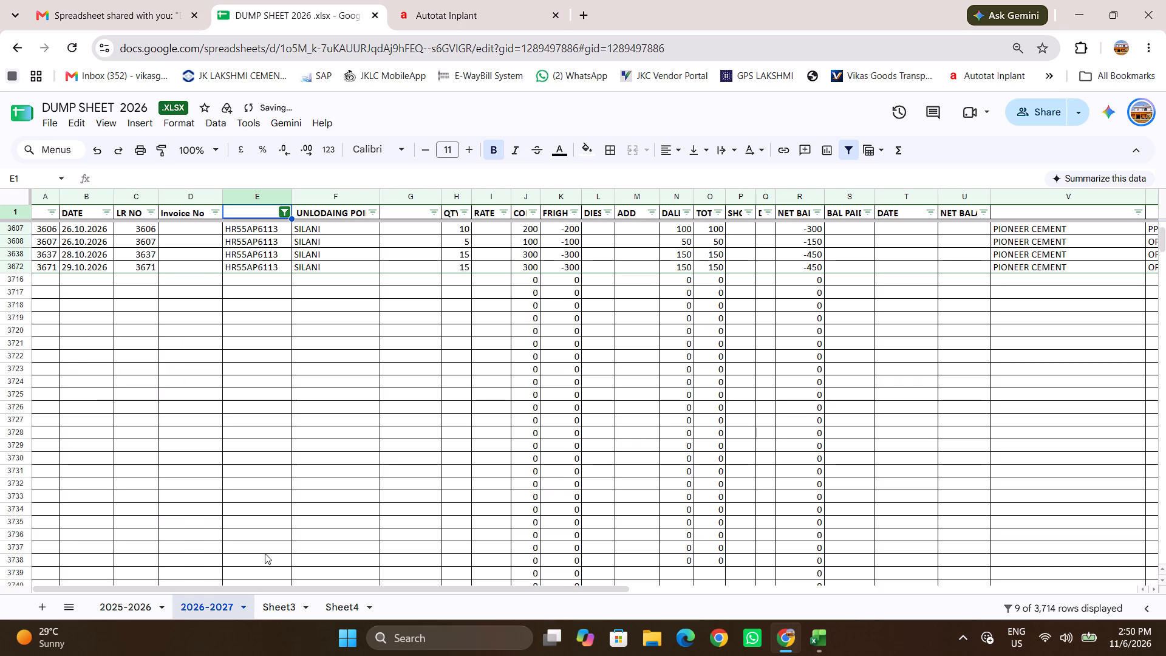
# Check the total QTY of the filtered October rows 3563 to 3672 for the selected vehicles.
pyautogui.scroll(3, 358, 406)
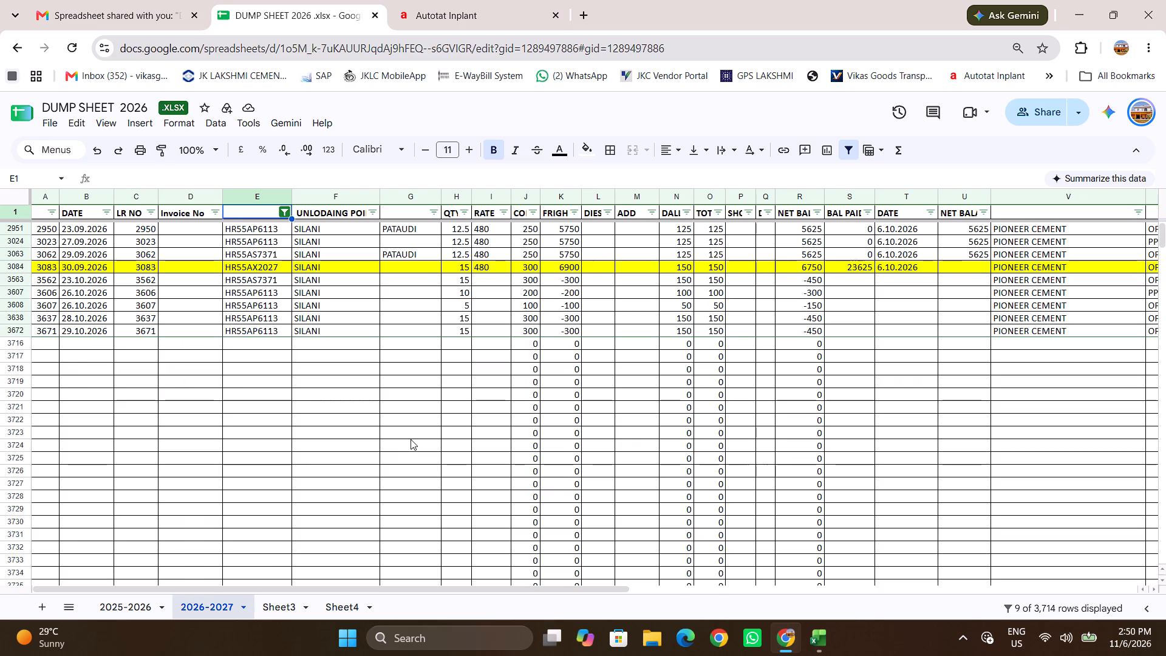
pyautogui.click(461, 282)
pyautogui.hotkey('shift', 'Down')
pyautogui.hotkey('shift', 'Down')
pyautogui.hotkey('shift', 'Down')
pyautogui.hotkey('shift', 'Down')
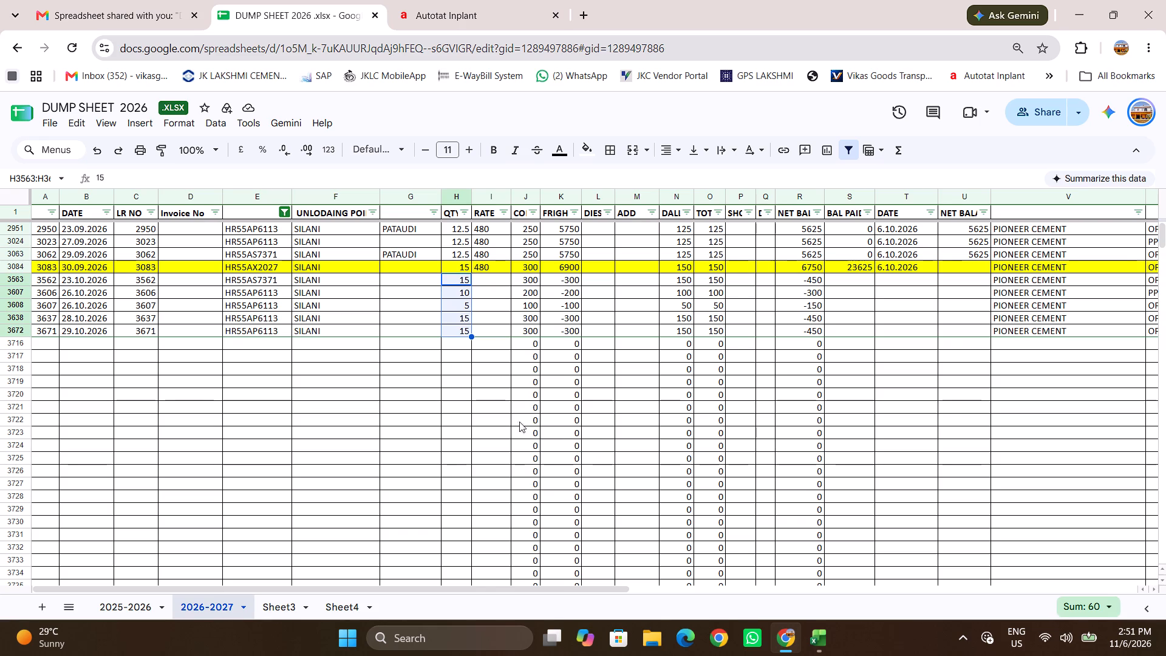
# Switch to the Jhajjar Hub and Bahadurgarh Oct'26 workbook and clear the filter on the VEHICLE NUMBER column.
pyautogui.hotkey('alt', 'Tab')
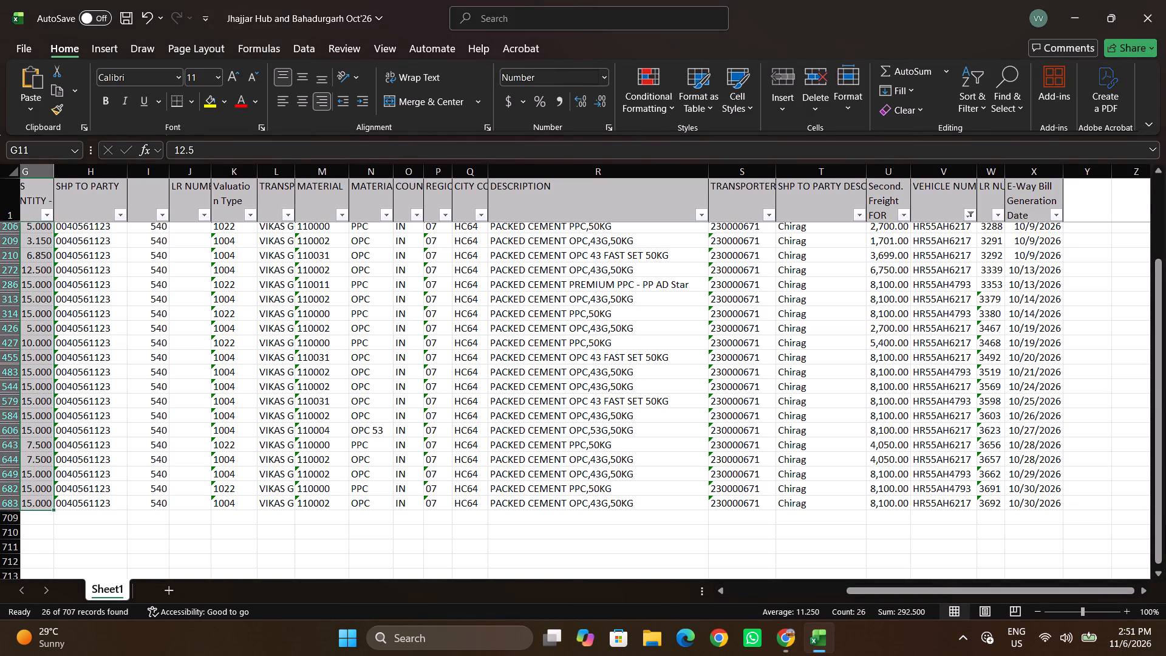
pyautogui.scroll(3, 474, 389)
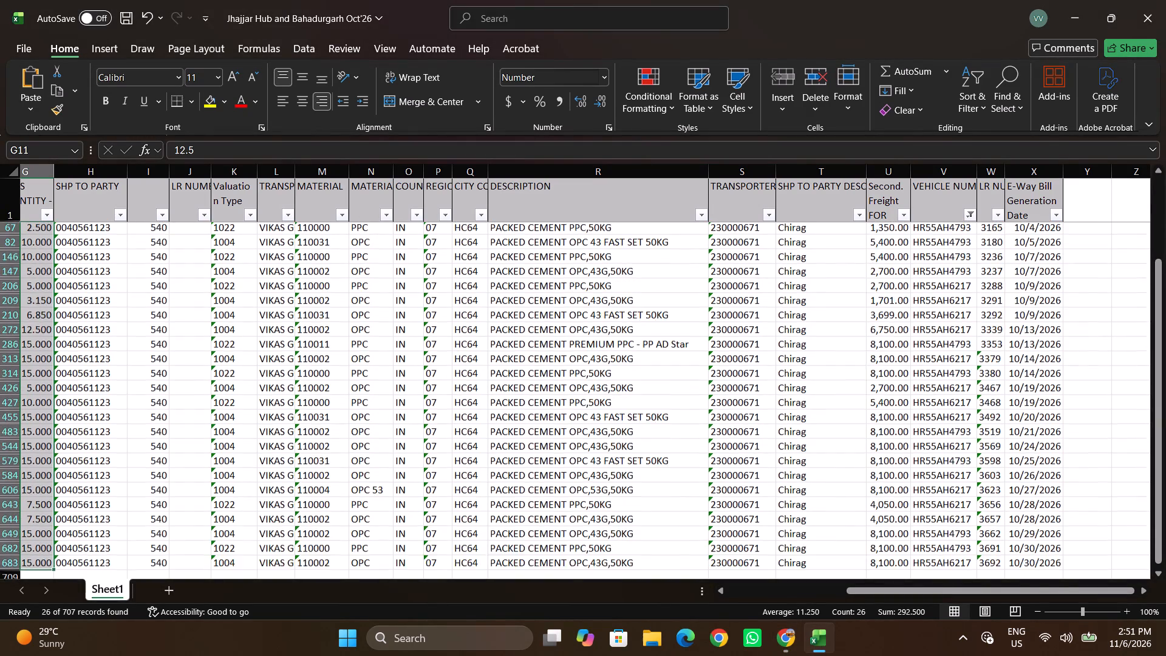
pyautogui.scroll(2, 474, 389)
pyautogui.scroll(-2, 474, 389)
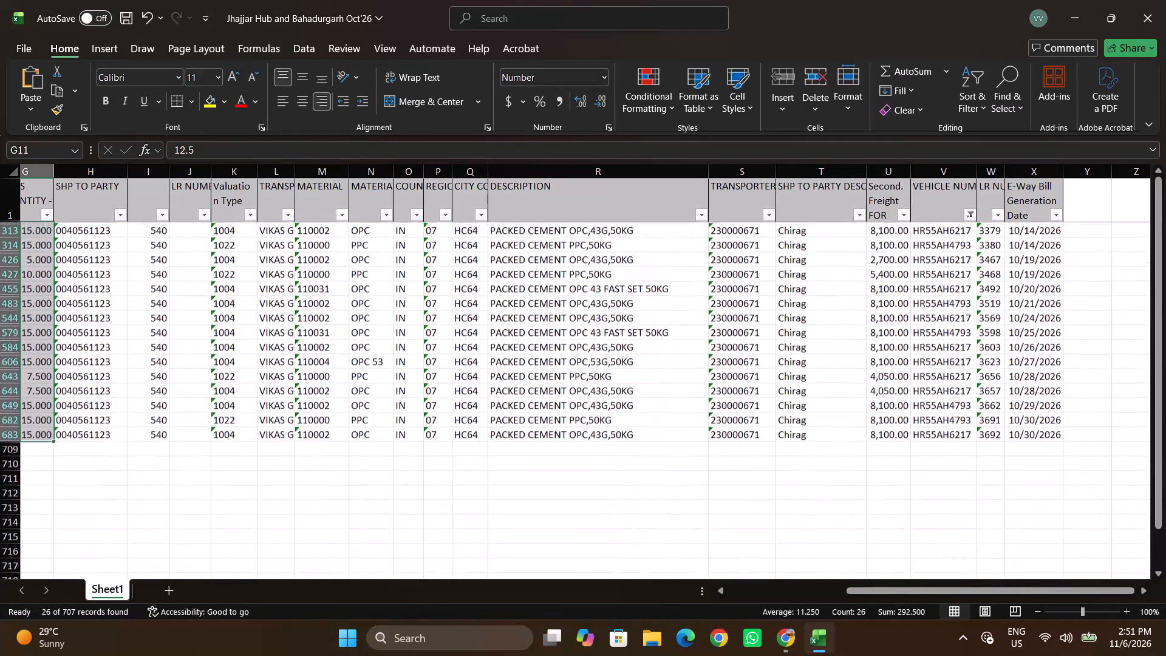
pyautogui.scroll(3, 474, 389)
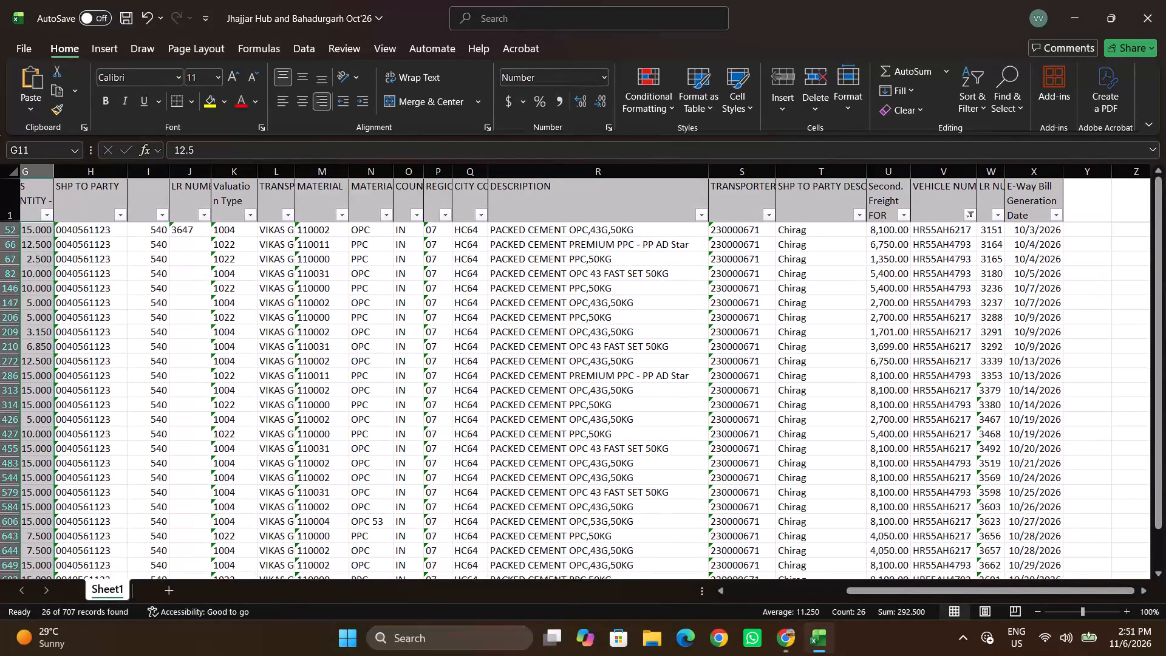
pyautogui.scroll(2, 966, 296)
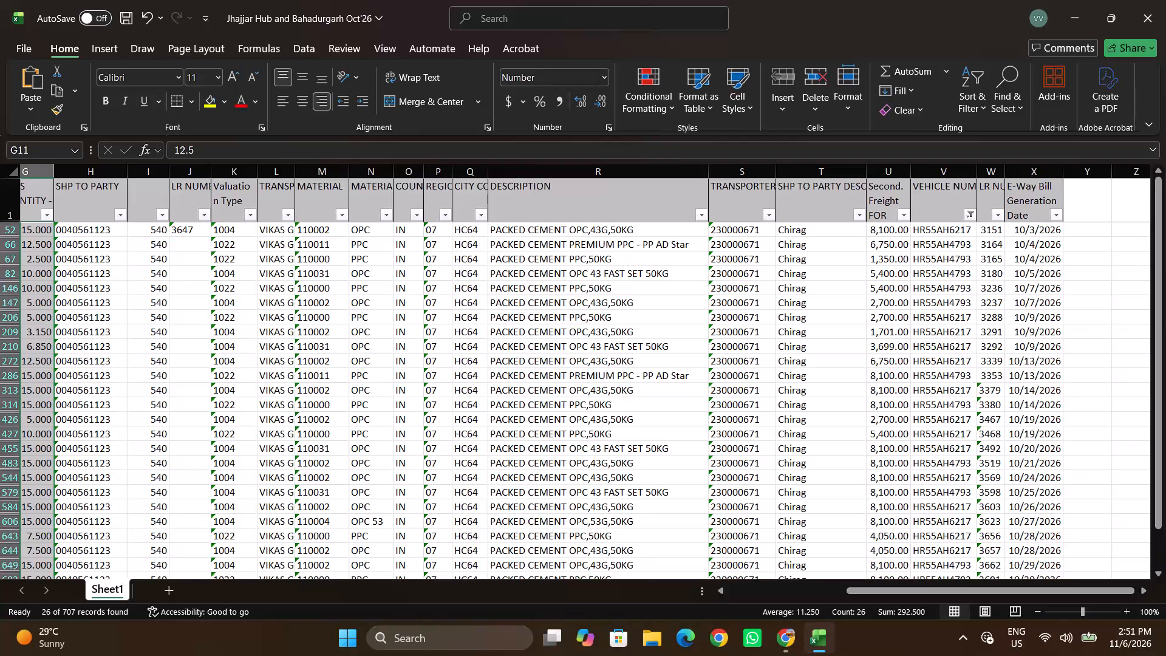
pyautogui.click(967, 213)
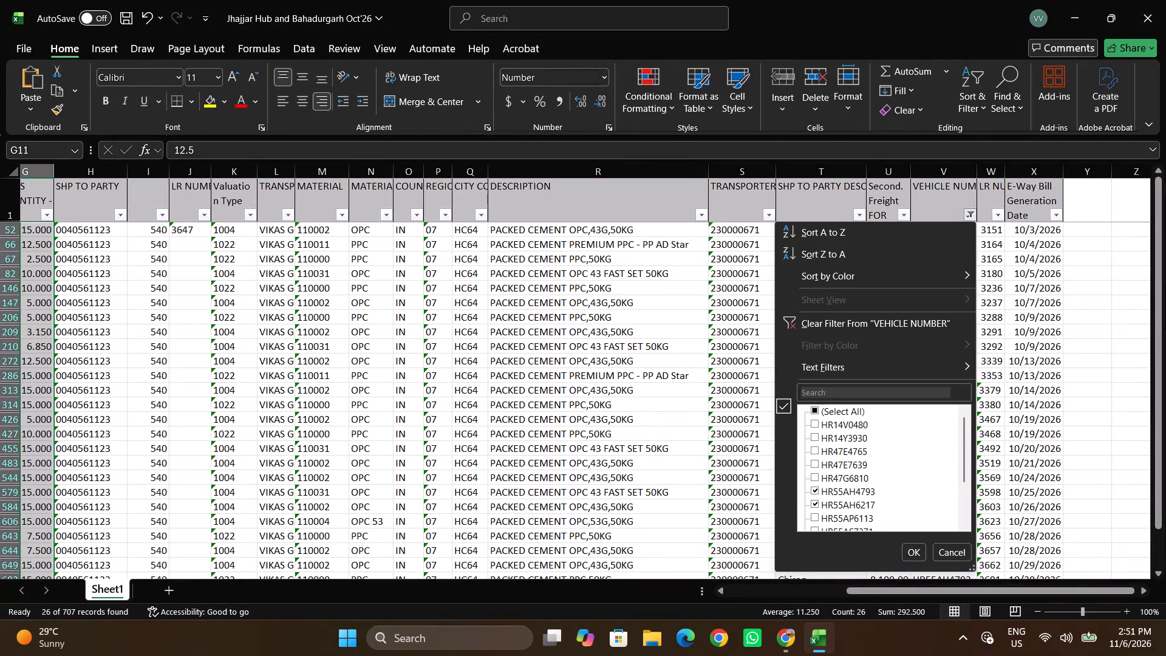
pyautogui.click(827, 408)
pyautogui.click(824, 324)
pyautogui.click(970, 214)
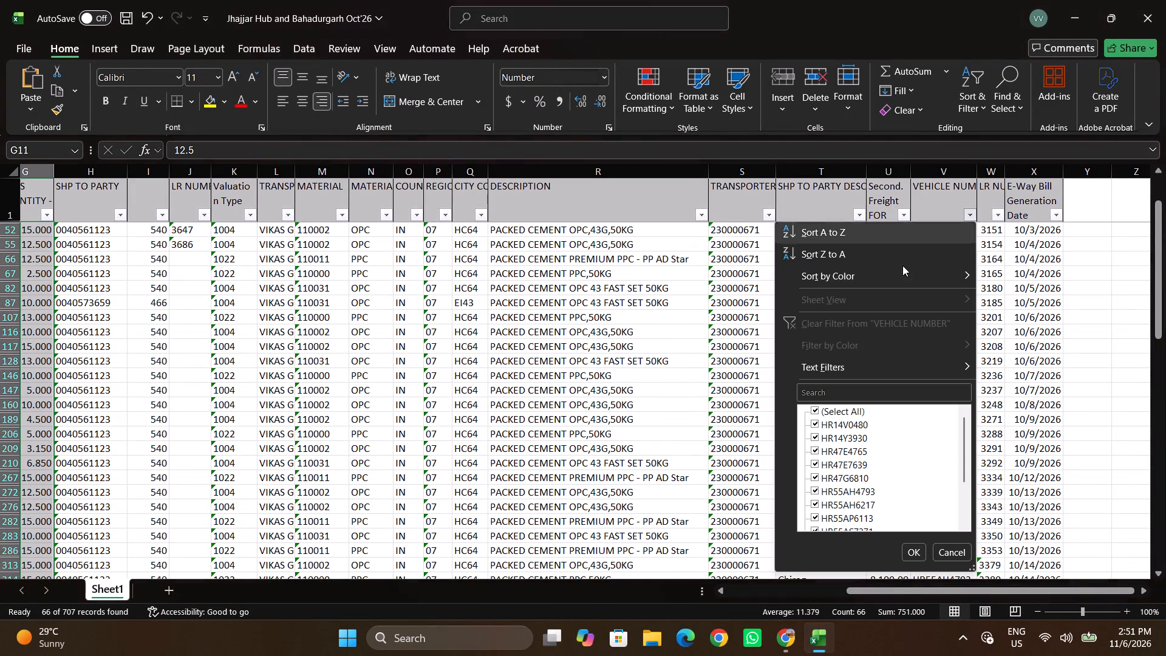
pyautogui.click(830, 390)
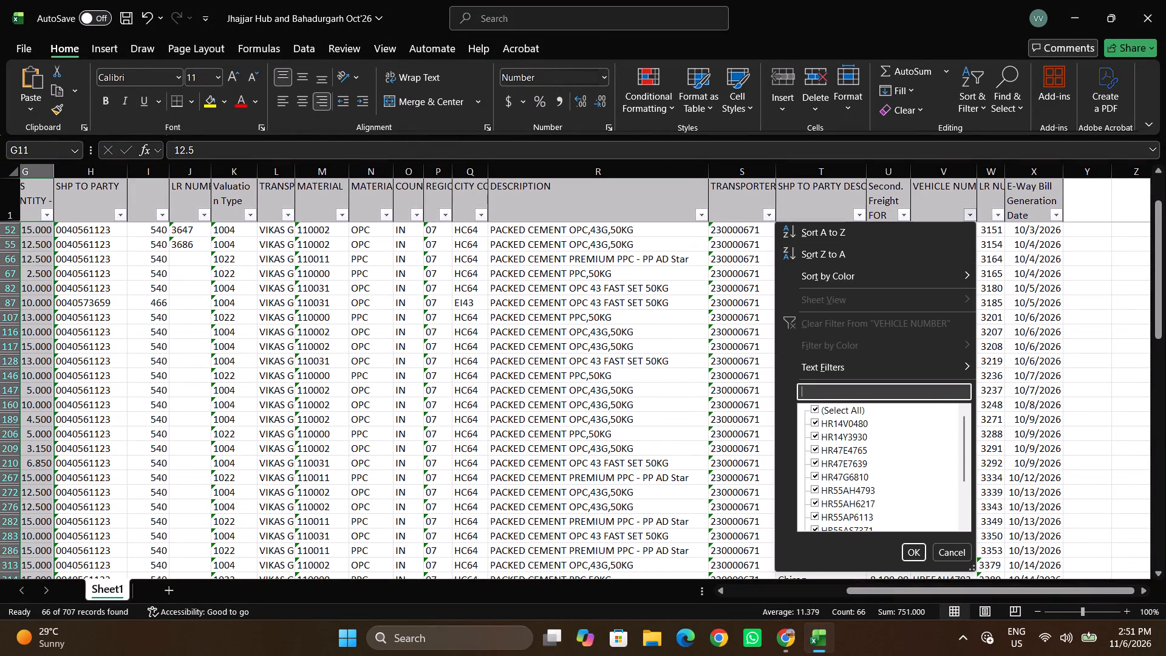
pyautogui.write('HR')
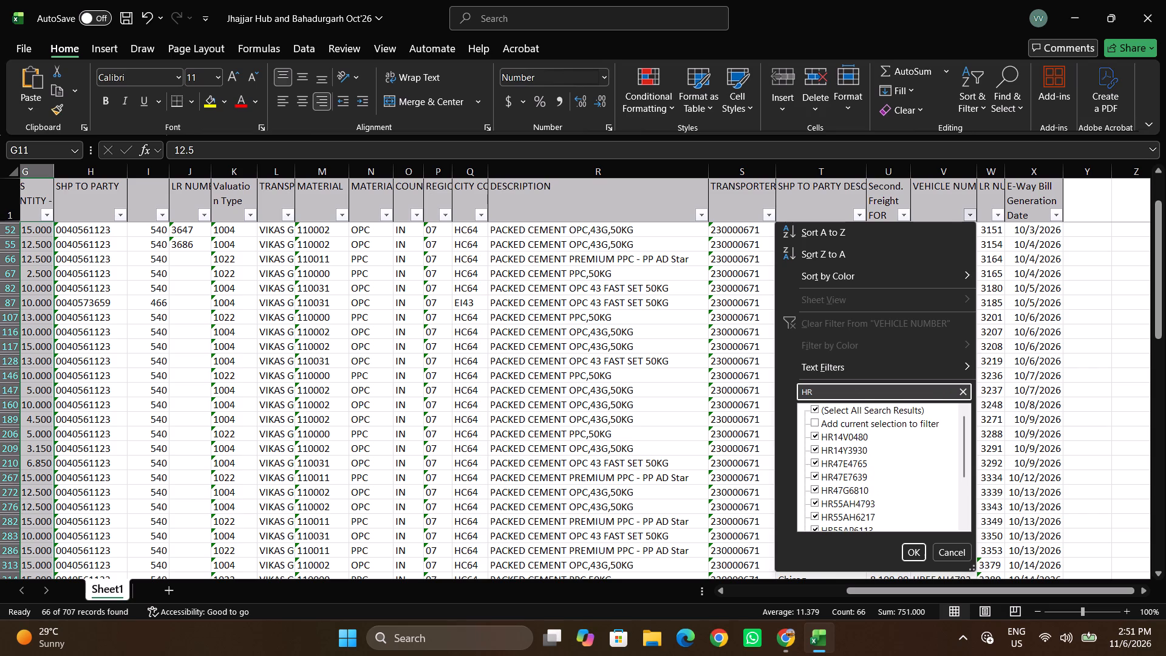
pyautogui.write('55AP')
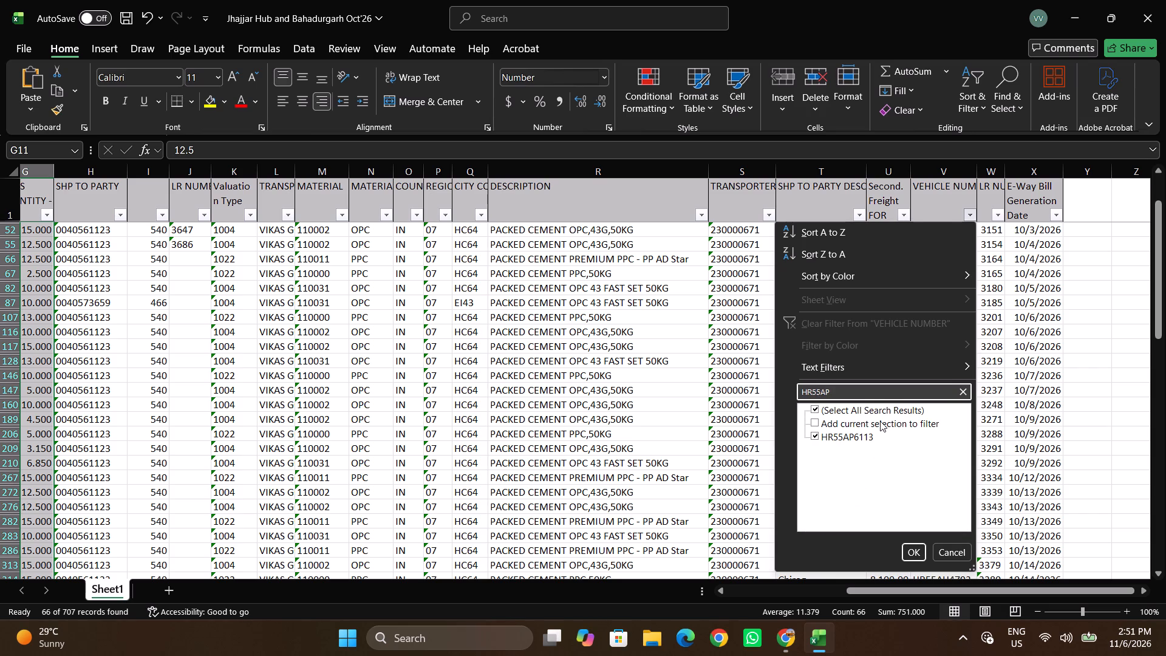
pyautogui.click(921, 549)
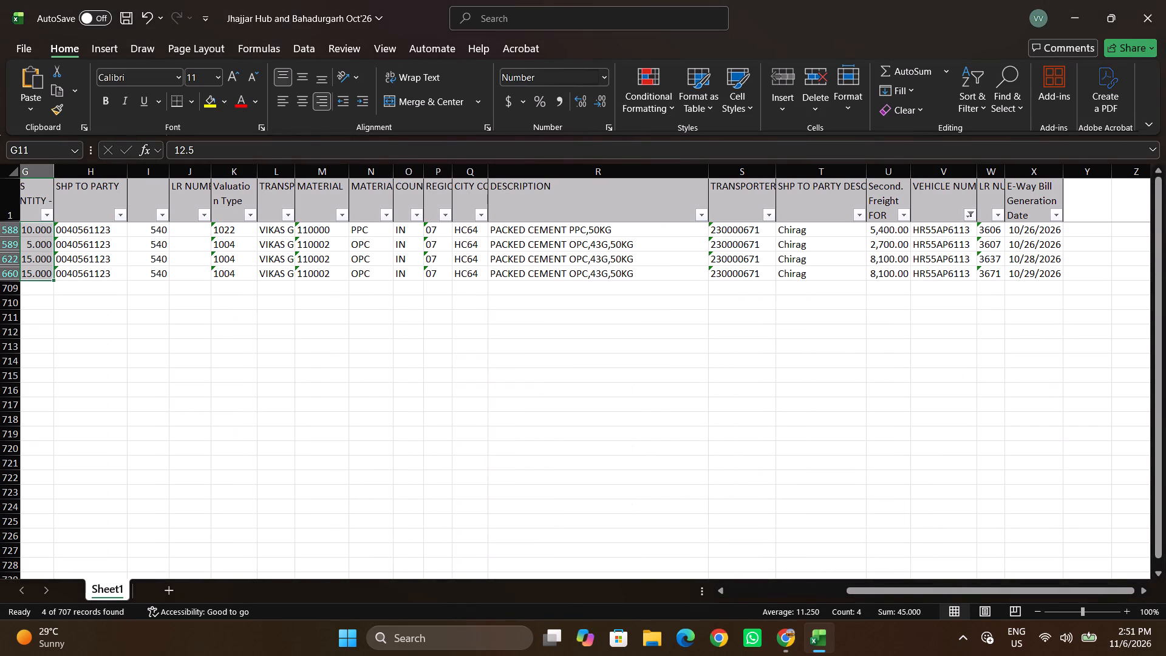
pyautogui.click(966, 213)
pyautogui.click(836, 394)
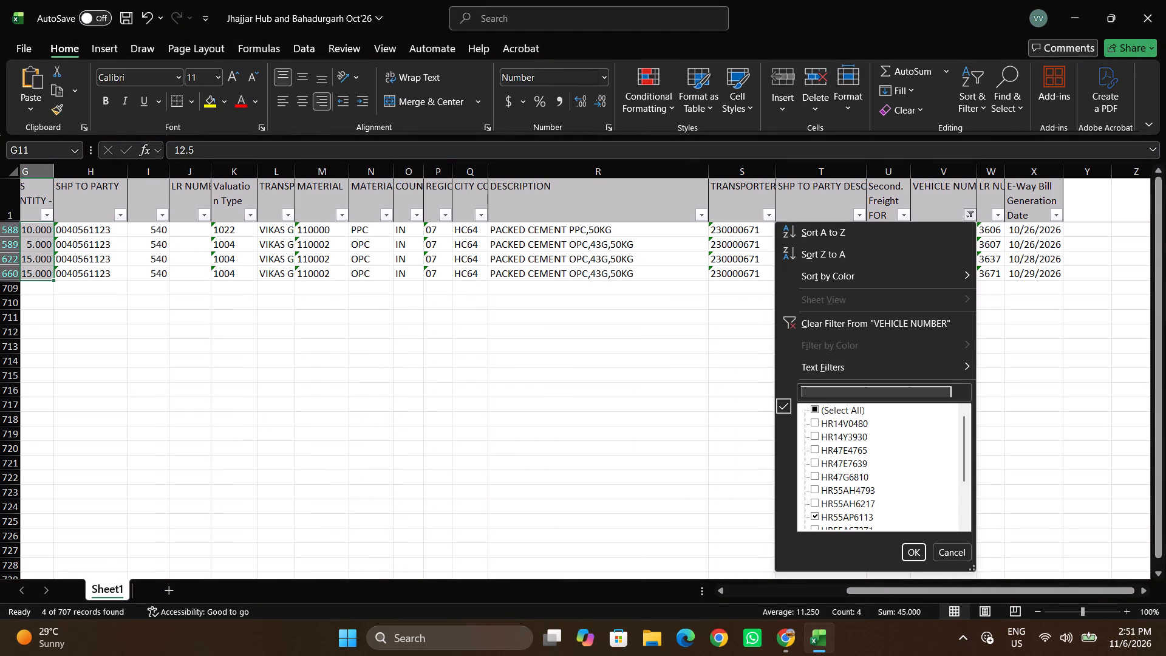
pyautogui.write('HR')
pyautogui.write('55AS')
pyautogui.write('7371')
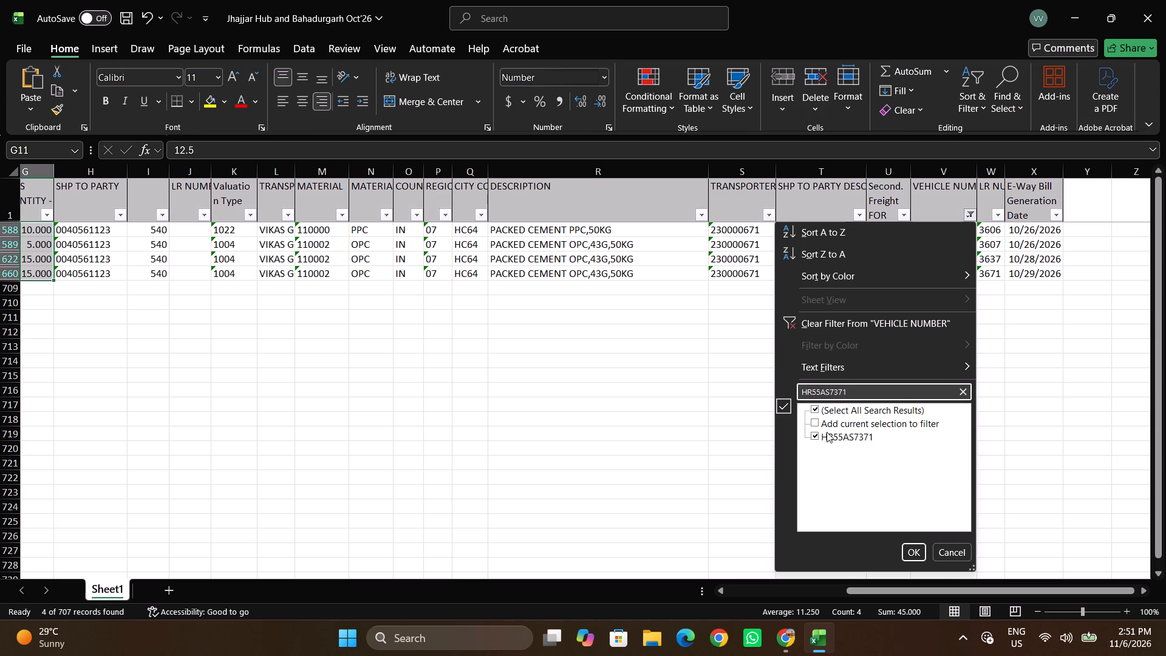
pyautogui.click(815, 424)
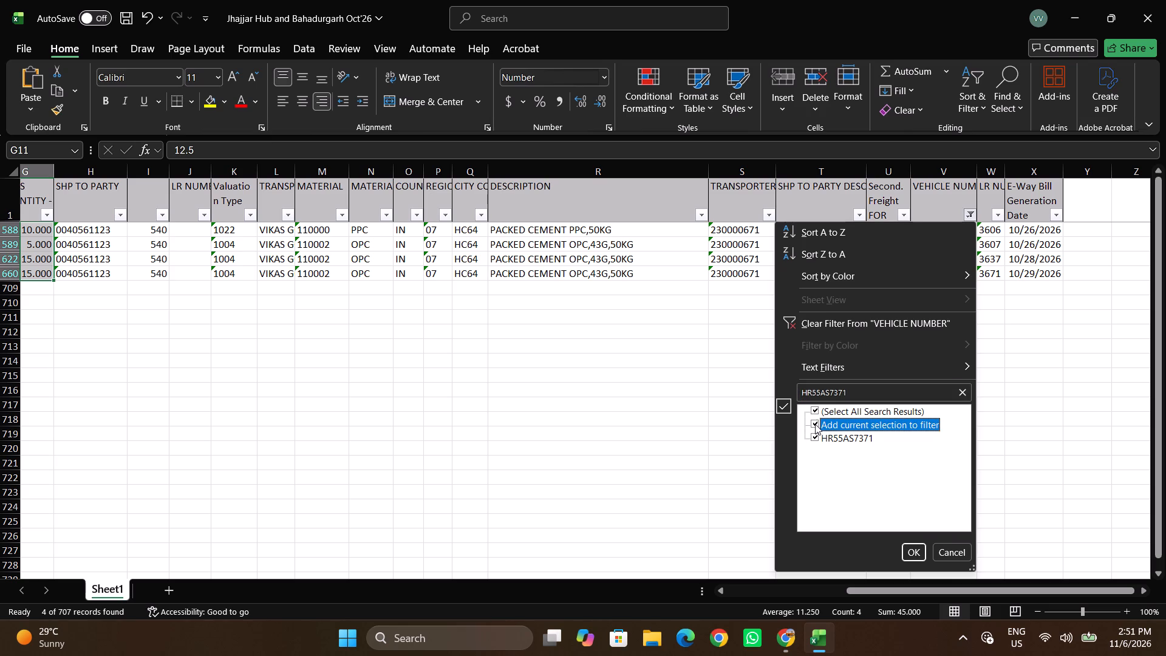
pyautogui.click(907, 565)
pyautogui.click(914, 556)
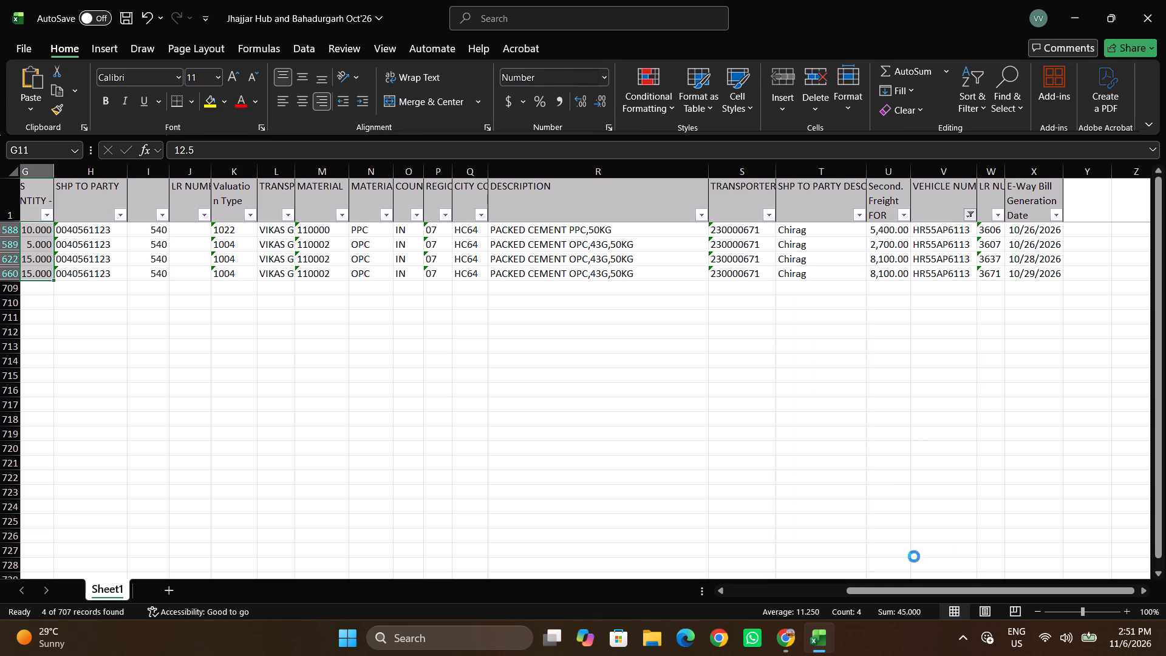
pyautogui.click(971, 215)
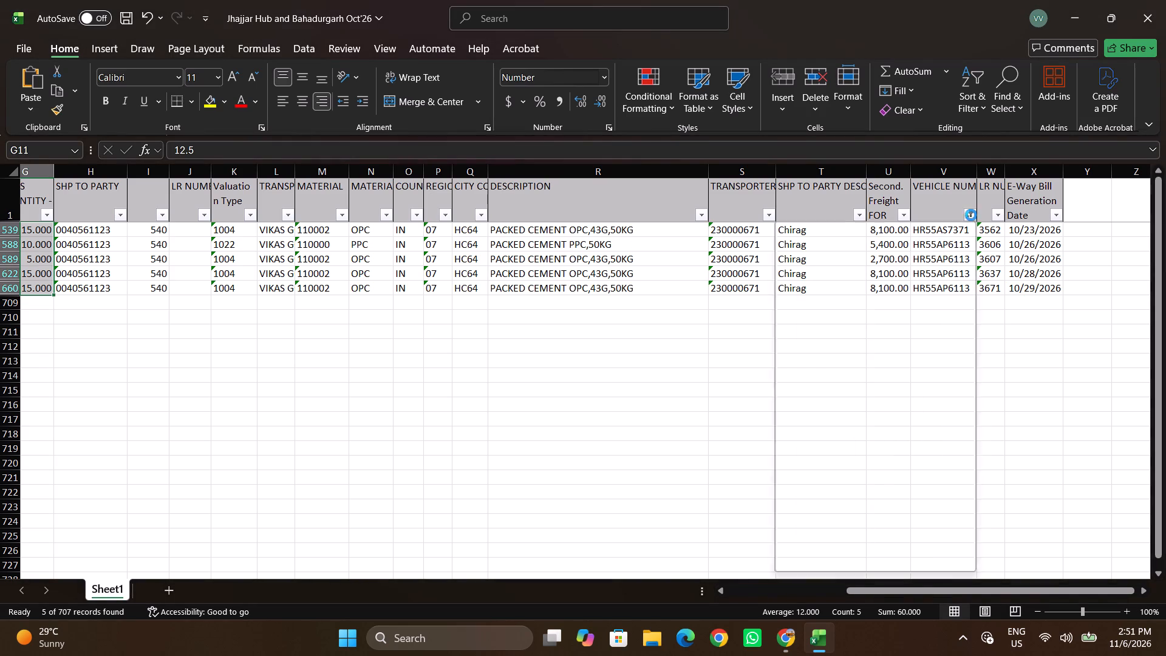
pyautogui.click(845, 386)
pyautogui.click(847, 394)
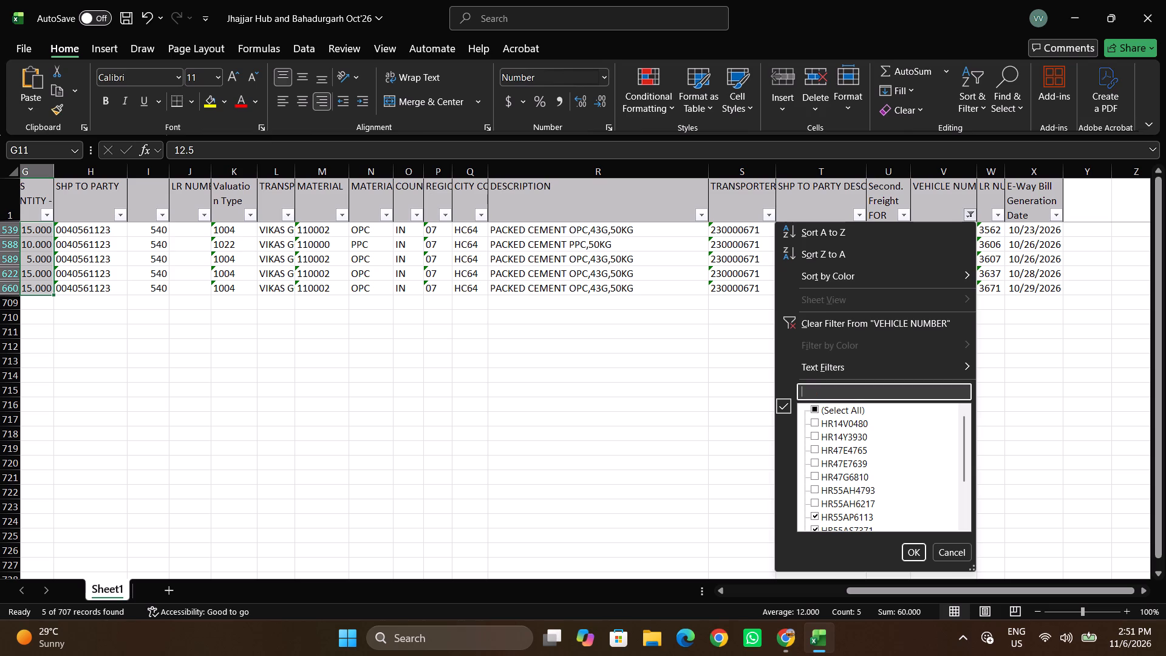
pyautogui.write('HR')
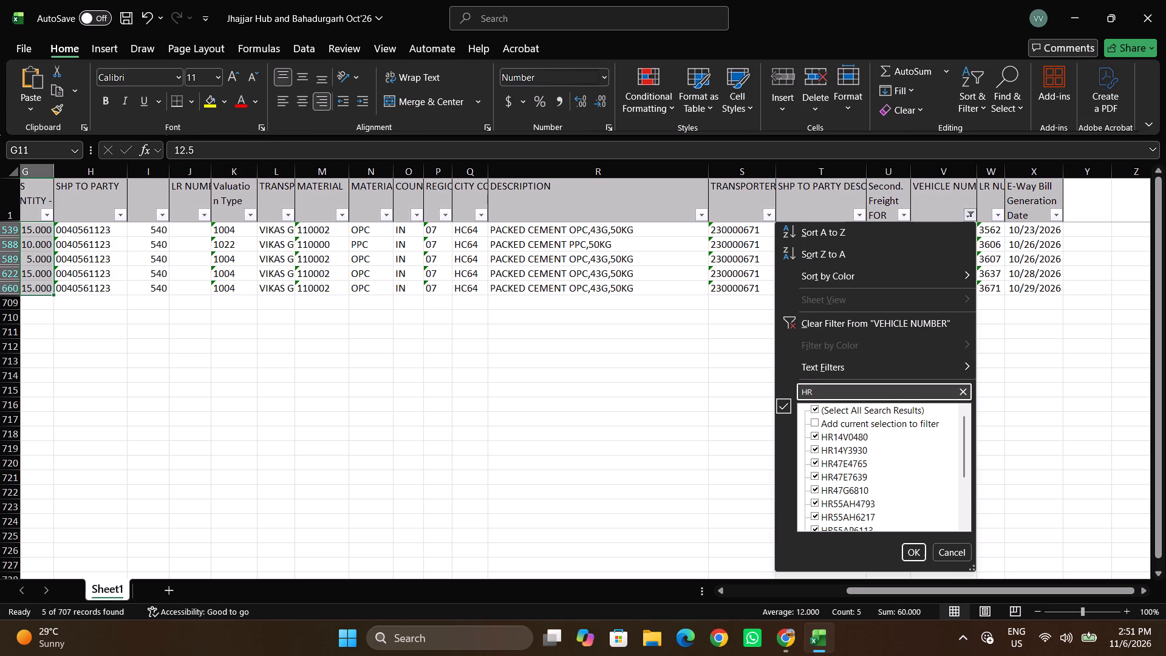
pyautogui.write('55AX')
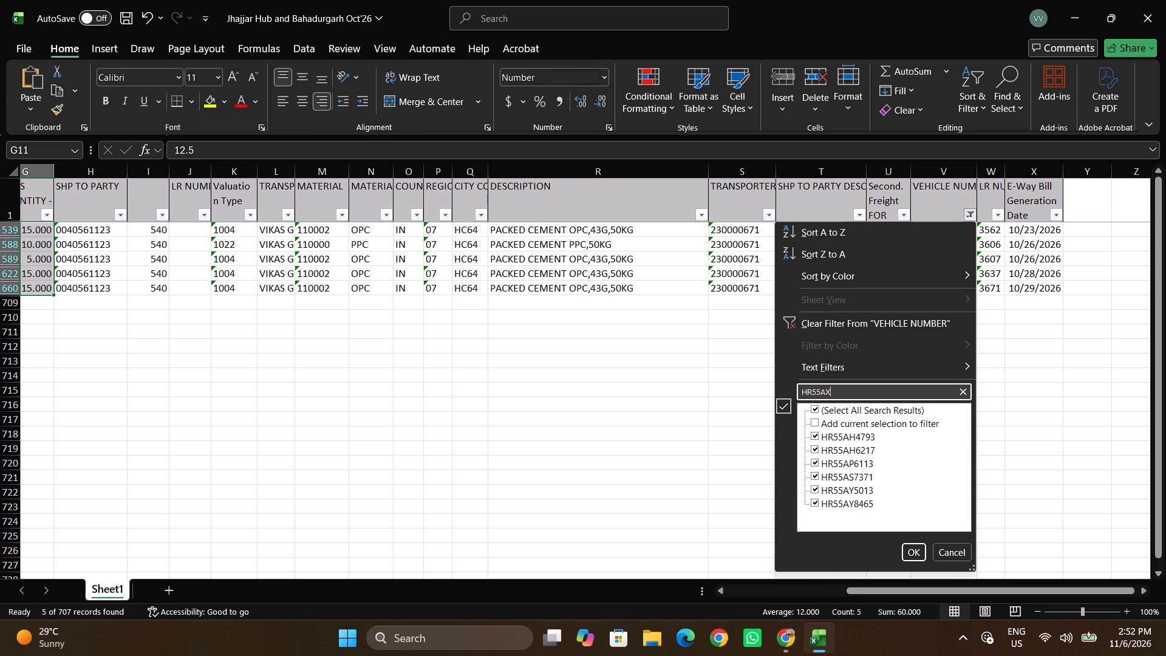
pyautogui.write('202')
pyautogui.press('BackSpace')
pyautogui.press('BackSpace')
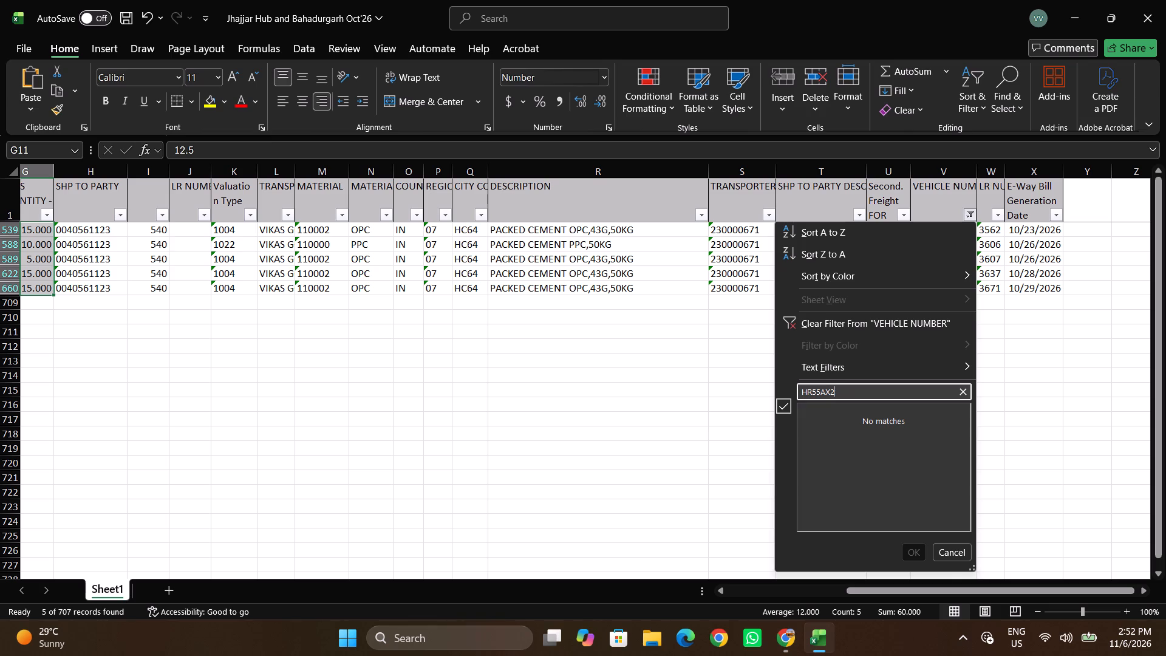
pyautogui.press('BackSpace')
pyautogui.press('BackSpace')
pyautogui.press('BackSpace')
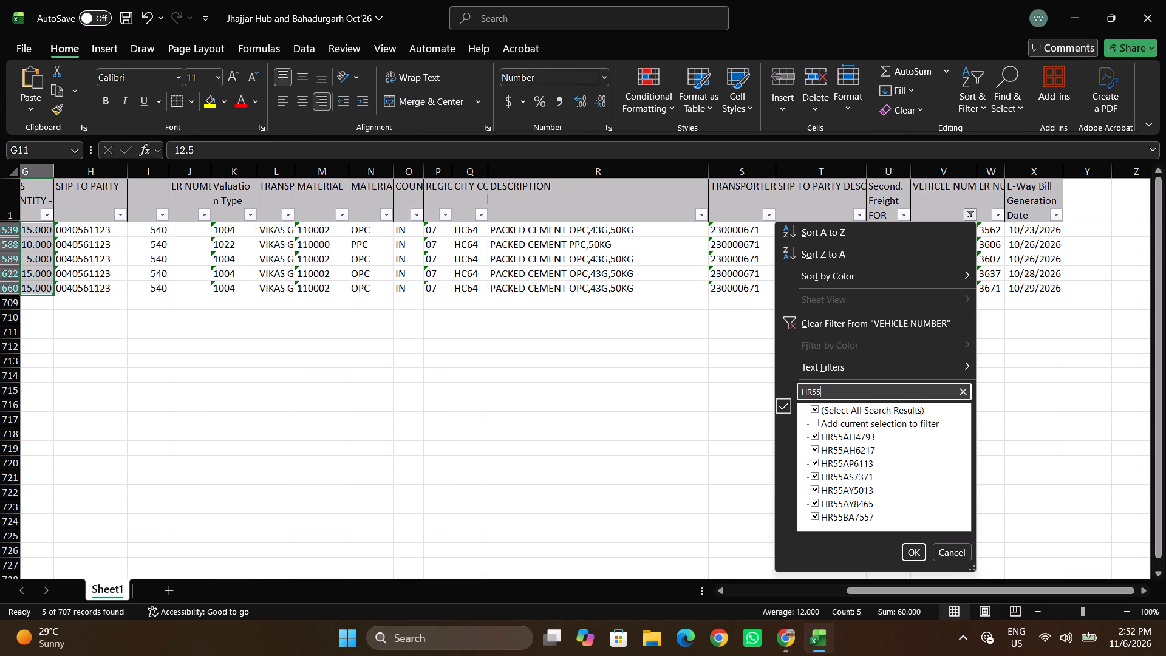
pyautogui.write('AX')
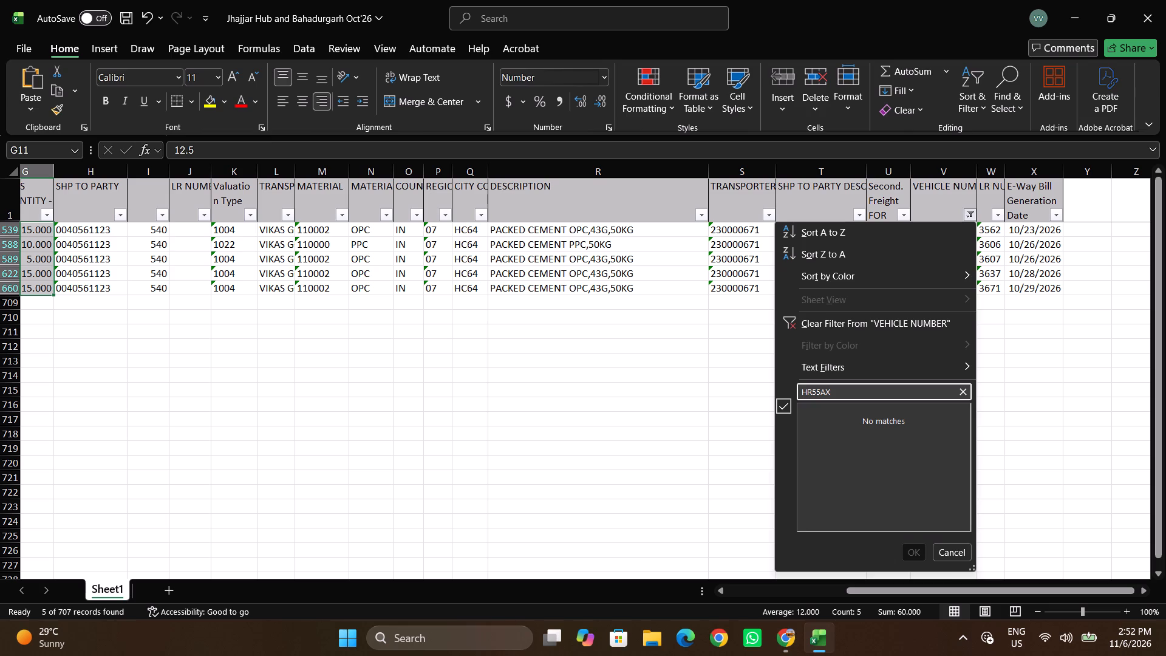
pyautogui.press('BackSpace')
pyautogui.press('BackSpace')
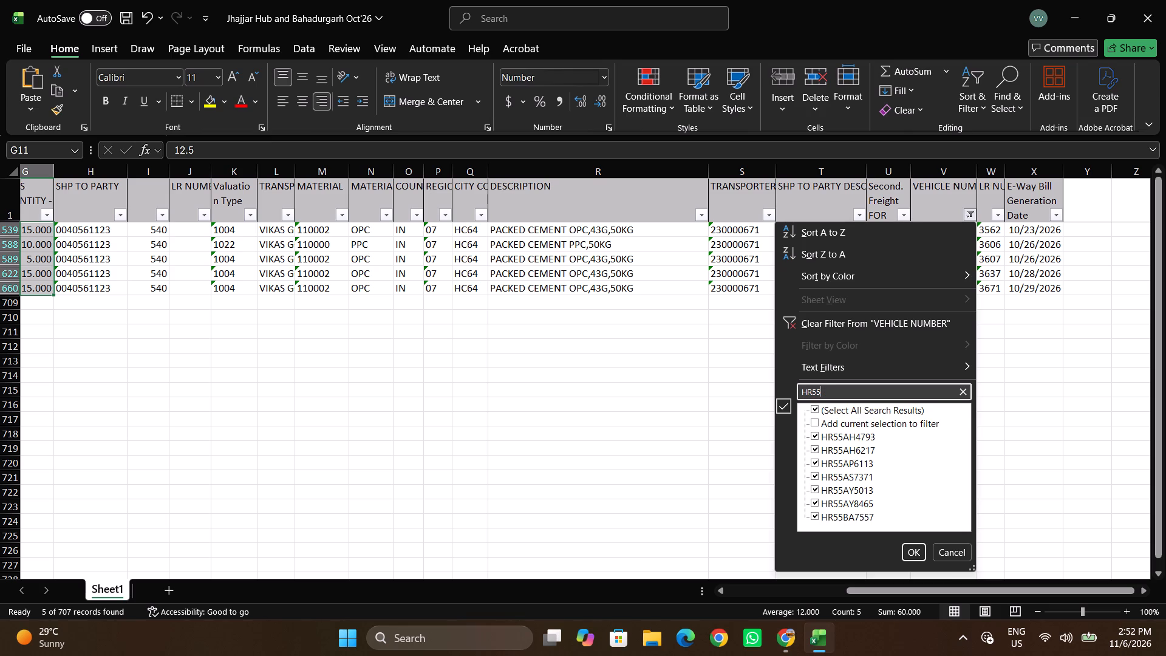
pyautogui.press('BackSpace')
pyautogui.press('BackSpace')
pyautogui.press('BackSpace')
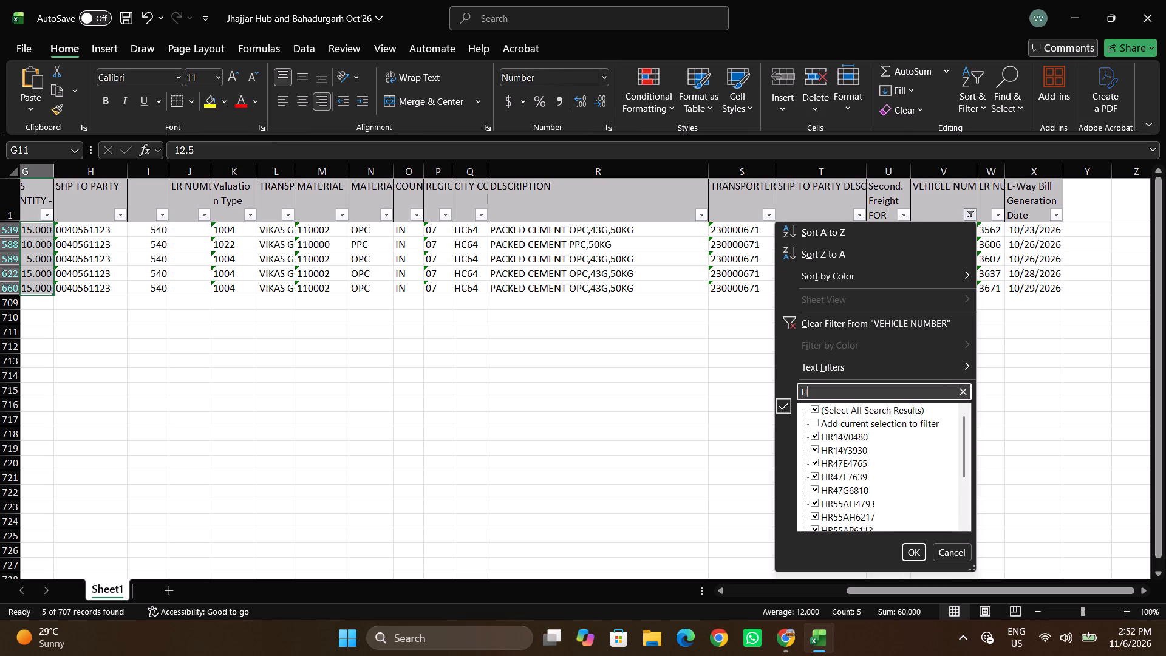
pyautogui.press('BackSpace')
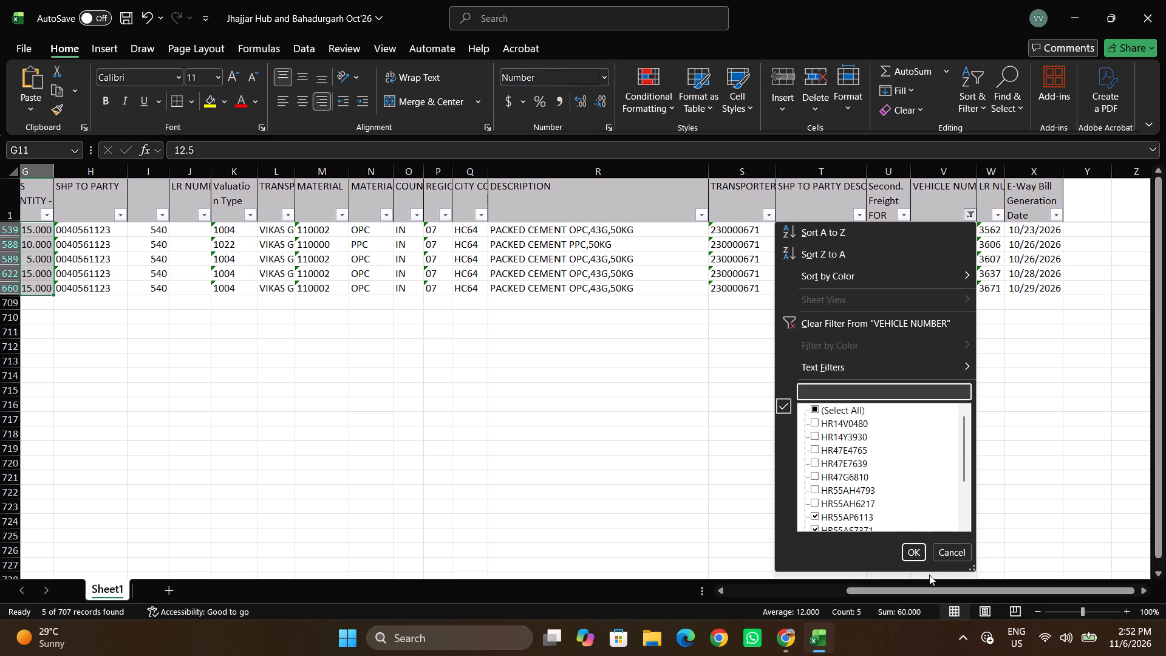
pyautogui.click(921, 557)
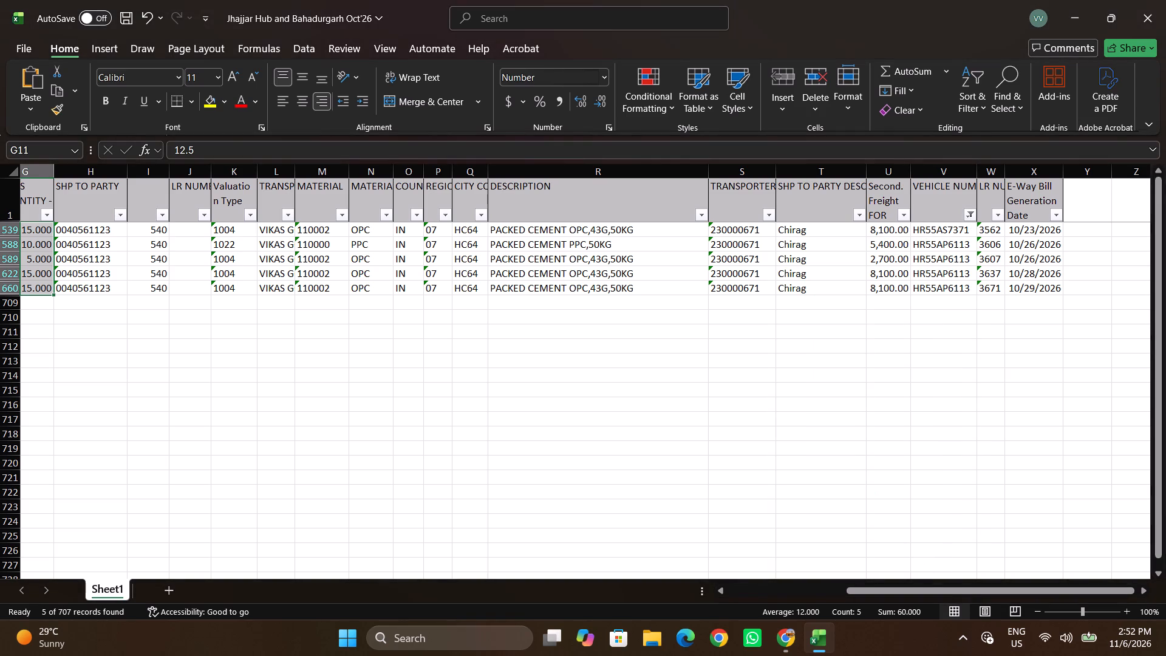
# Check the SALES QUANTITY values and their total for the filtered PIONEER CEMENT rows of the selected vehicles.
pyautogui.hscroll(6, 860, 363)
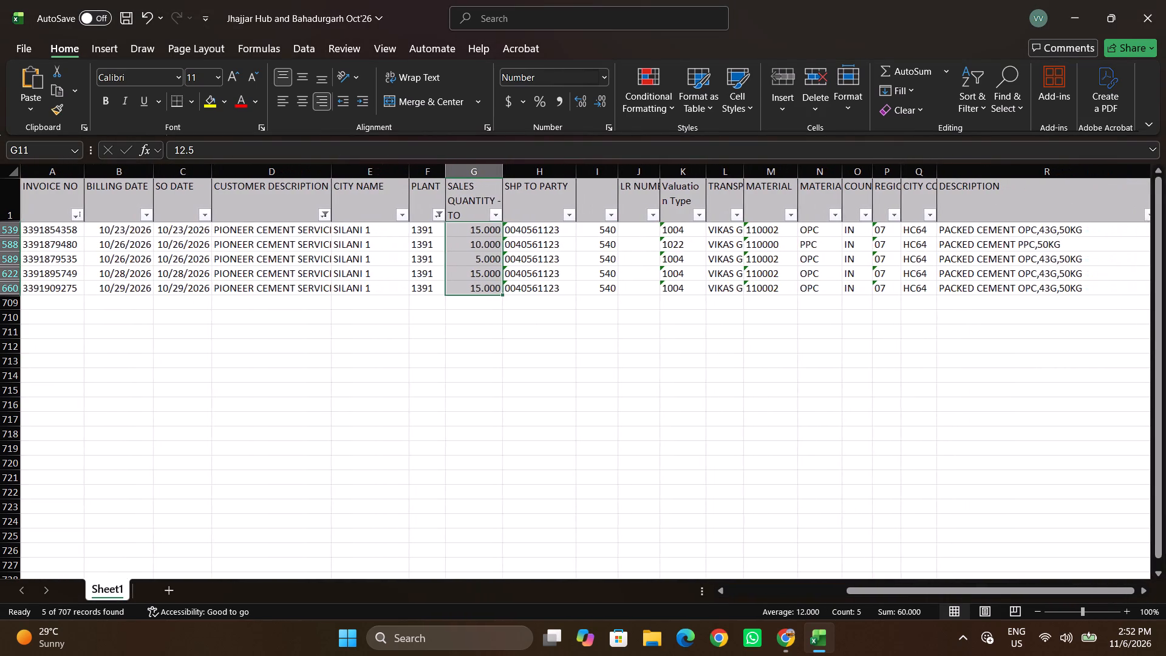
pyautogui.hscroll(4, 813, 326)
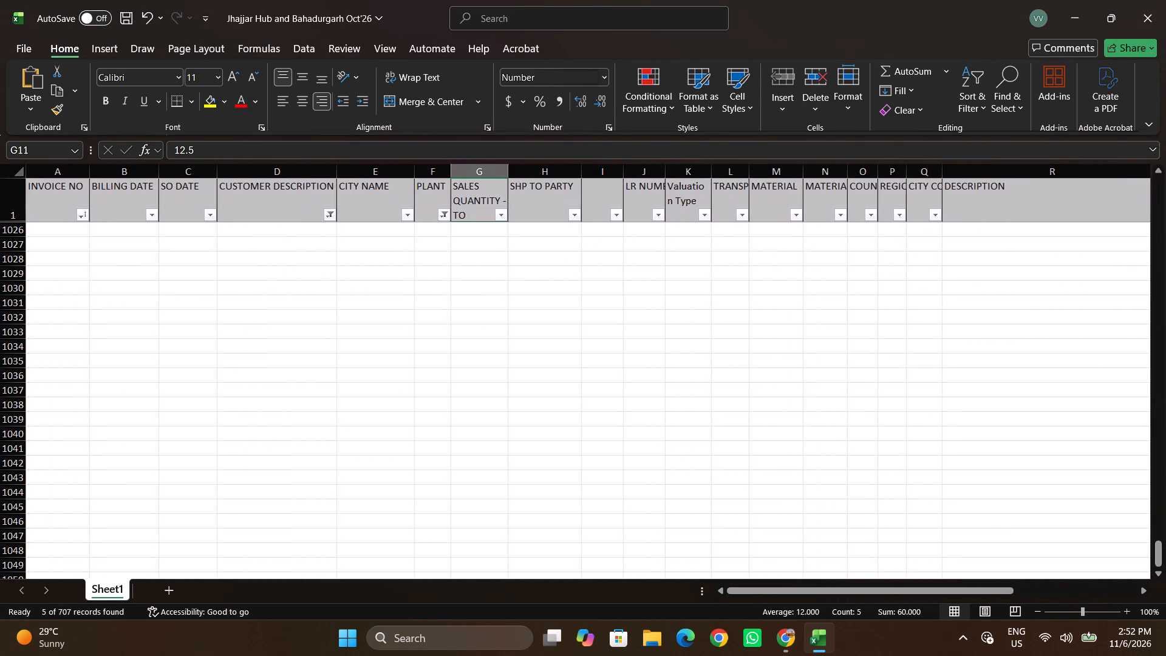
pyautogui.hscroll(3, 671, 531)
pyautogui.hscroll(-6, 671, 531)
pyautogui.hscroll(6, 671, 531)
pyautogui.scroll(8, 671, 531)
pyautogui.scroll(20, 671, 531)
pyautogui.scroll(12, 671, 531)
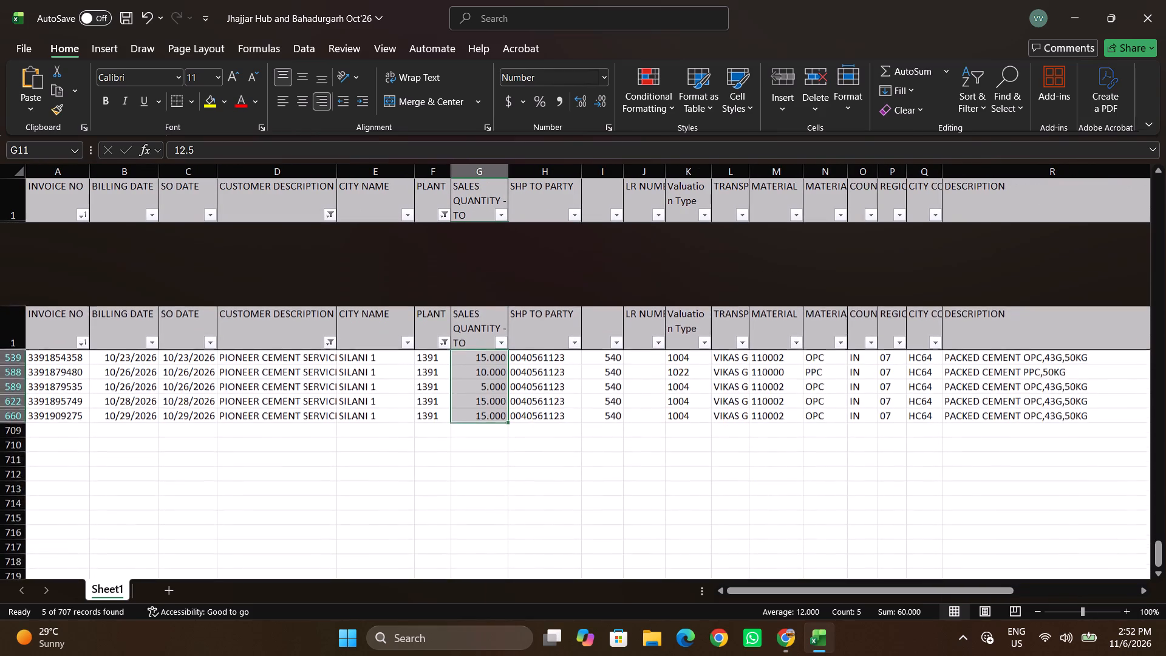
pyautogui.scroll(1, 671, 531)
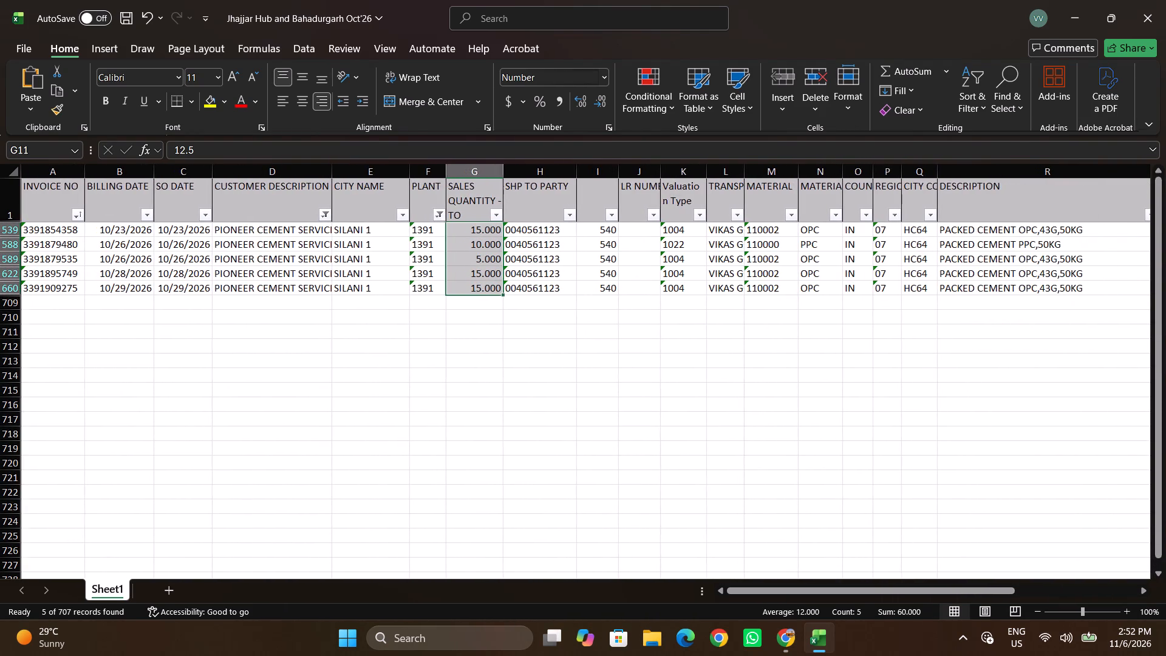
# Switch to DUMP SHEET 2026 and fill the 29.10.2026 PIONEER CEMENT row, LR 3671, with yellow.
pyautogui.click(1082, 2)
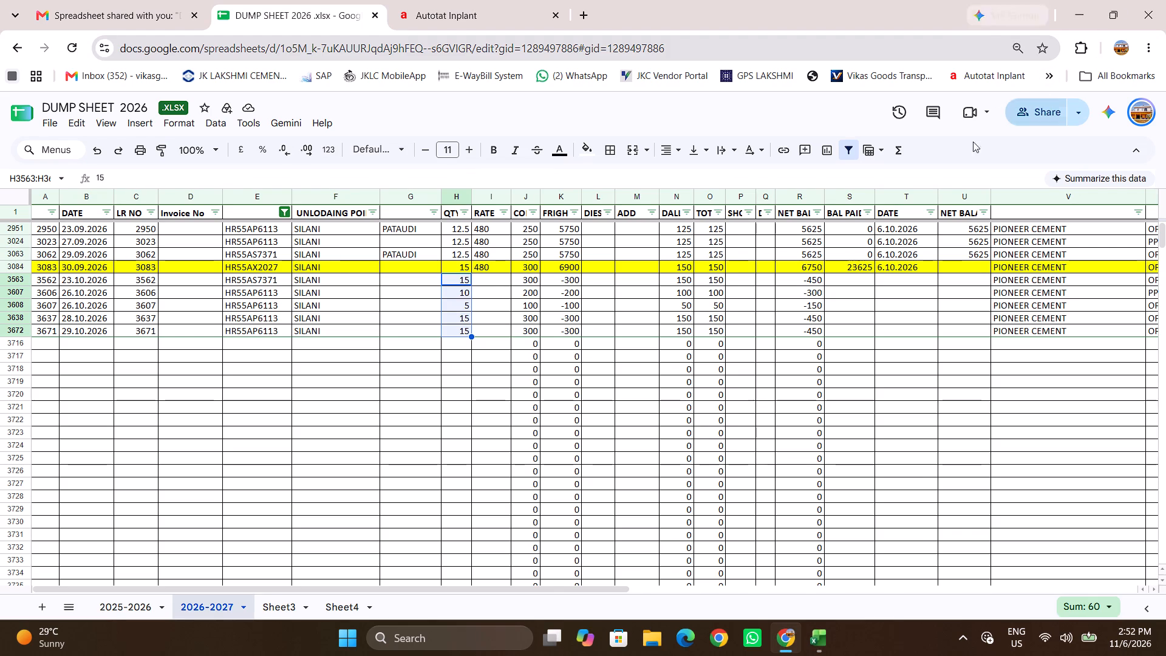
pyautogui.click(12, 328)
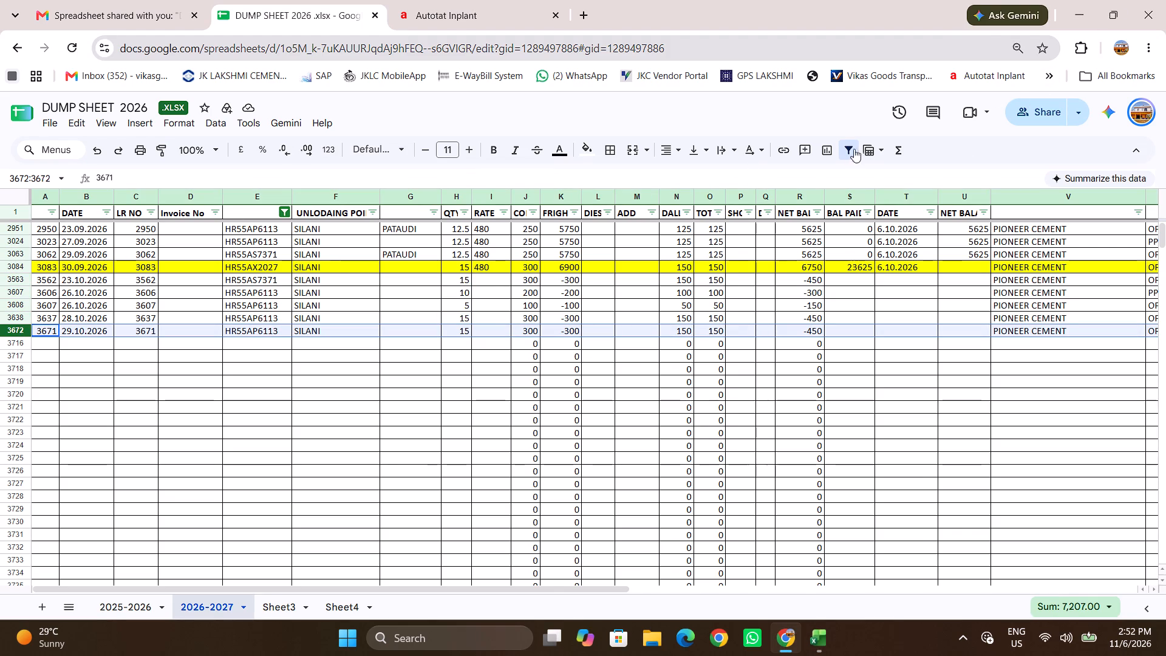
pyautogui.click(586, 146)
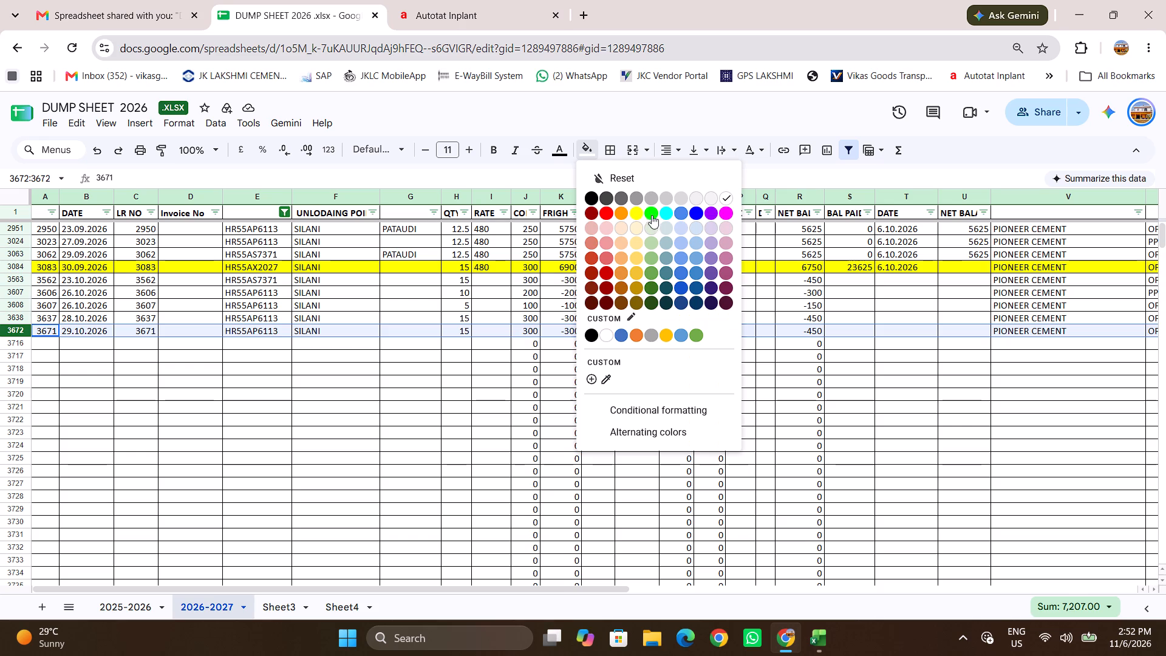
pyautogui.click(637, 216)
pyautogui.click(564, 457)
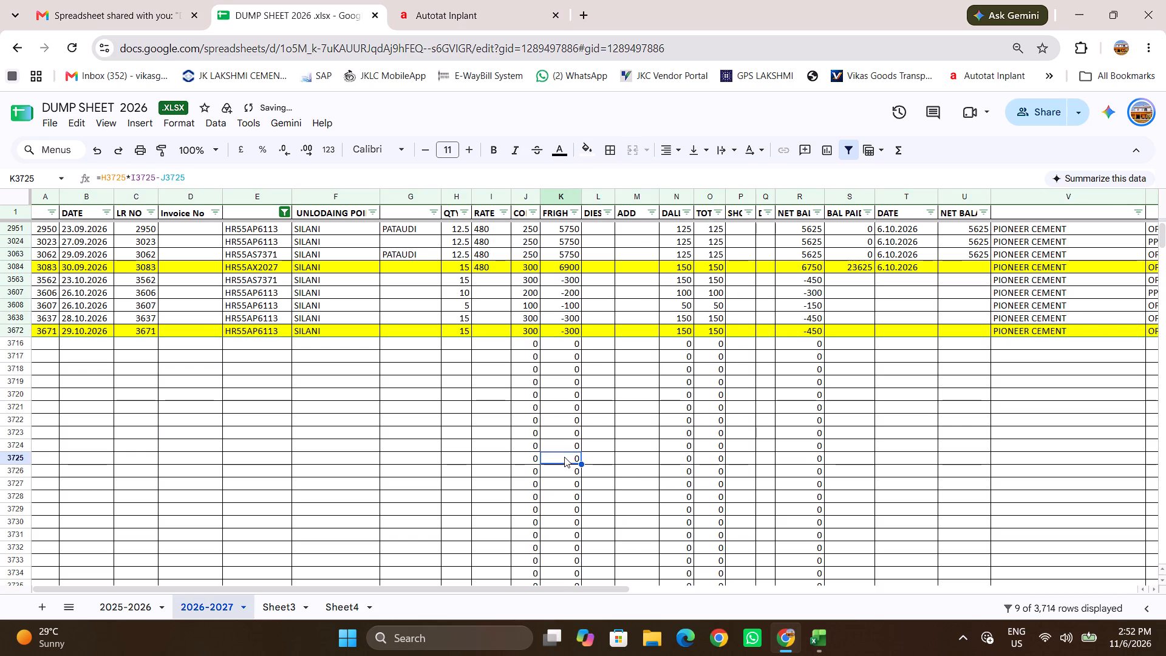
# Record 60MT in column X of the yellow 29.10.2026 row, beside its OPC entry.
pyautogui.hscroll(-3, 851, 416)
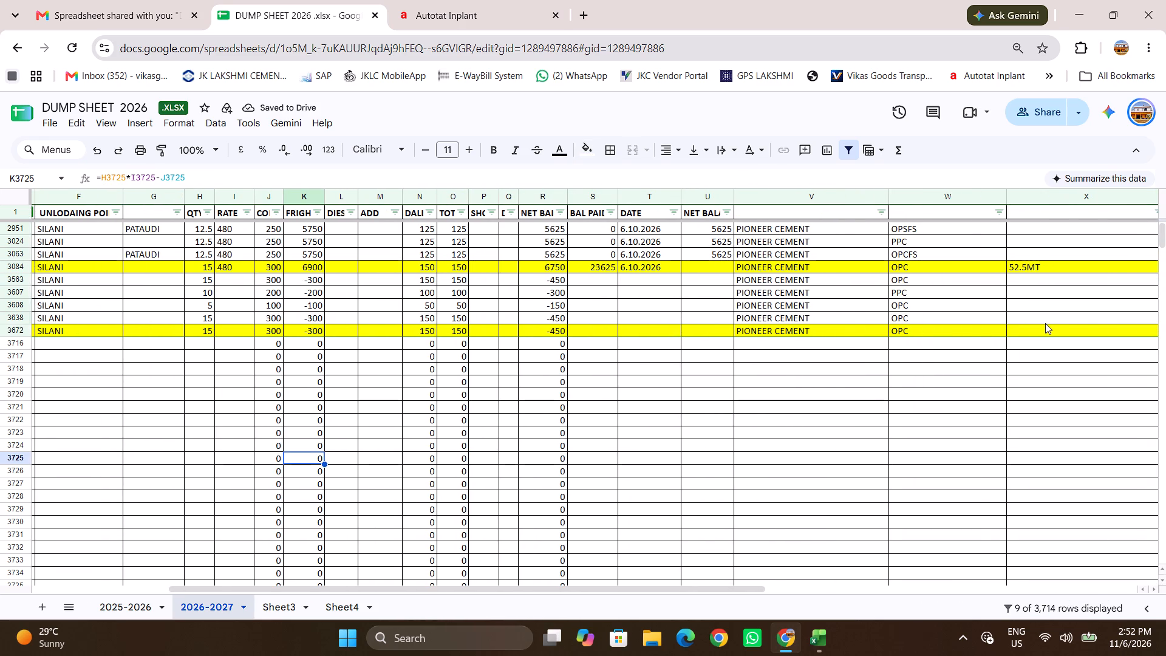
pyautogui.click(1045, 323)
pyautogui.click(1045, 329)
pyautogui.write('60')
pyautogui.write('MT')
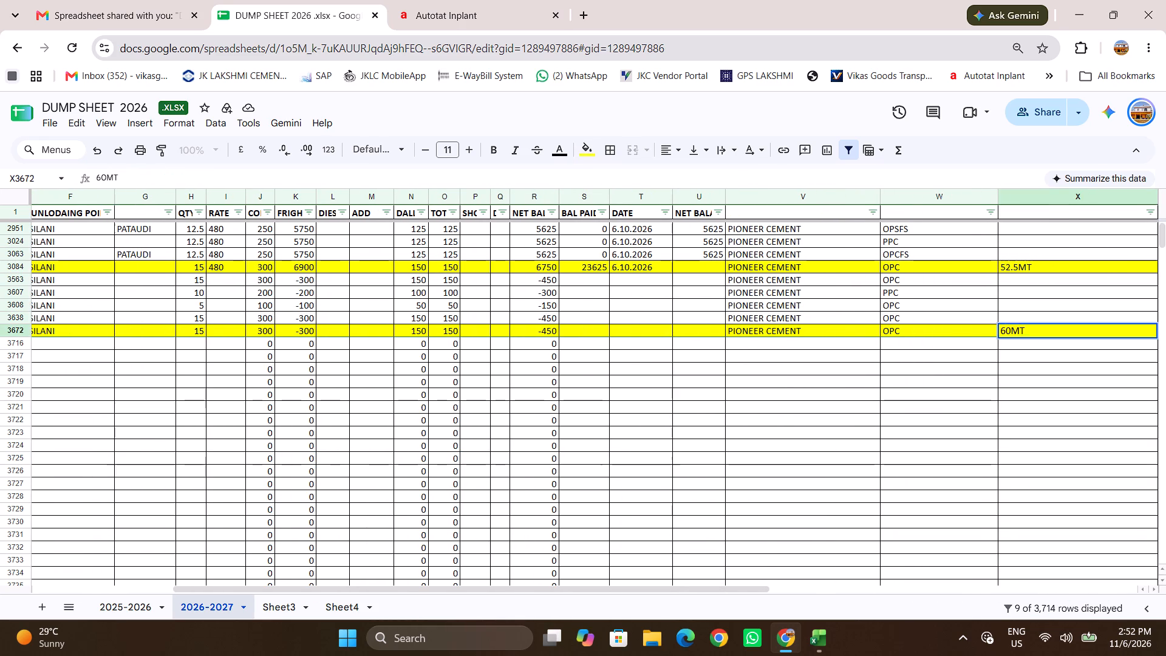
pyautogui.click(584, 324)
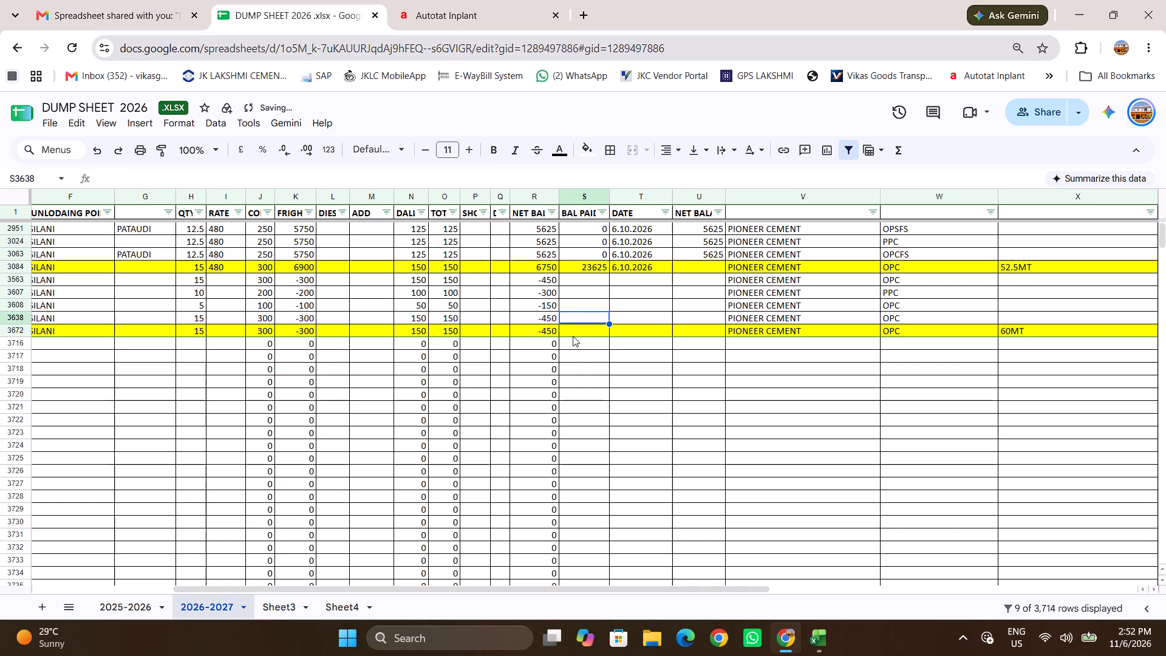
pyautogui.click(573, 336)
pyautogui.click(573, 336)
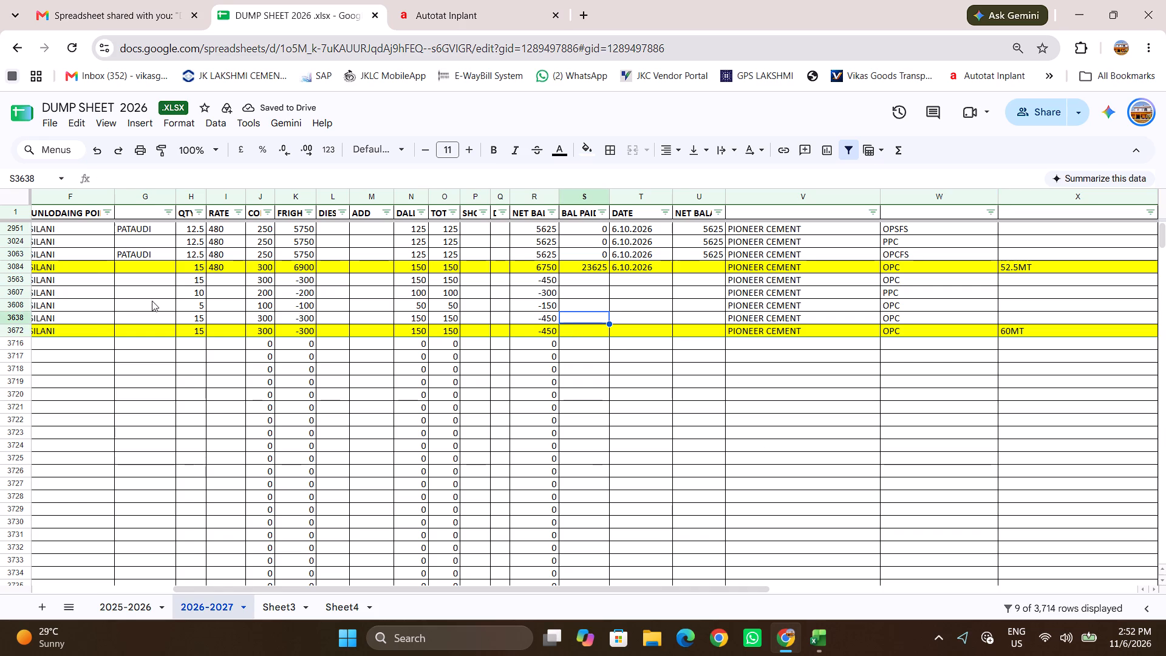
# Enter a RATE of 480 in each of the five October PIONEER CEMENT rows, LR 3562 to 3671.
pyautogui.click(220, 284)
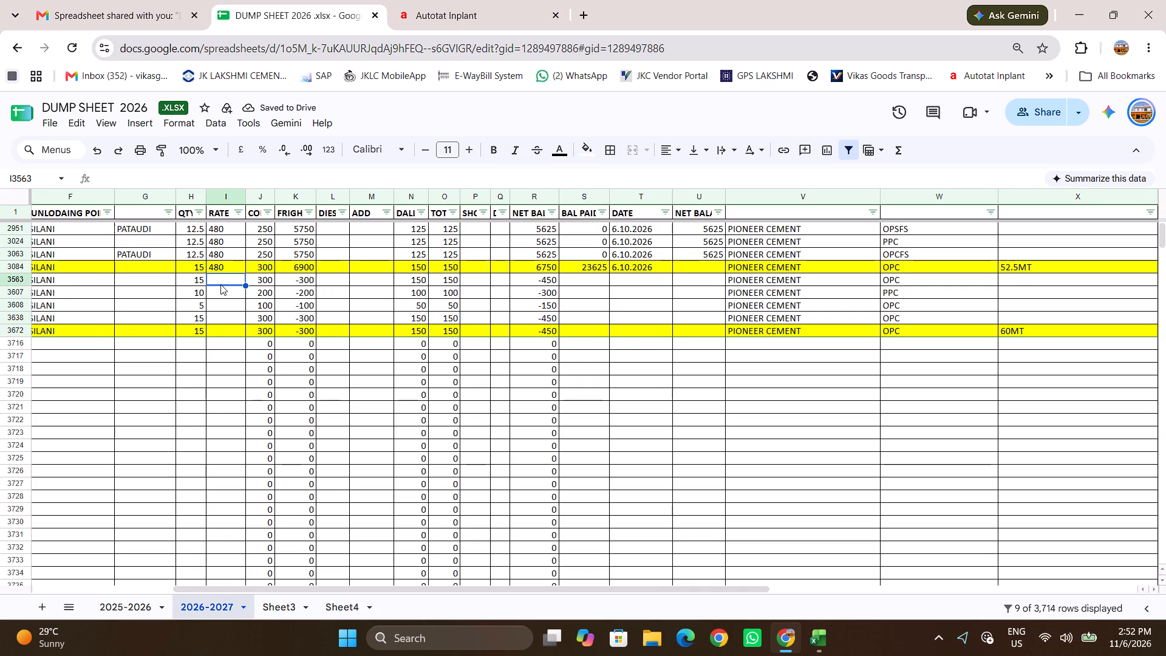
pyautogui.write('480')
pyautogui.press('Down')
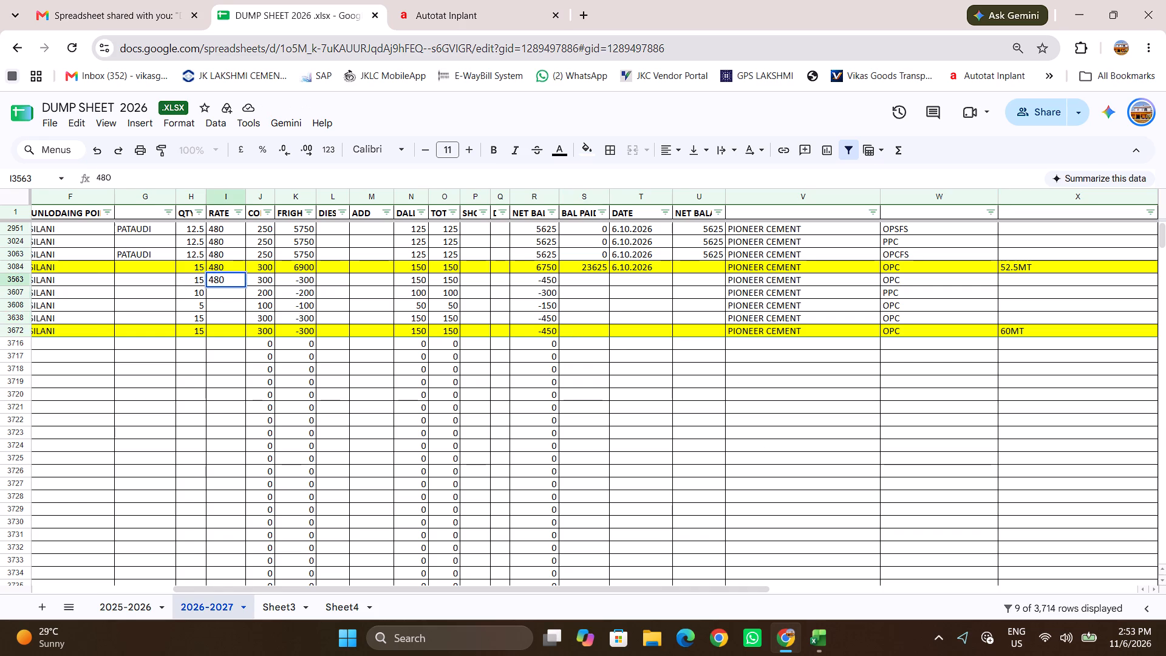
pyautogui.write('480')
pyautogui.press('Down')
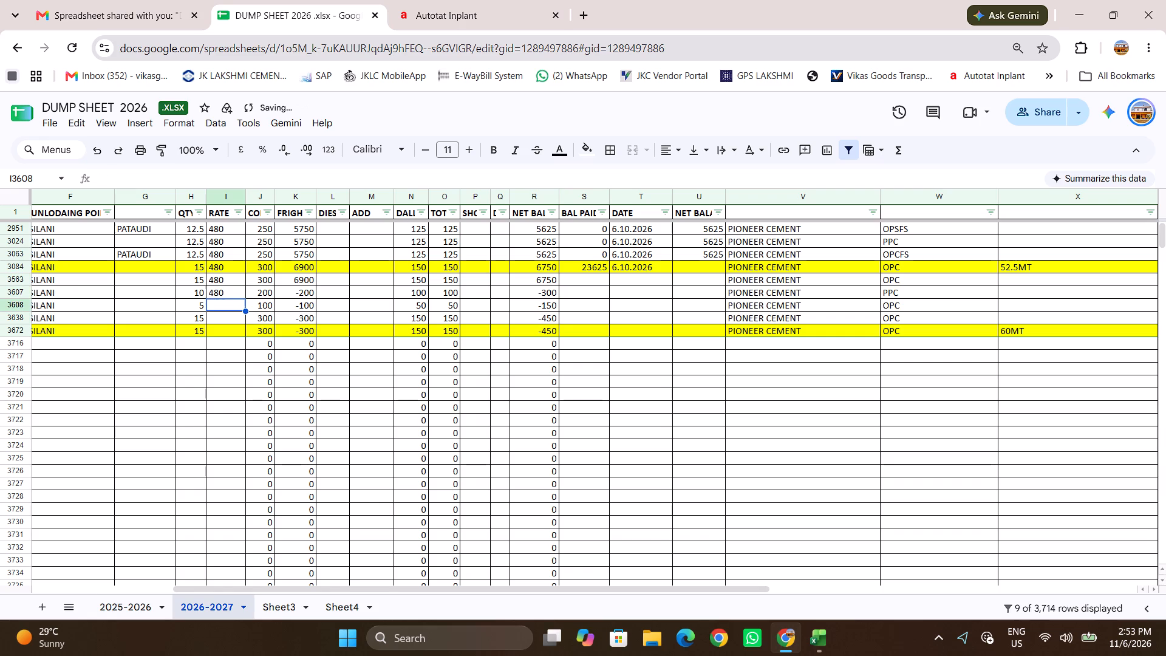
pyautogui.write('480')
pyautogui.press('Left')
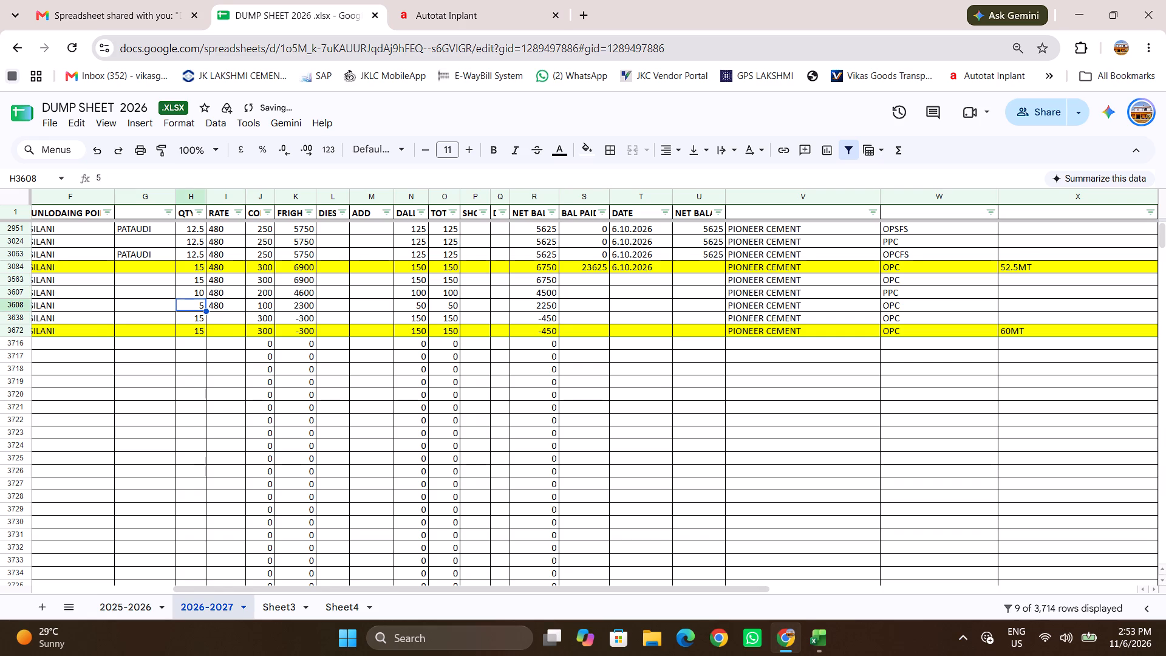
pyautogui.press('Right')
pyautogui.press('Down')
pyautogui.write('480')
pyautogui.press('Left')
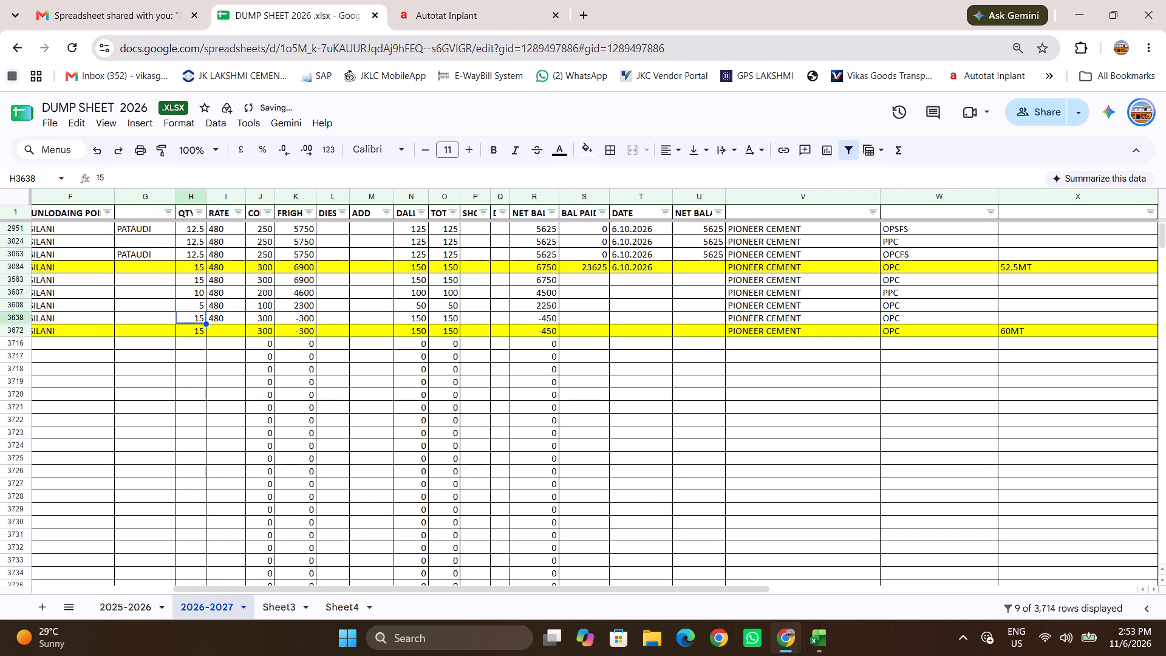
pyautogui.press('Right')
pyautogui.press('Down')
pyautogui.write('480')
pyautogui.press('Down')
# Enter 0 as the balance paid in the four October rows above the yellow 29.10.2026 row.
pyautogui.press('Right')
pyautogui.press('Up')
pyautogui.press('Right')
pyautogui.press('Up')
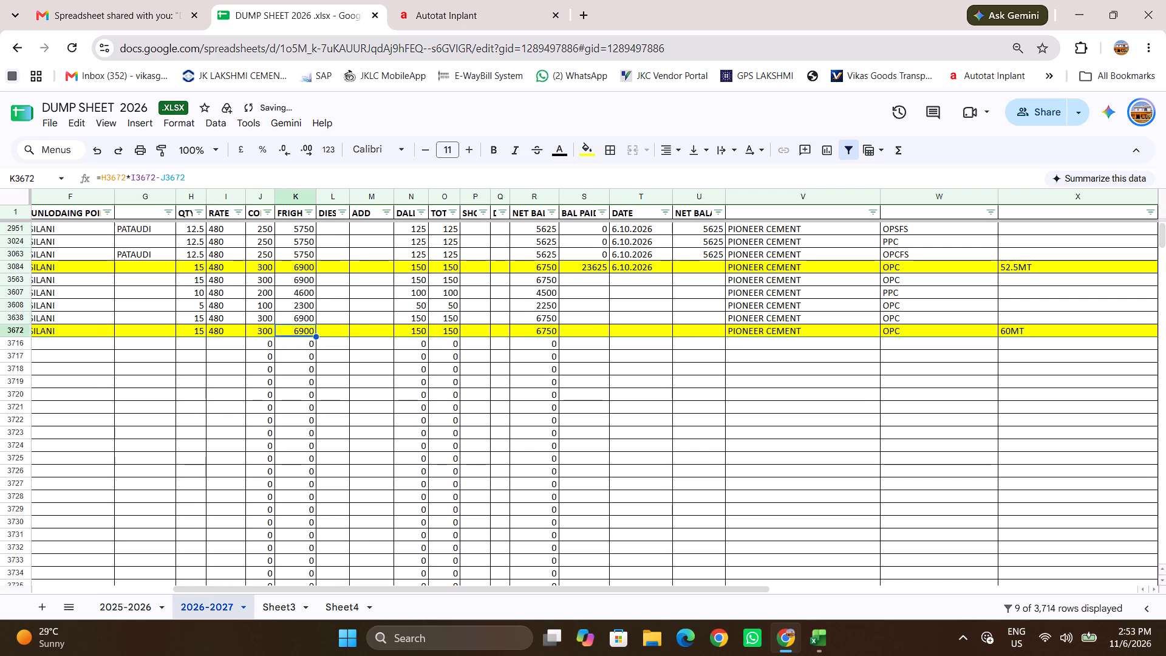
pyautogui.press('Right')
pyautogui.press('Right')
pyautogui.press('Right')
pyautogui.press('Right')
pyautogui.press('Right')
pyautogui.press('Right')
pyautogui.press('Right')
pyautogui.press('Right')
pyautogui.press('Right')
pyautogui.press('Right')
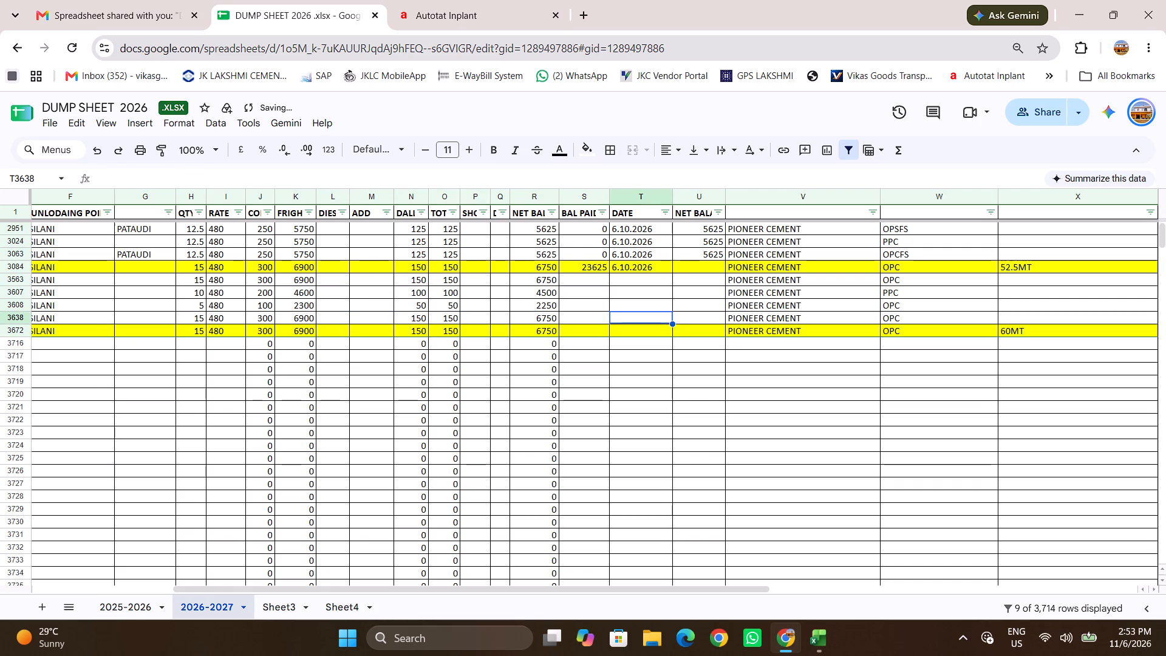
pyautogui.press('Left')
pyautogui.press('Left')
pyautogui.press('Up')
pyautogui.press('Up')
pyautogui.press('Up')
pyautogui.press('0')
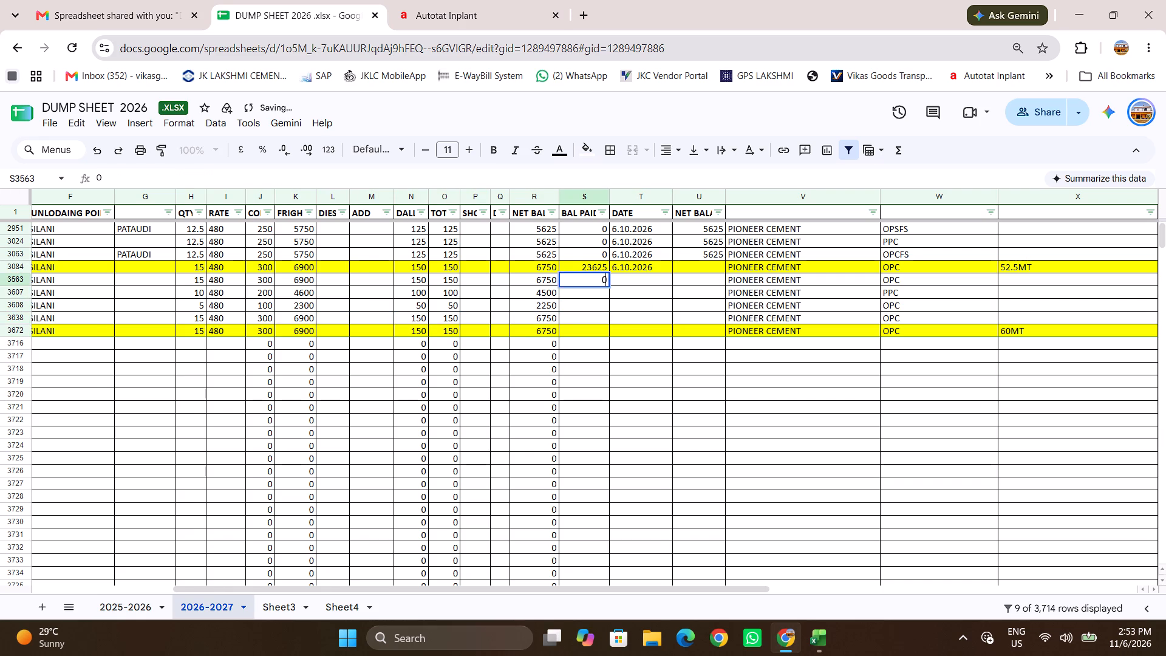
pyautogui.press('Down')
pyautogui.press('0')
pyautogui.press('Down')
pyautogui.press('0')
pyautogui.press('Down')
pyautogui.press('0')
pyautogui.press('Down')
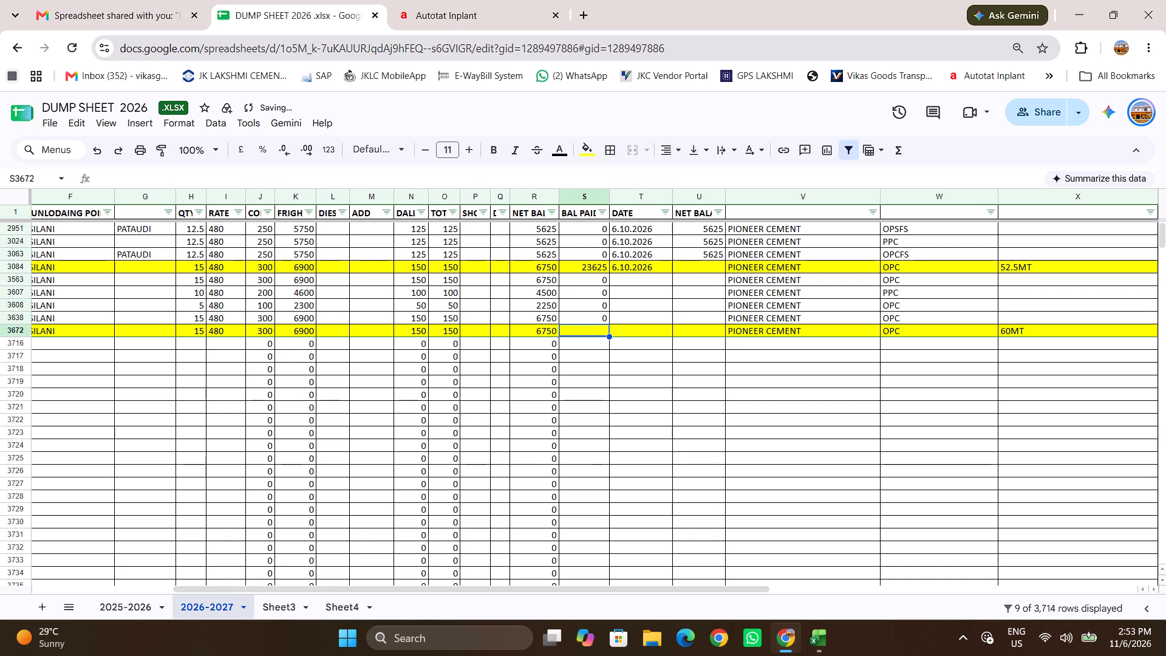
# Sum the net balances of the five October rows and enter 27000 as balance paid in the yellow row.
pyautogui.click(542, 276)
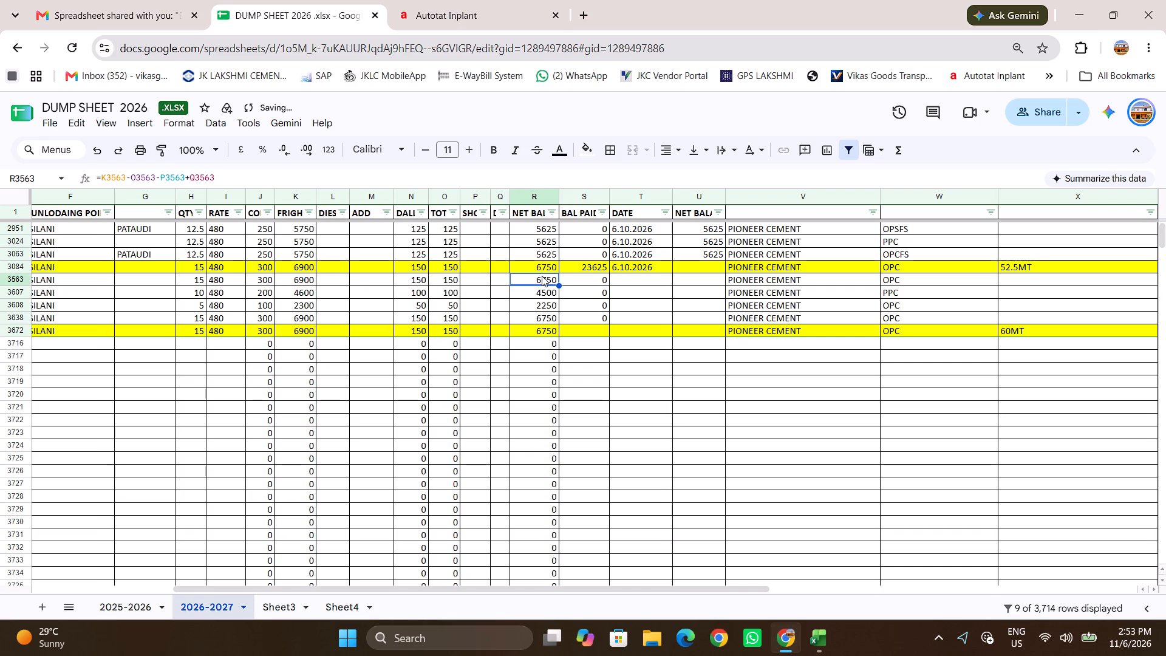
pyautogui.hotkey('shift', 'Down')
pyautogui.hotkey('shift', 'Down')
pyautogui.hotkey('shift', 'Down')
pyautogui.hotkey('shift', 'Down')
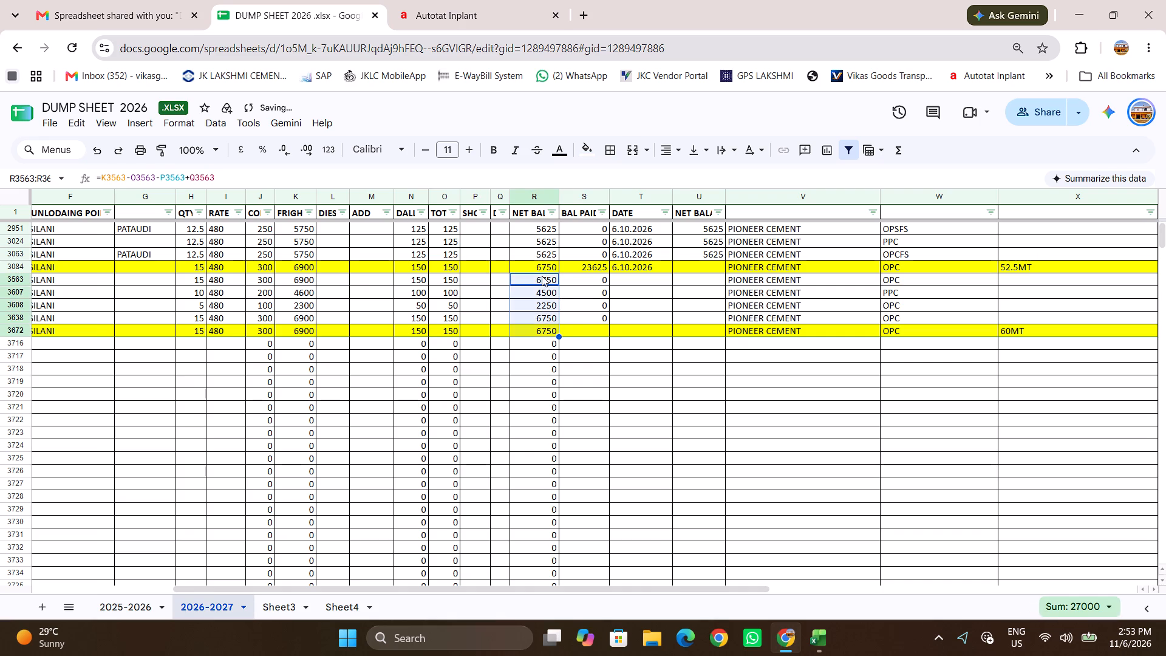
pyautogui.click(595, 329)
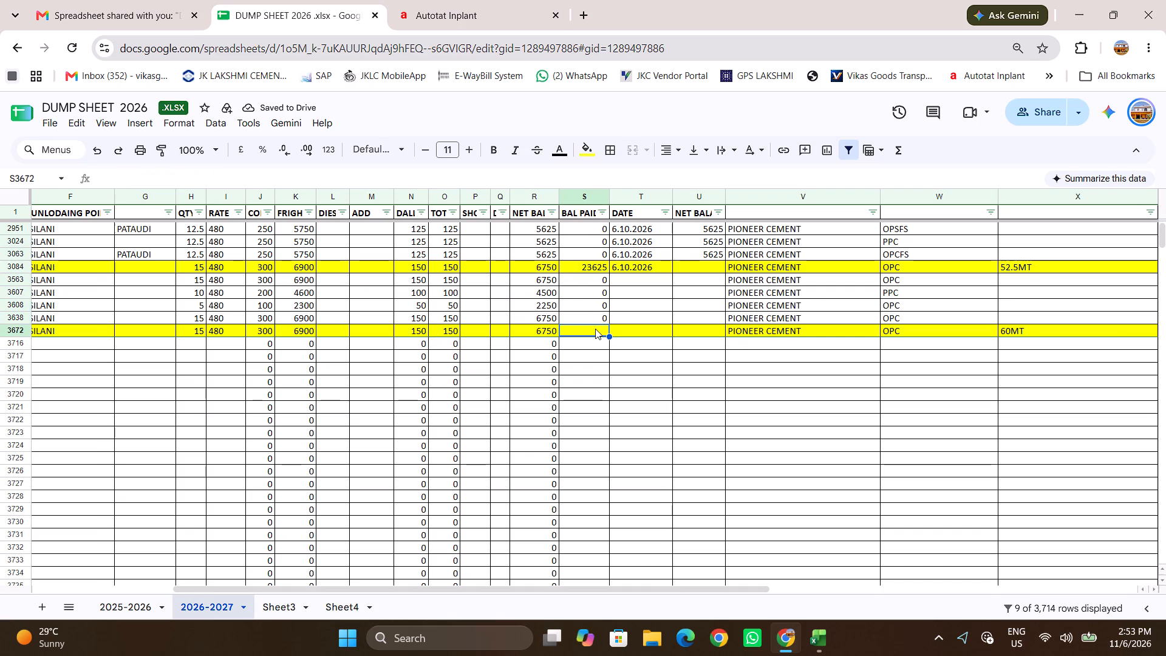
pyautogui.write('27000')
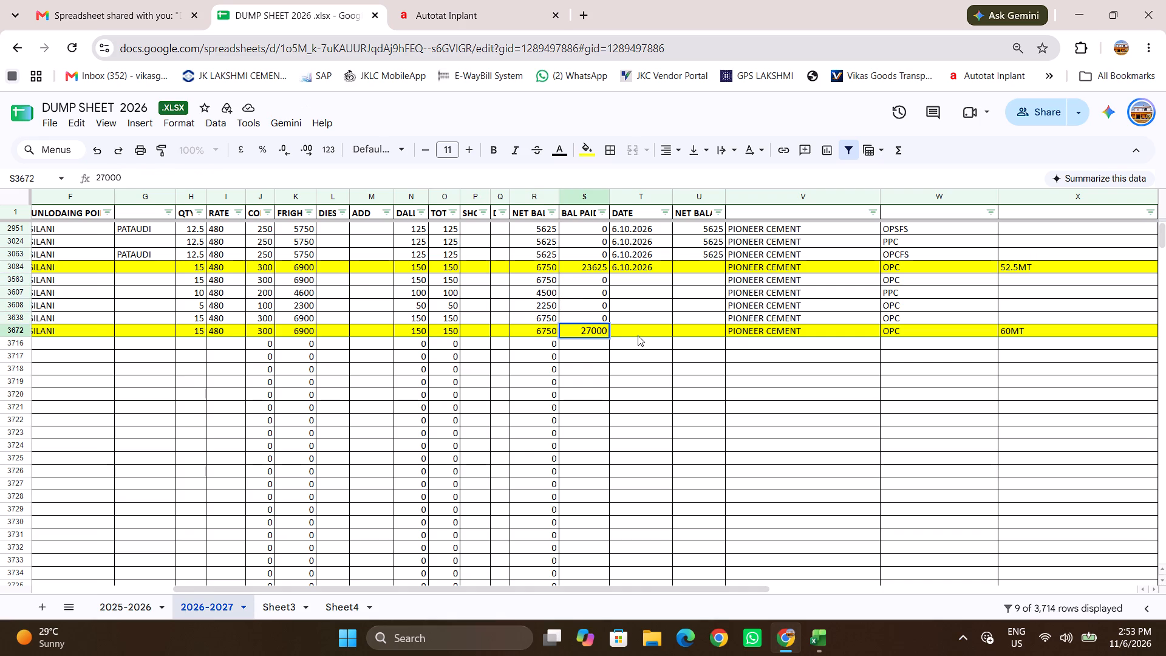
# Enter the payment date 06.11.2026 in the yellow 29.10.2026 row and in the 23.10.2026 row.
pyautogui.click(638, 335)
pyautogui.write('06')
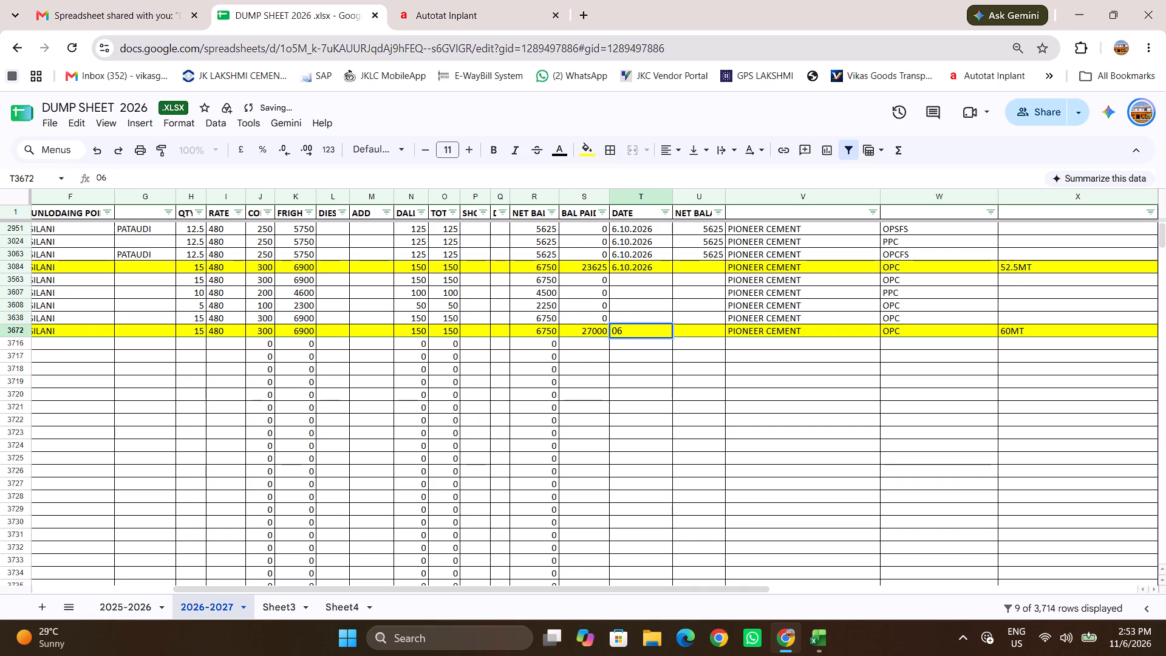
pyautogui.write('.11.206')
pyautogui.press('BackSpace')
pyautogui.write('26')
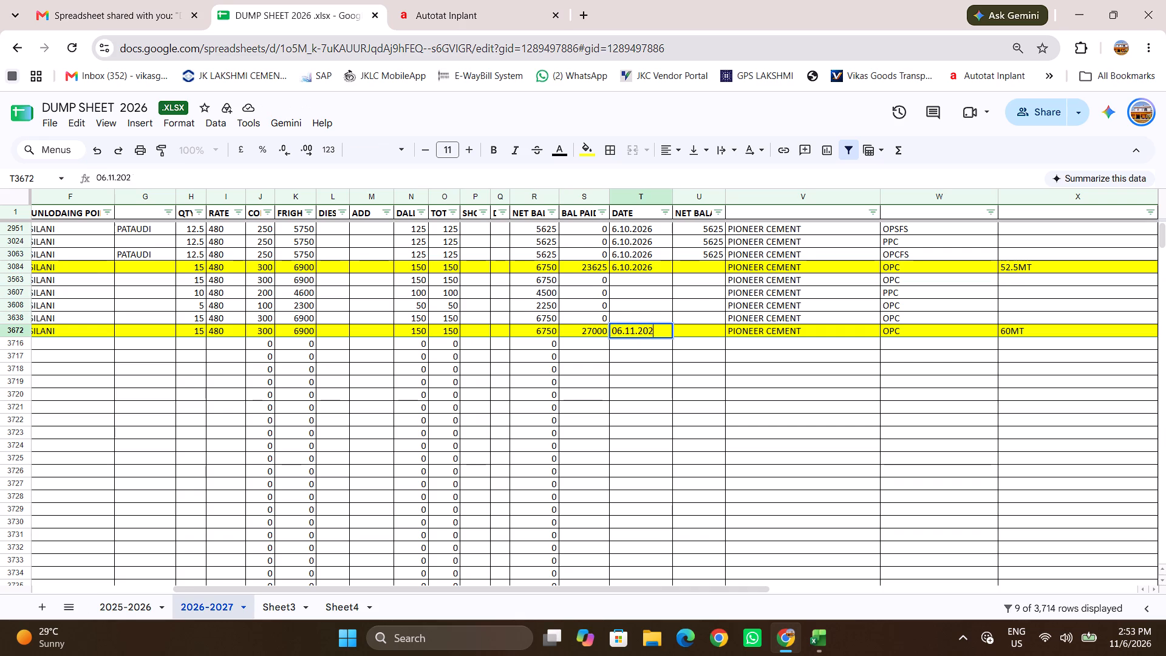
pyautogui.doubleClick(647, 279)
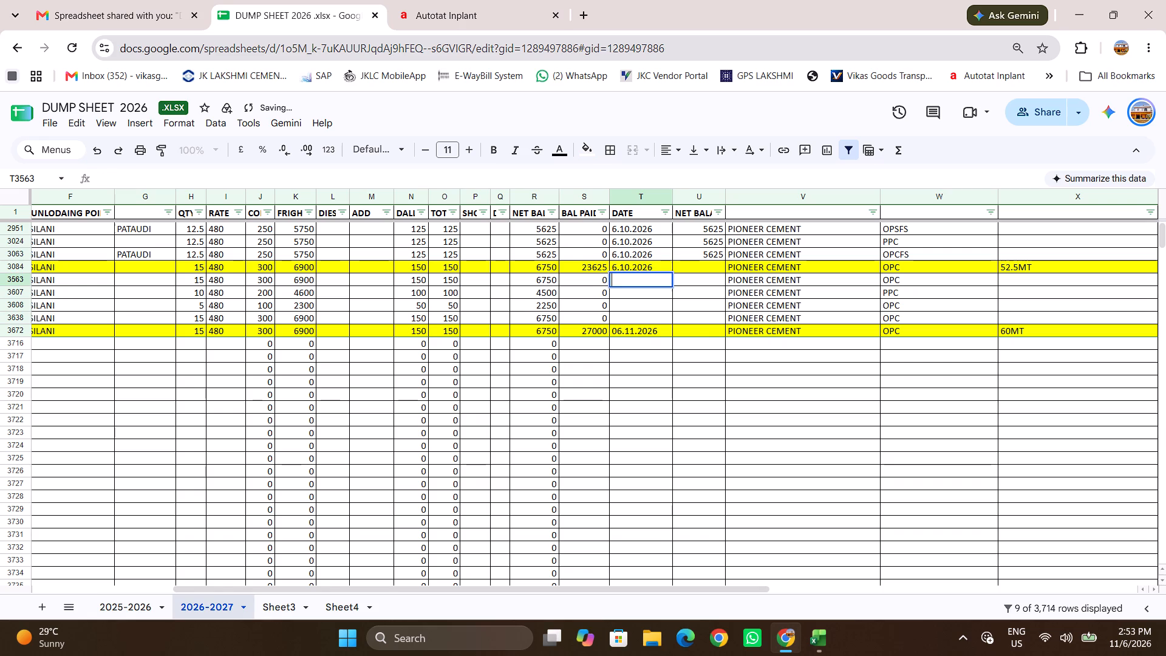
pyautogui.write('06')
pyautogui.write('.11')
pyautogui.write('.2026')
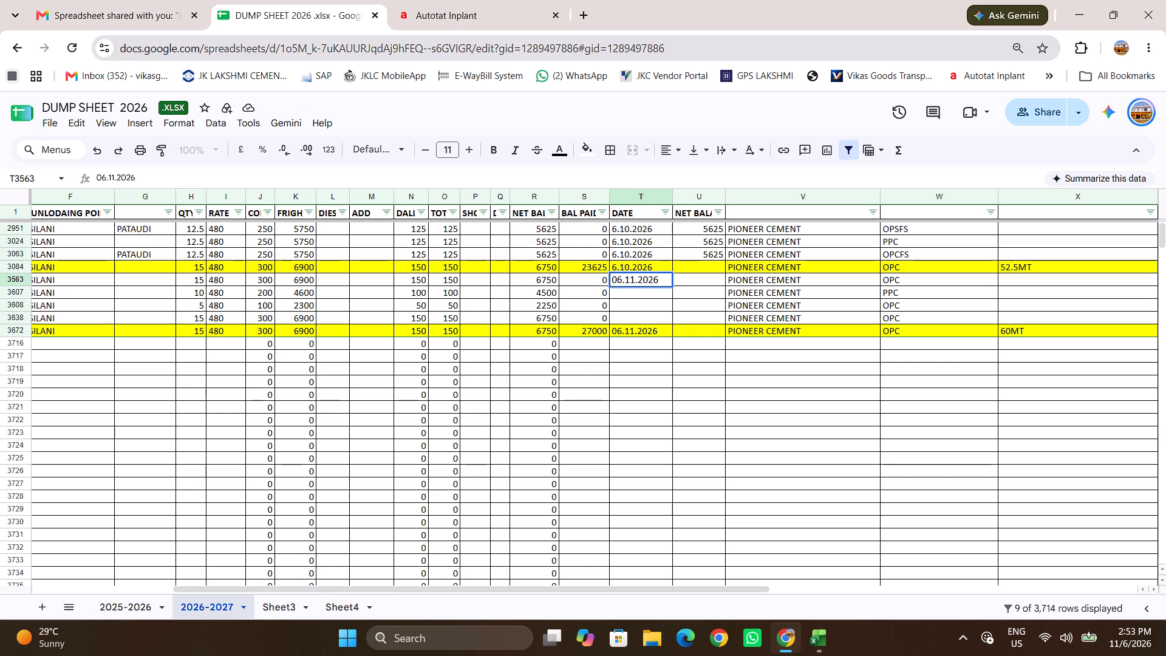
pyautogui.press('Down')
pyautogui.press('Down')
pyautogui.press('Right')
pyautogui.click(658, 343)
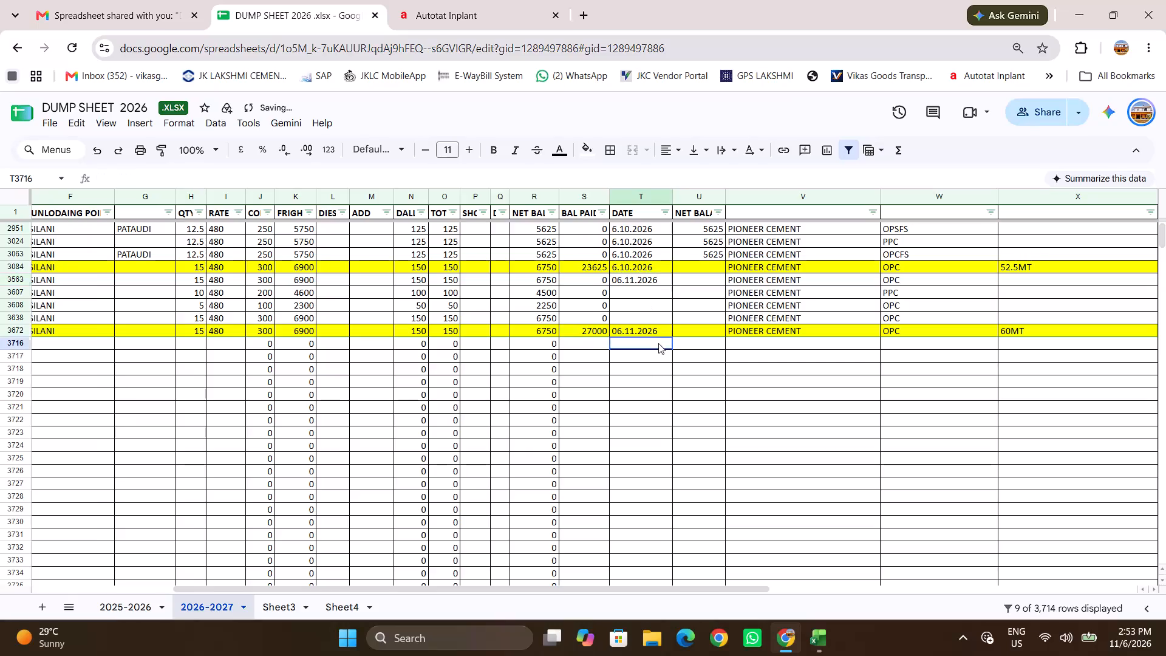
# Copy the 06.11.2026 payment date from the 23.10.2026 row into the three October rows below it.
pyautogui.click(647, 284)
pyautogui.hotkey('ctrl', 'c')
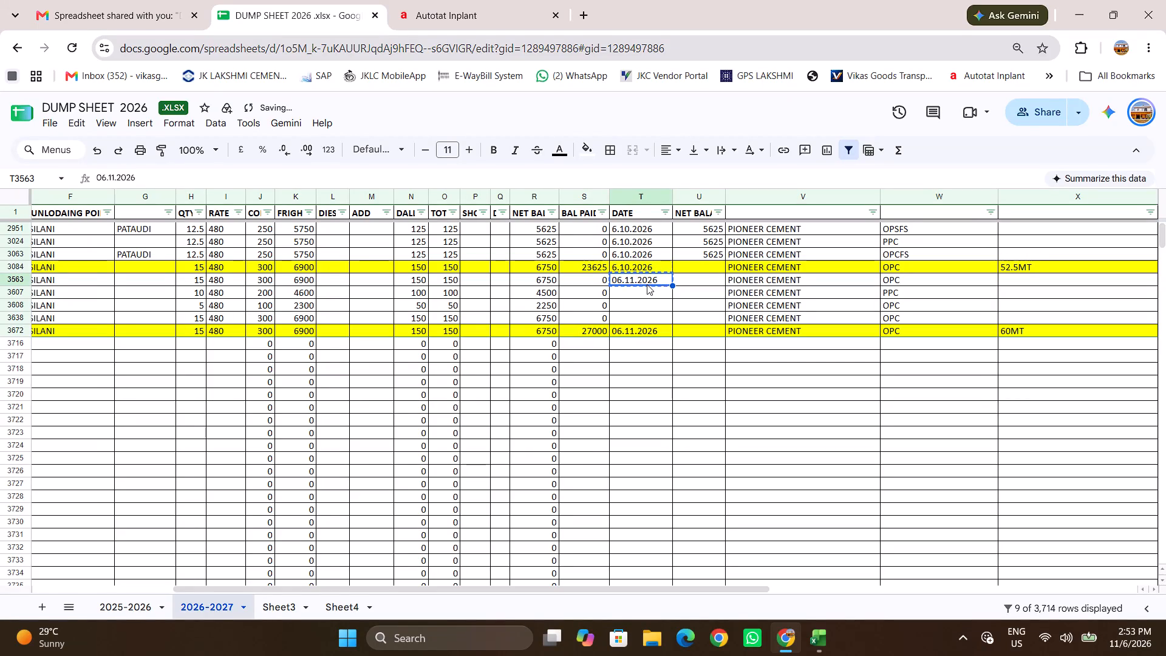
pyautogui.click(641, 297)
pyautogui.hotkey('shift', 'Down')
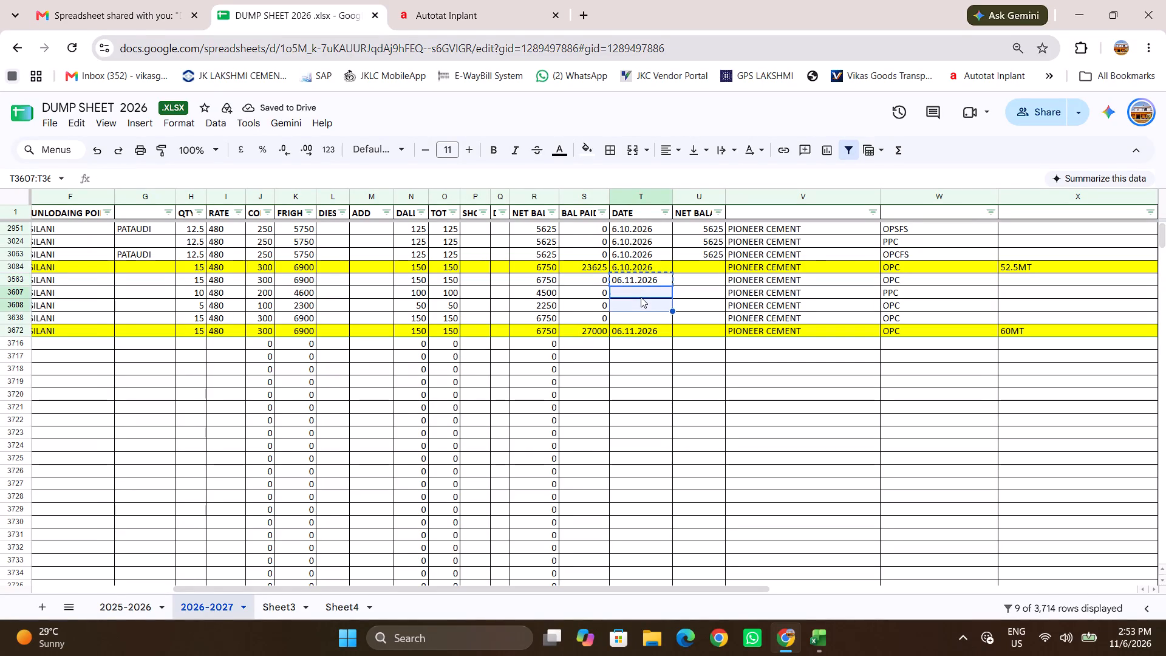
pyautogui.hotkey('shift', 'Down')
pyautogui.hotkey('ctrl', 'v')
pyautogui.click(622, 461)
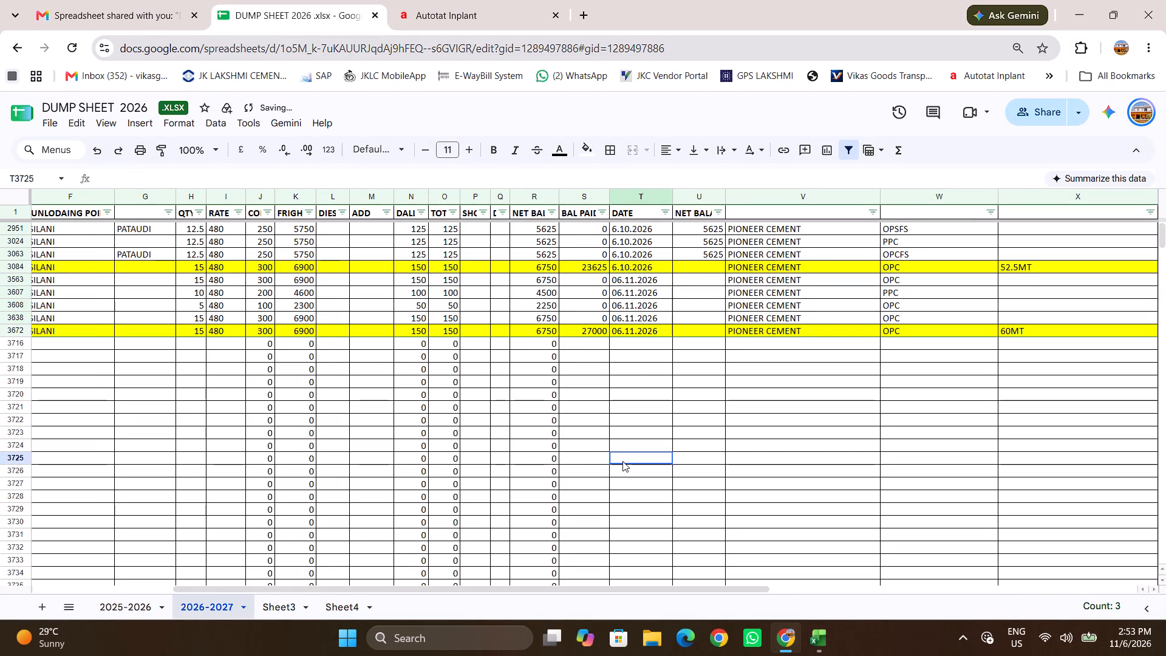
pyautogui.hscroll(7, 622, 461)
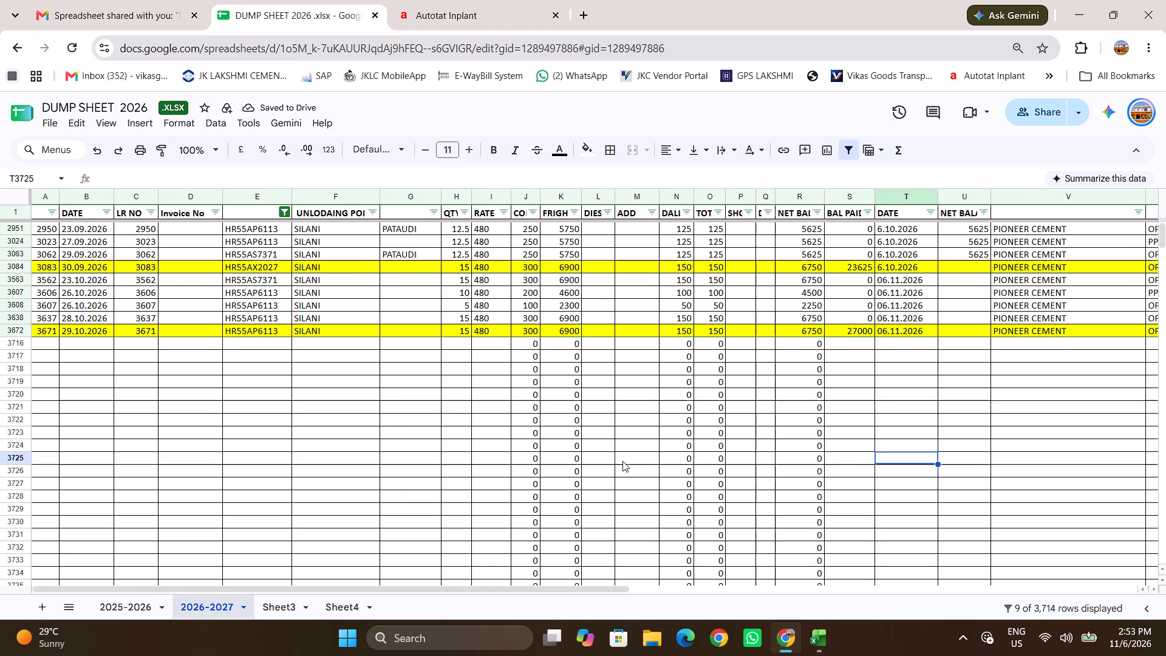